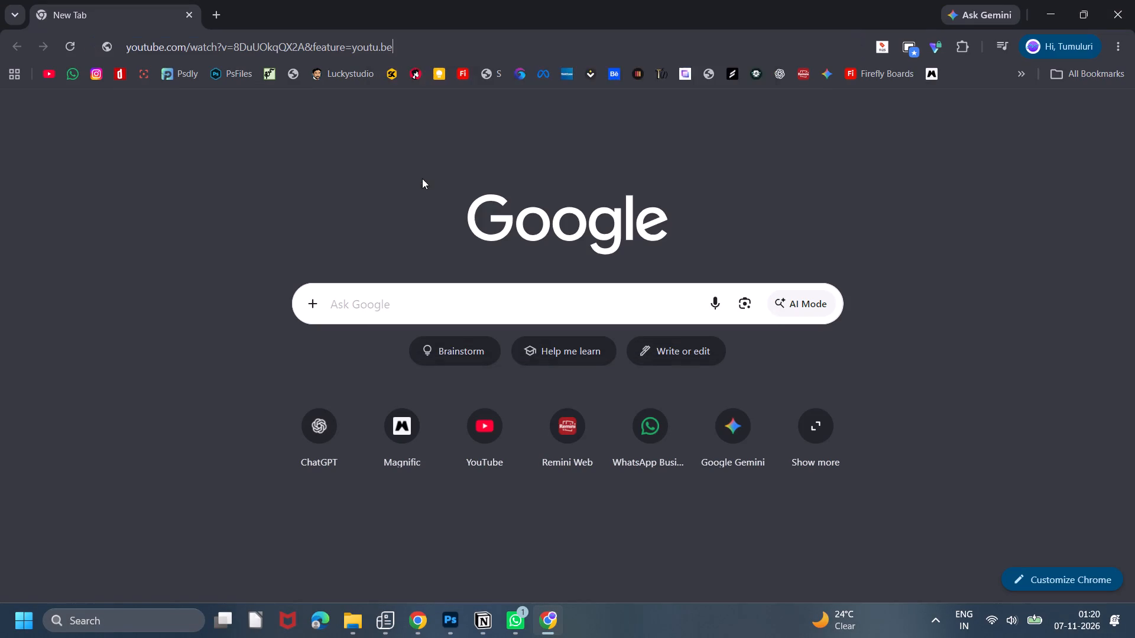
# Load the YouTube video page at the entered address, youtube.com/watch?v=8DuUOkqQX2A&feature=youtu.be.
pyautogui.press('Return')
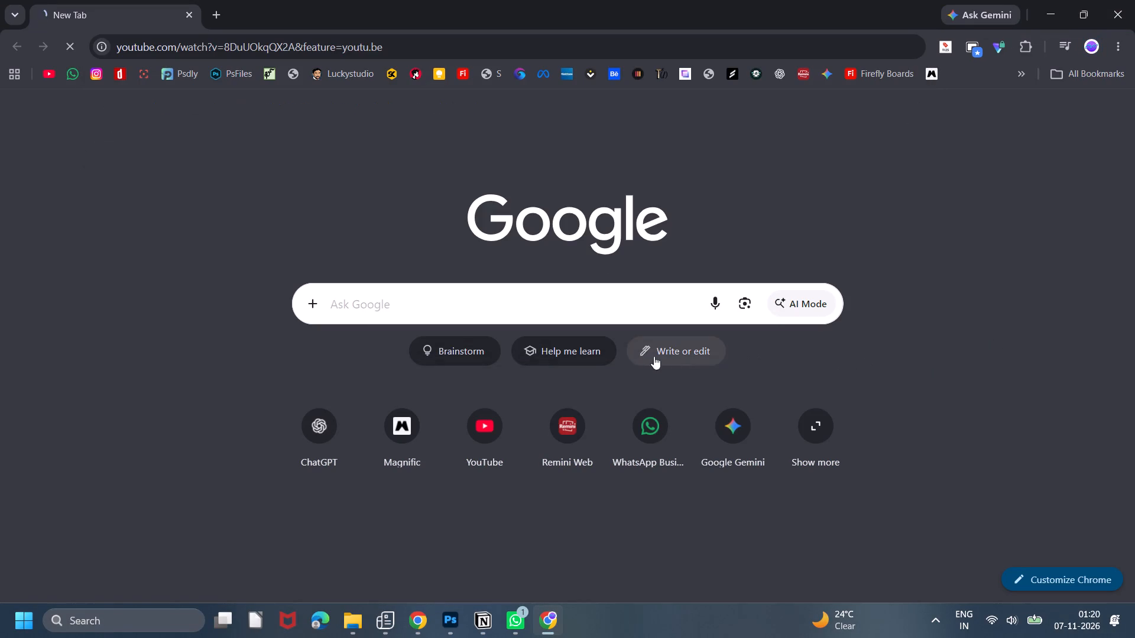
# Open the VPN browser extension's popup while the YouTube video page loads.
pyautogui.click(999, 53)
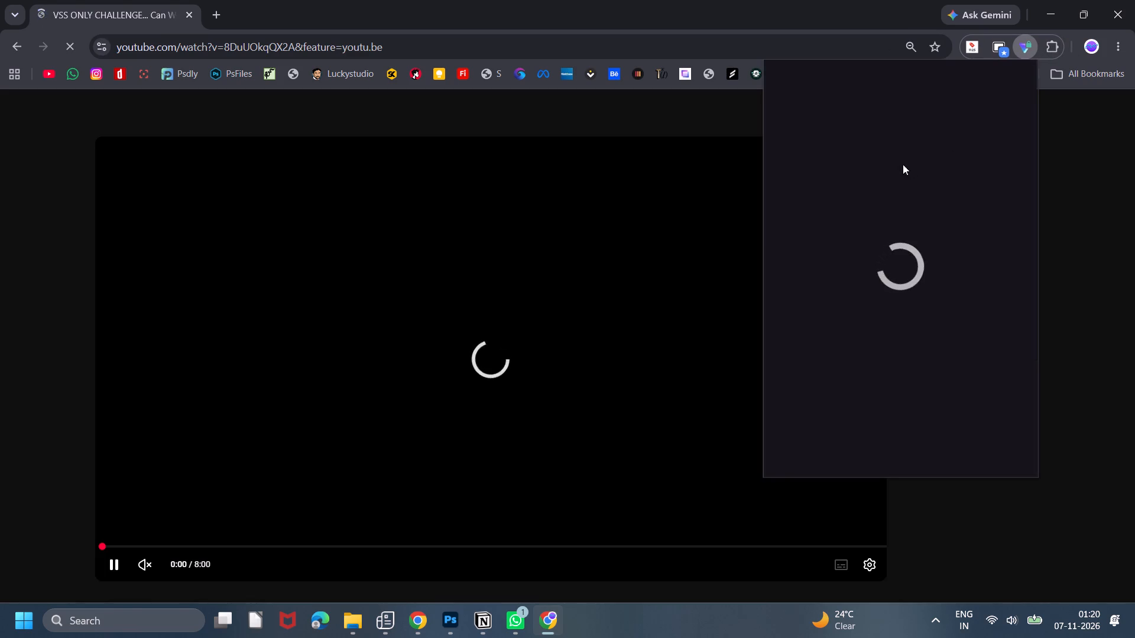
# Dismiss the Proton VPN pop-up covering the video page.
pyautogui.click(859, 249)
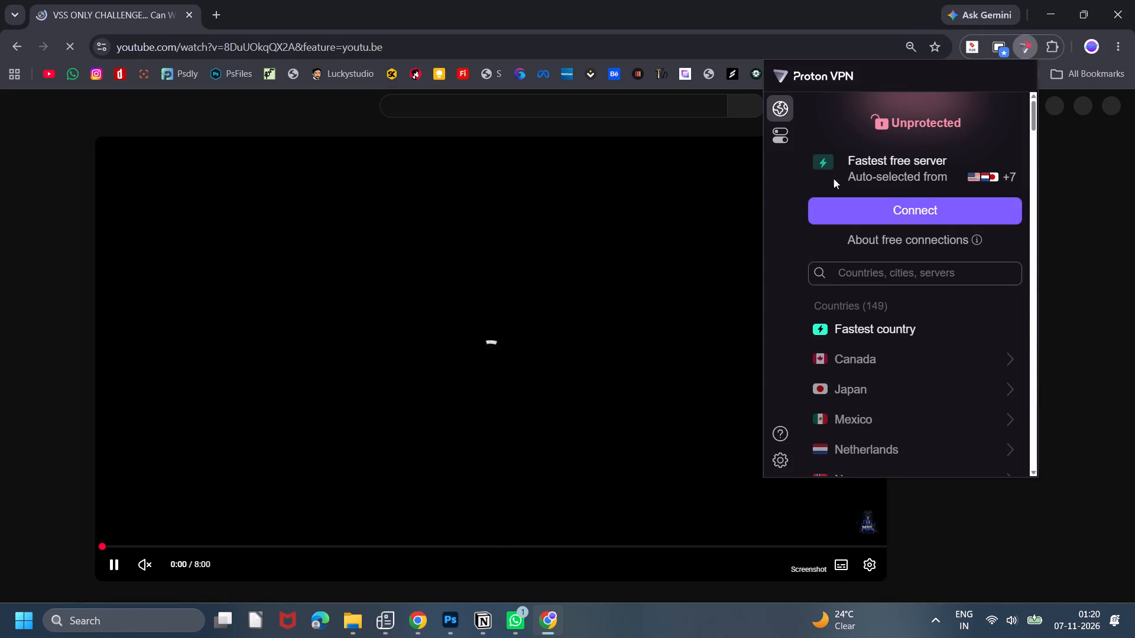
pyautogui.click(552, 0)
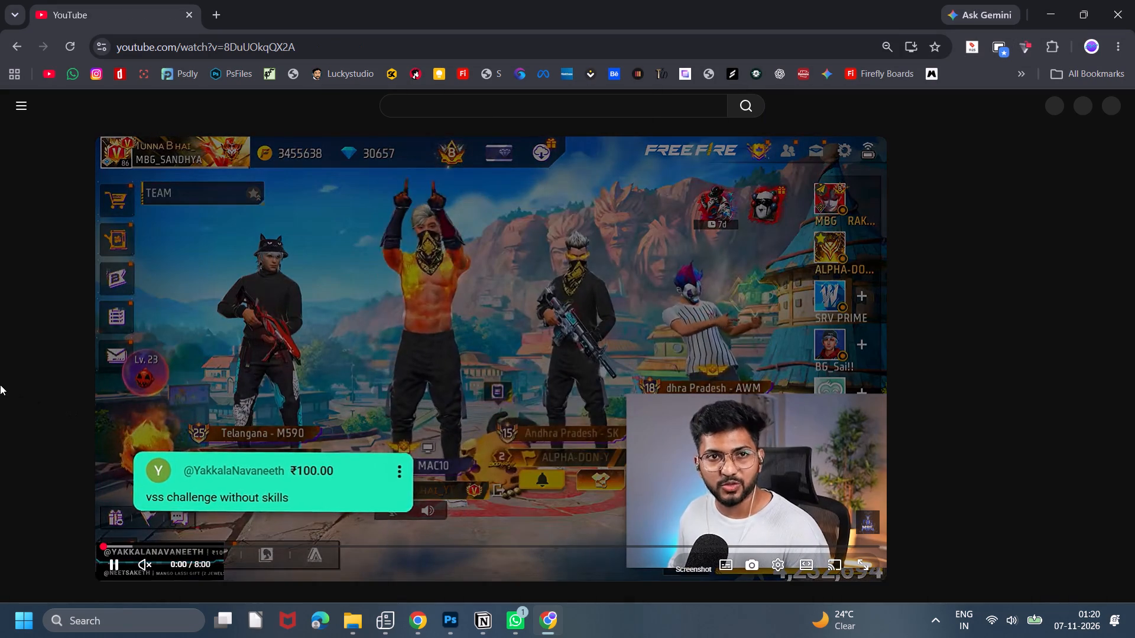
# Review the MBG ARMY "VSS ONLY CHALLENGE" video and its page details, jumping ahead in the footage and skipping the ad.
pyautogui.scroll(-1, 0, 371)
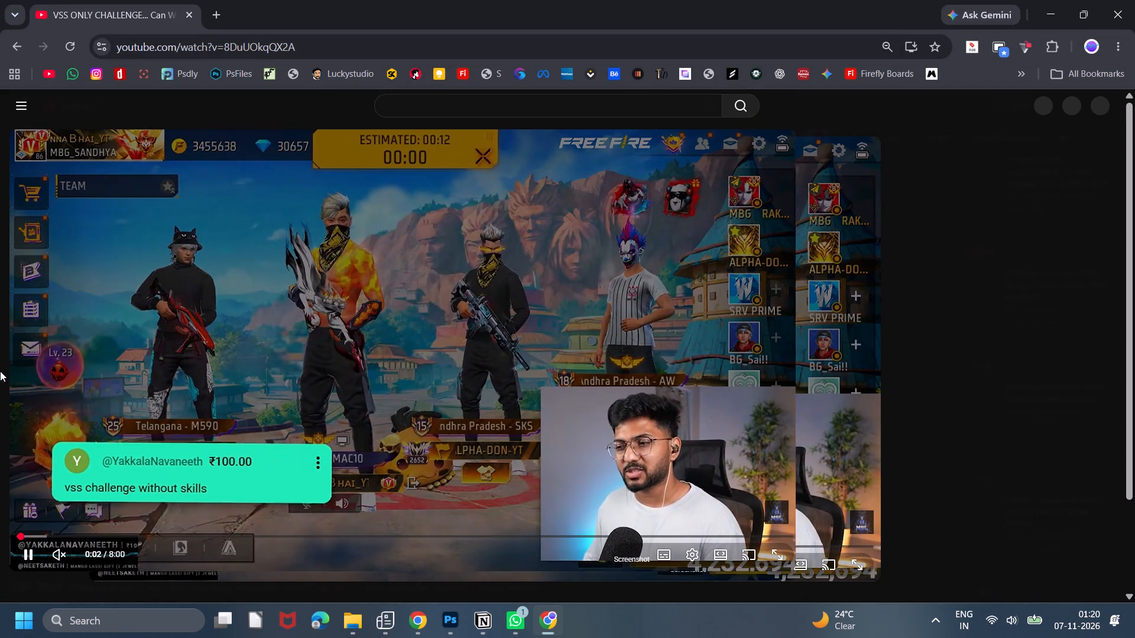
pyautogui.scroll(-2, 0, 371)
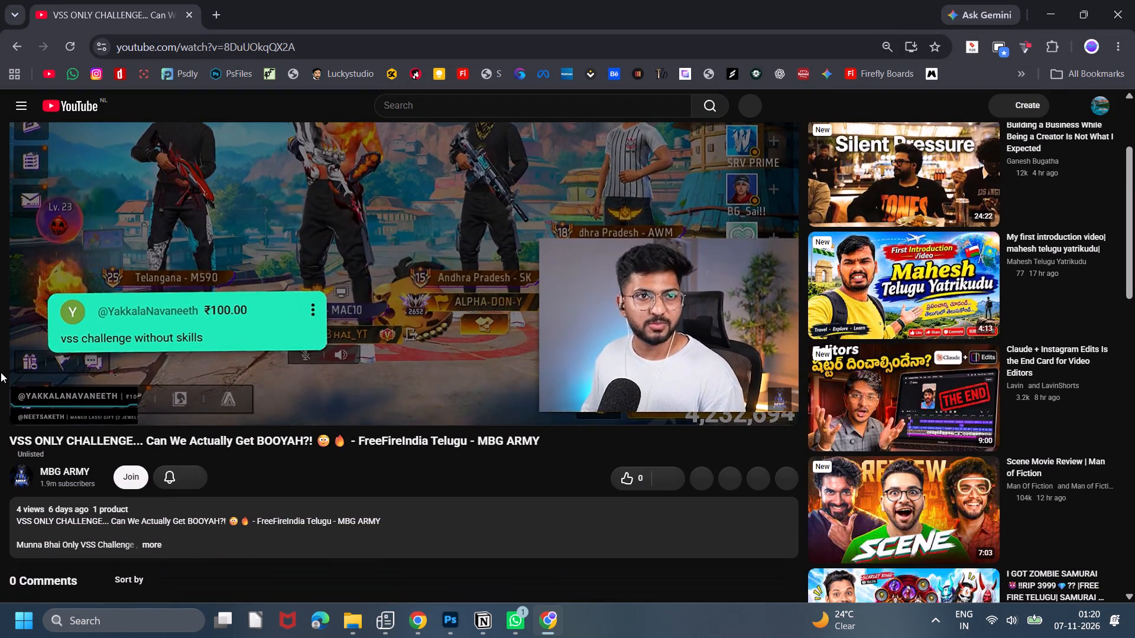
pyautogui.scroll(3, 1, 372)
pyautogui.scroll(-2, 12, 368)
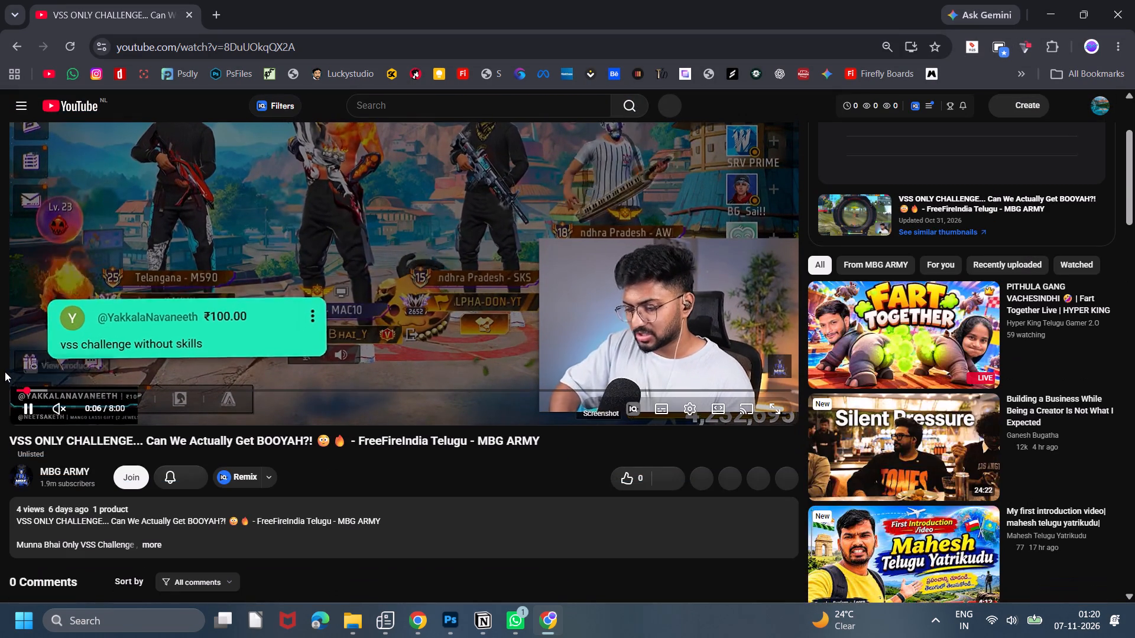
pyautogui.scroll(3, 0, 377)
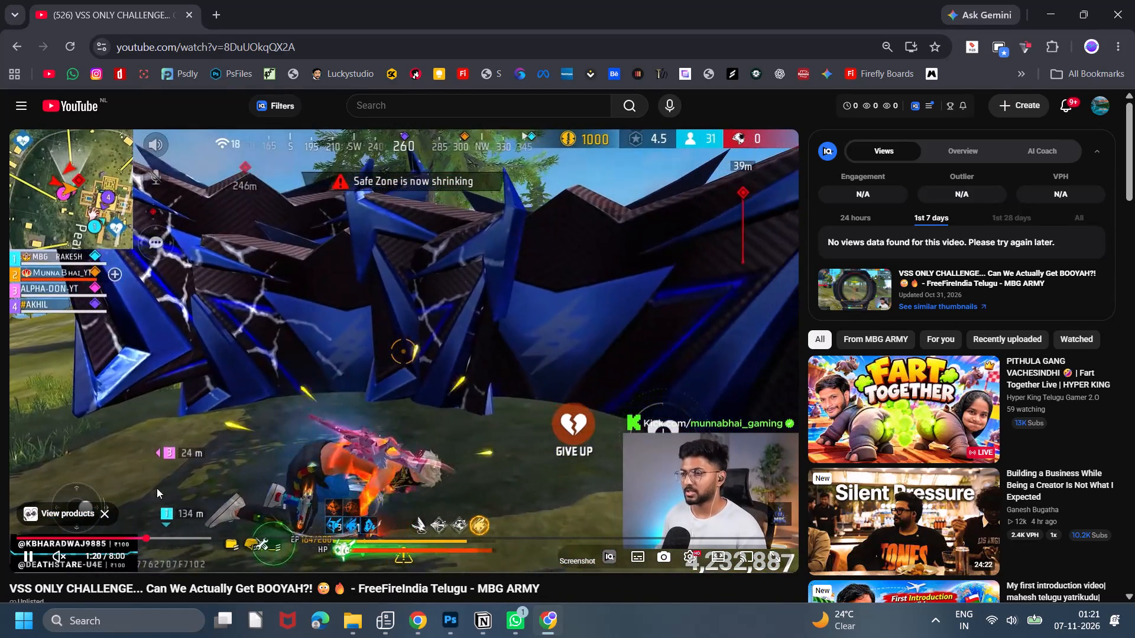
pyautogui.click(252, 535)
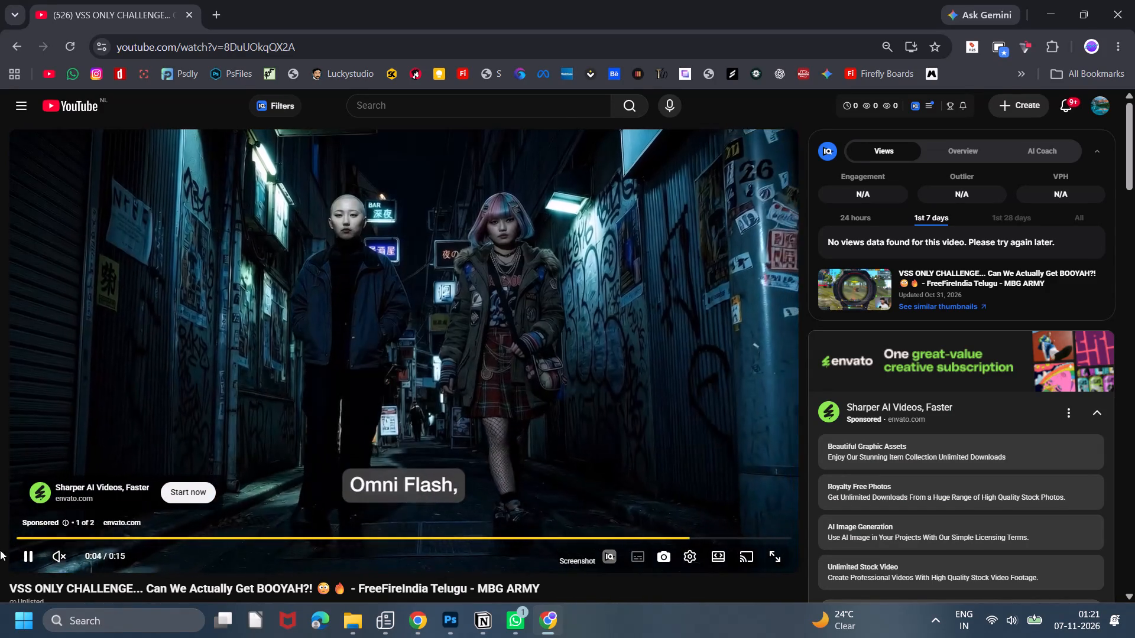
pyautogui.click(0, 460)
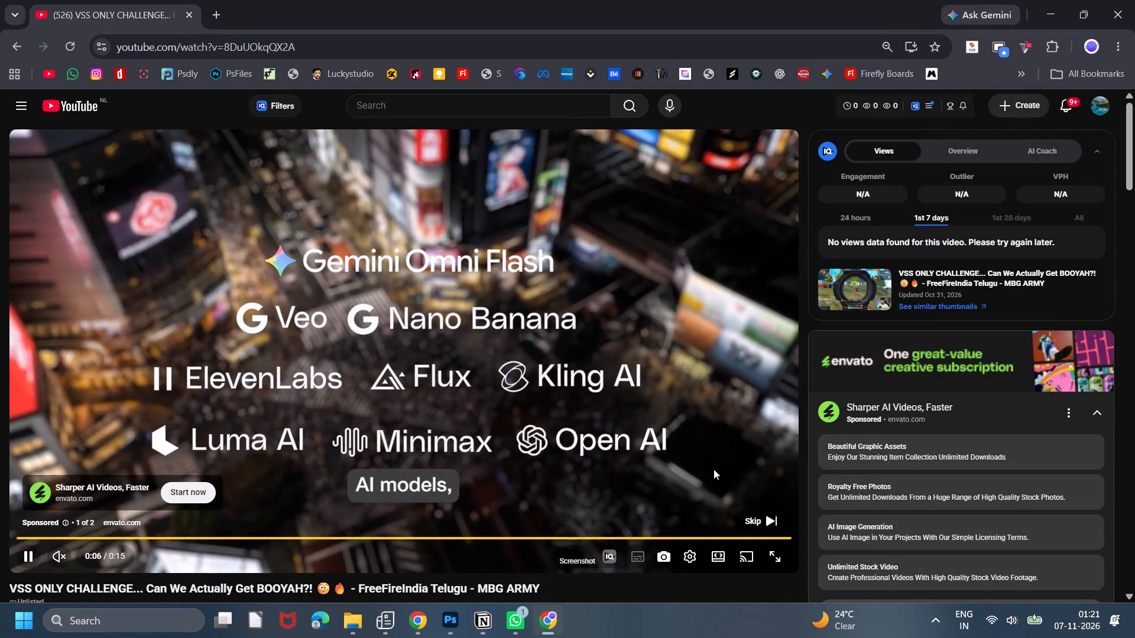
pyautogui.click(760, 519)
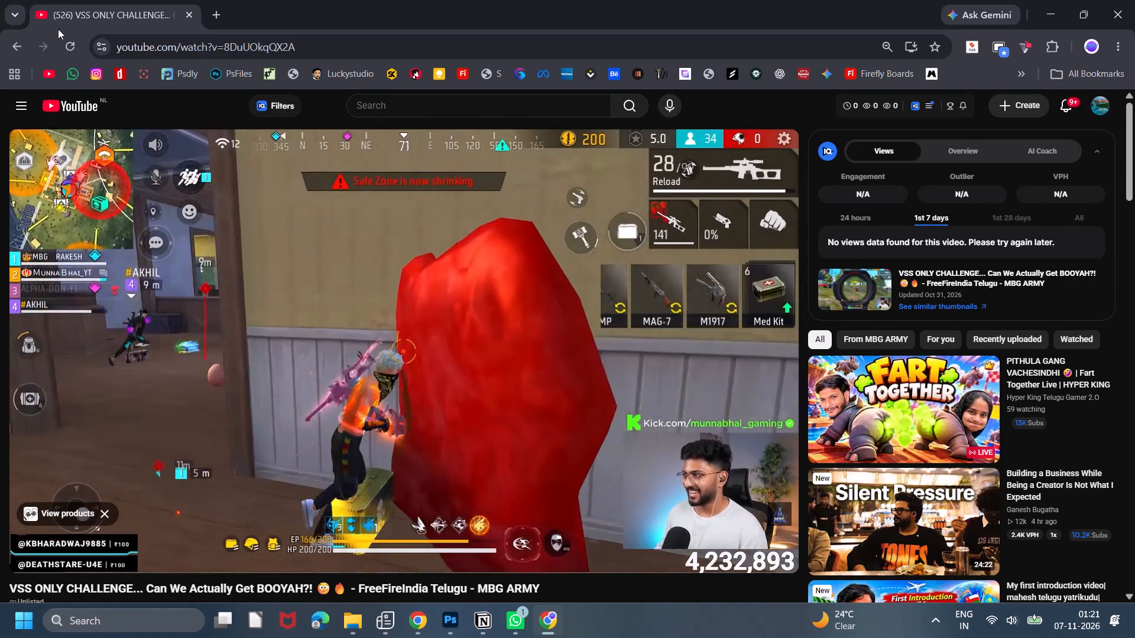
# Go to the YouTube home feed and browse the recommended videos and their thumbnails.
pyautogui.click(51, 112)
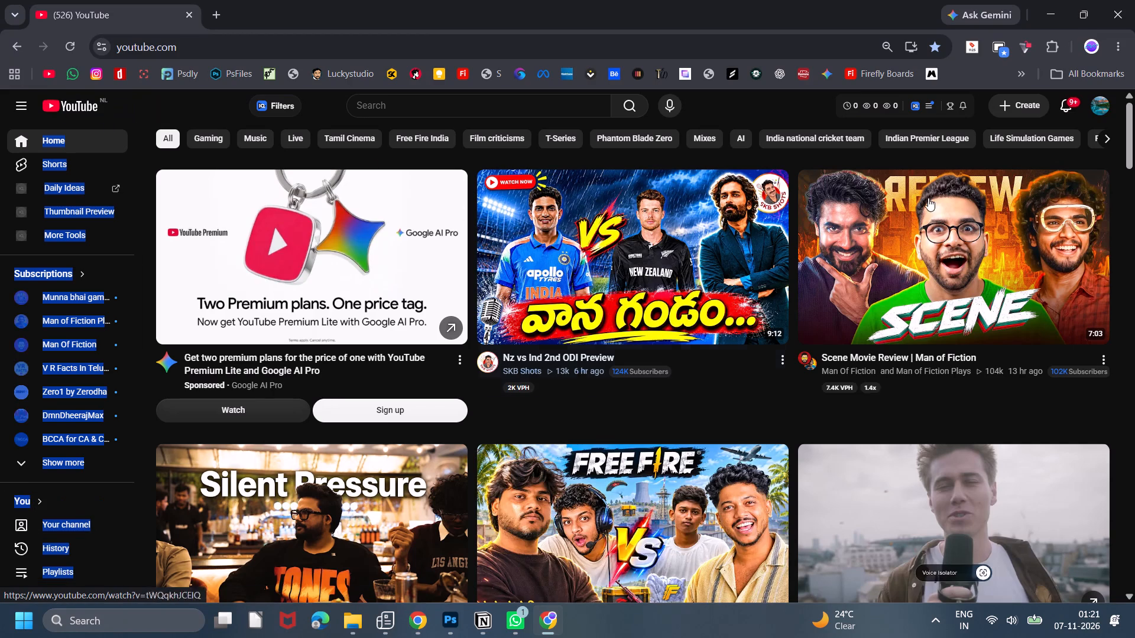
pyautogui.scroll(-2, 1134, 334)
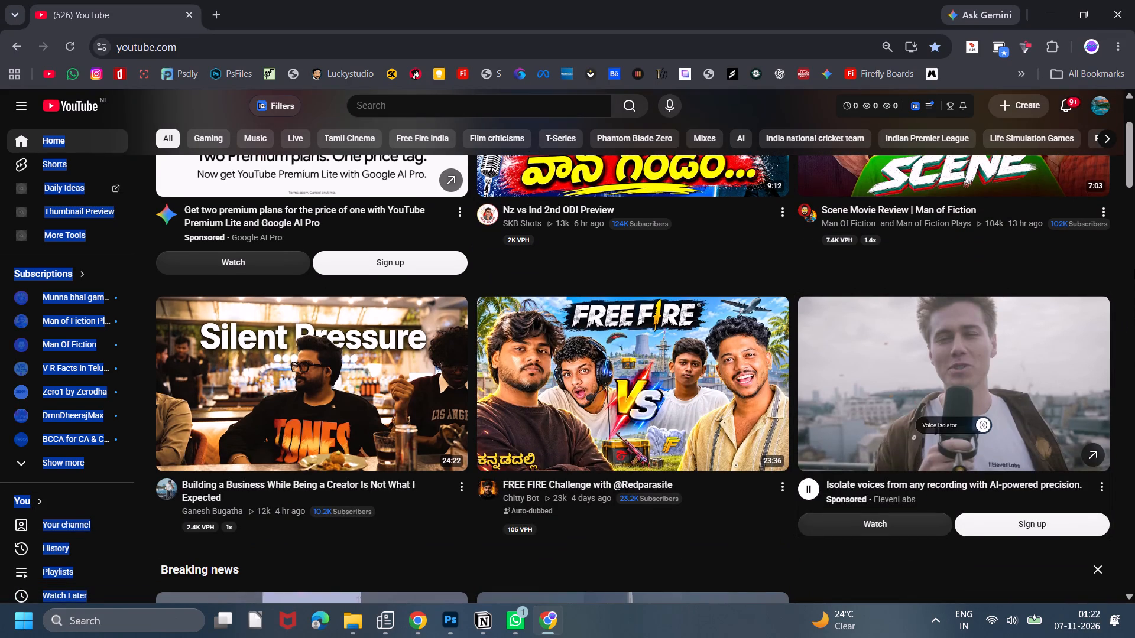
pyautogui.scroll(-2, 1126, 273)
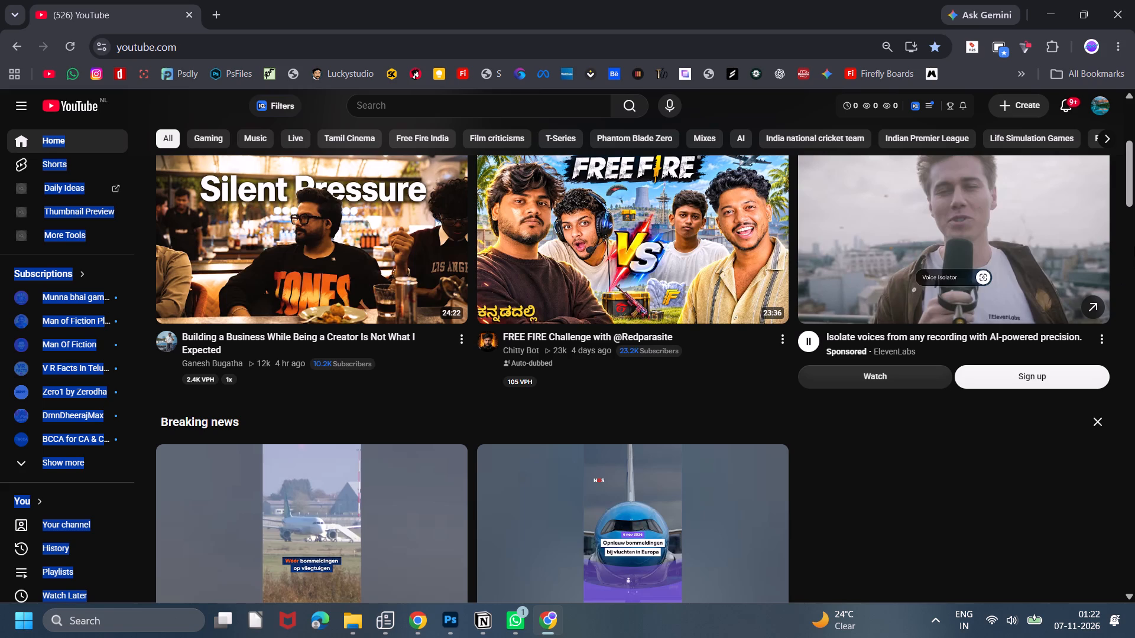
pyautogui.scroll(-15, 1134, 246)
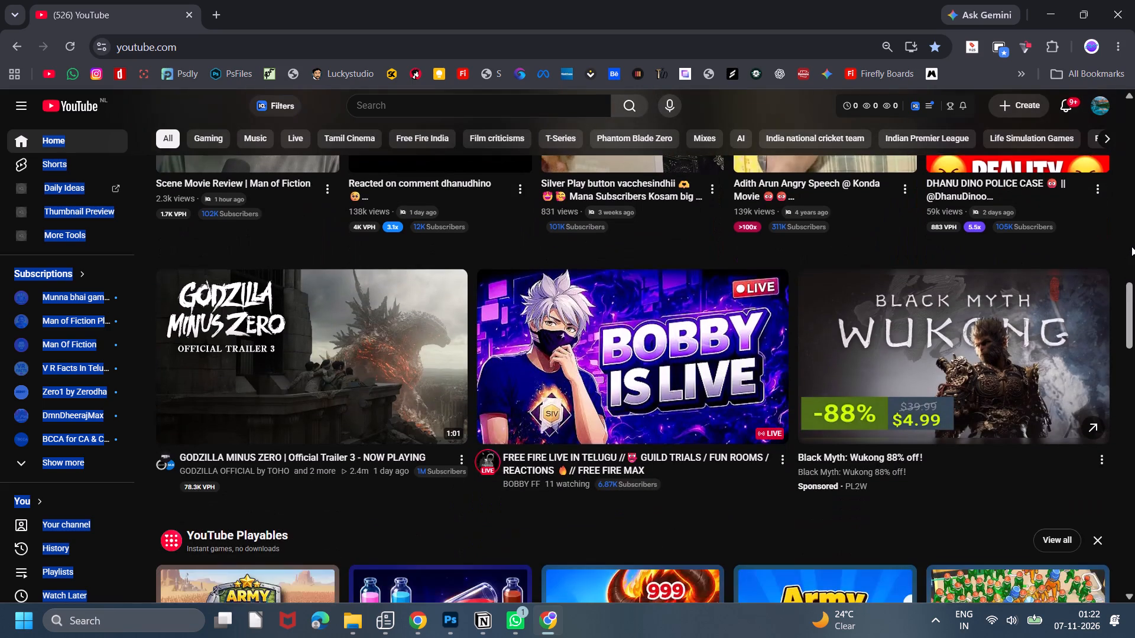
pyautogui.scroll(-7, 1131, 246)
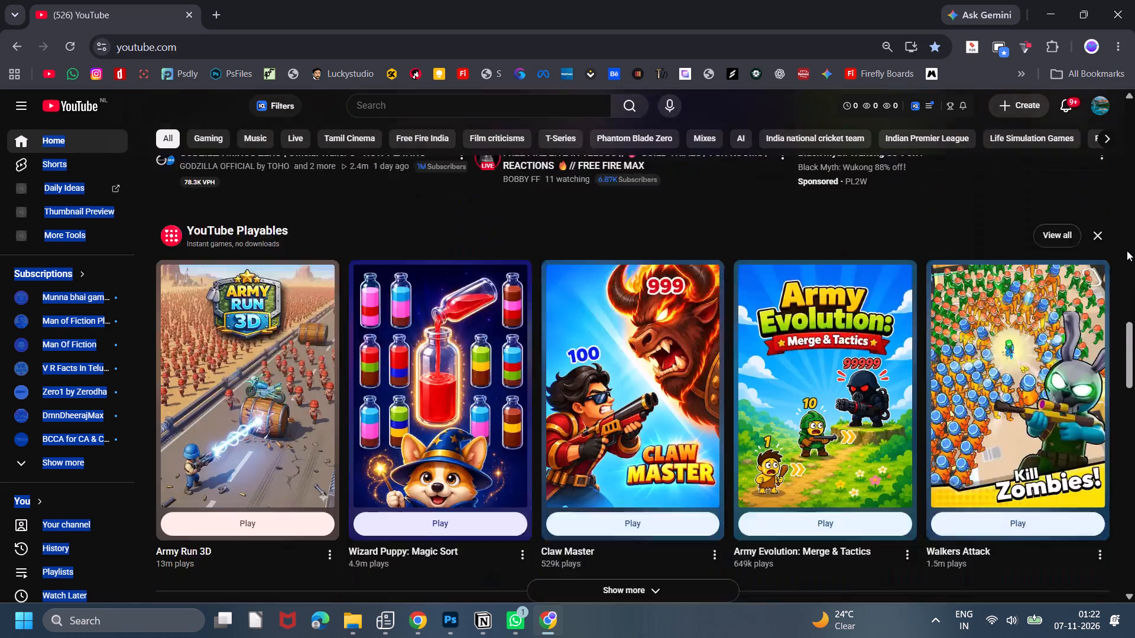
pyautogui.scroll(-5, 1124, 252)
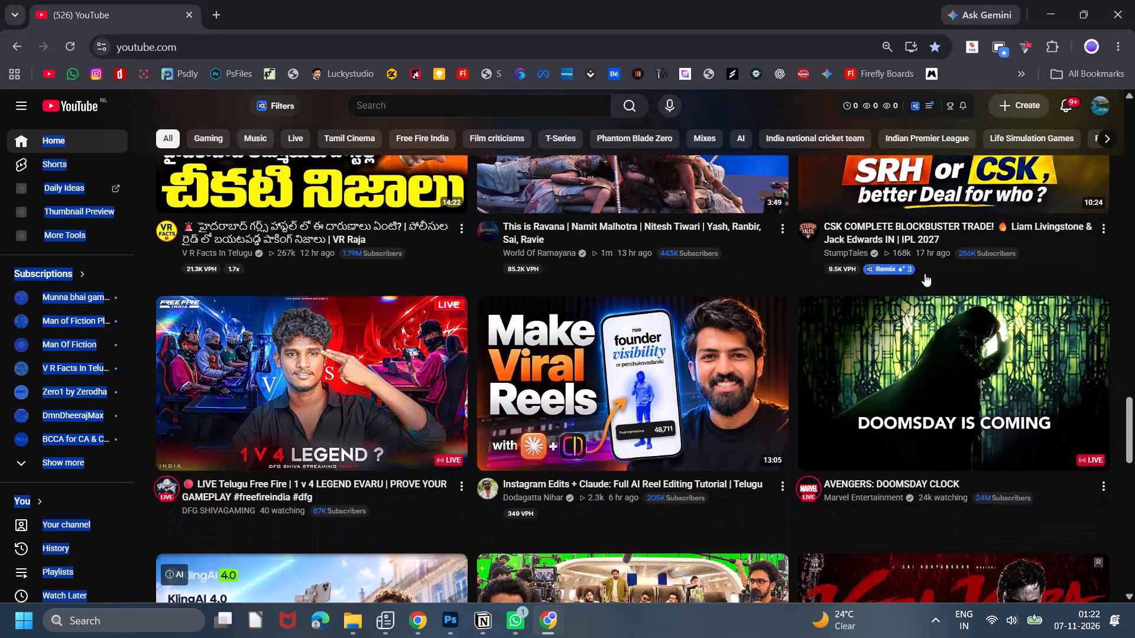
# Search YouTube for "VSS Challeneg".
pyautogui.click(531, 106)
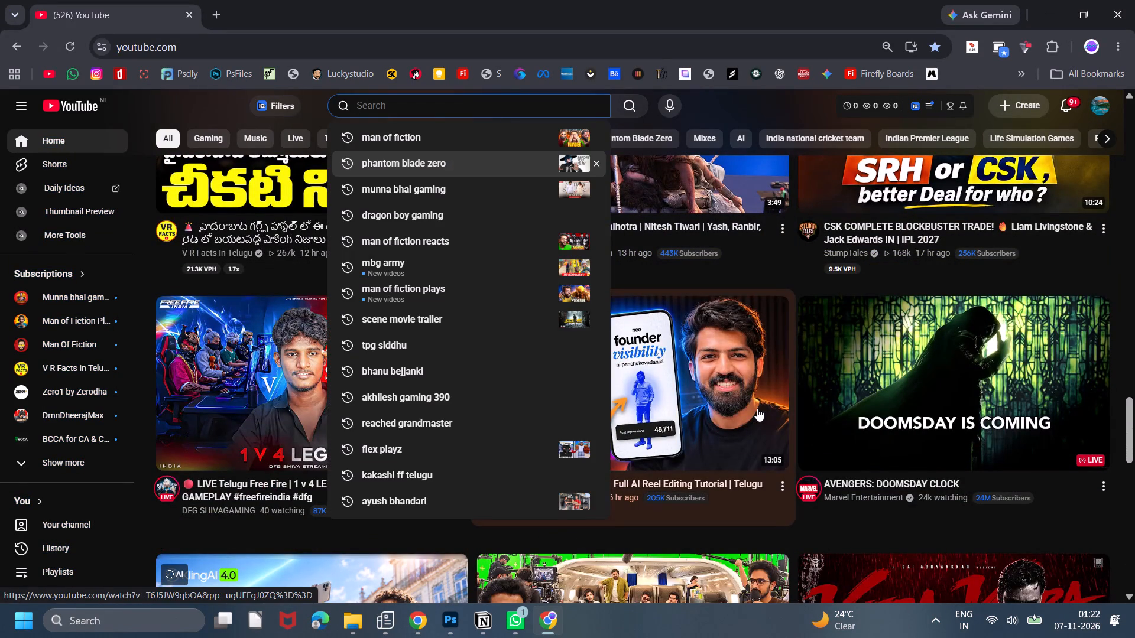
pyautogui.hotkey('shift', 'v')
pyautogui.hotkey('shift', 's')
pyautogui.hotkey('shift', 's')
pyautogui.hotkey('shift', 'space')
pyautogui.hotkey('shift', 'c')
pyautogui.press('h')
pyautogui.press('a')
pyautogui.press('l')
pyautogui.press('l')
pyautogui.press('e')
pyautogui.press('n')
pyautogui.press('e')
pyautogui.press('g')
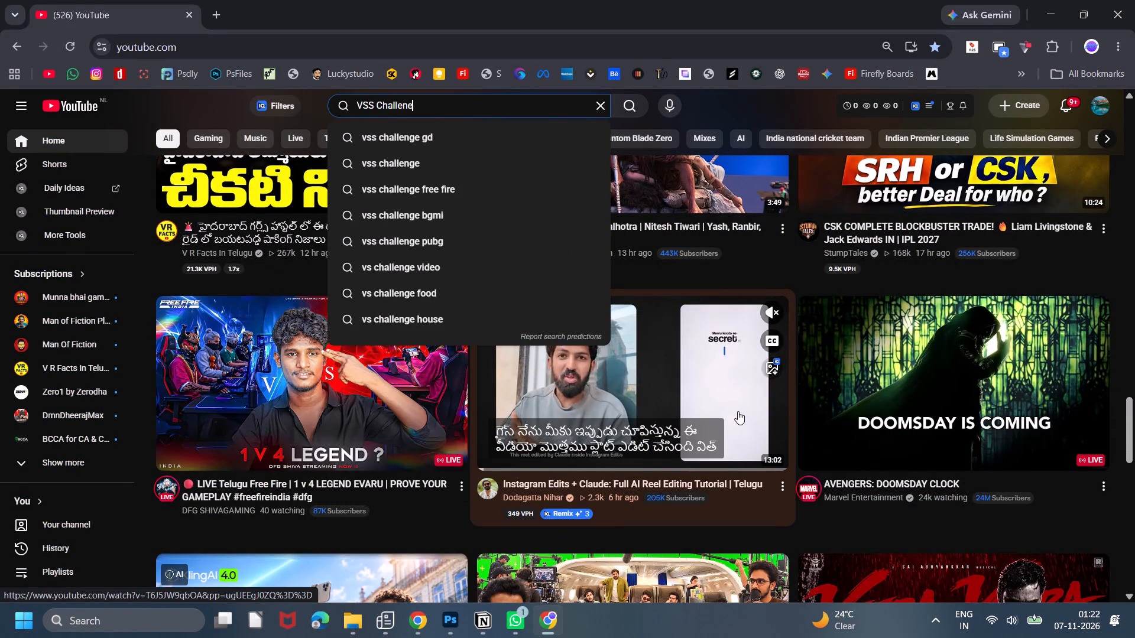
pyautogui.press('Return')
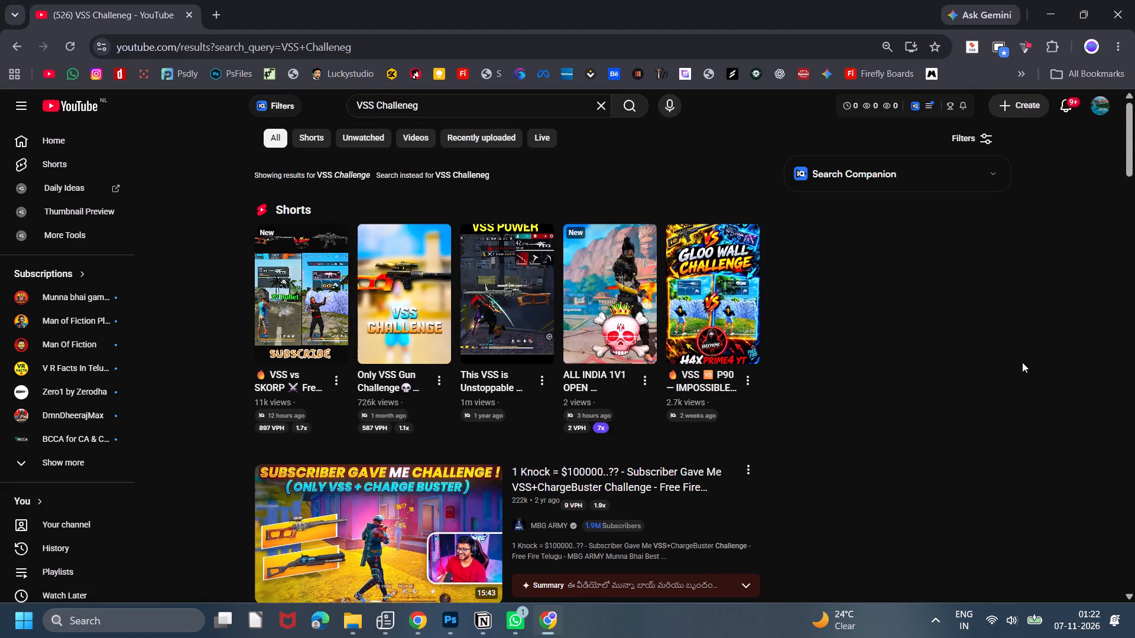
# Examine the VSS challenge search results, looking over the video and Shorts thumbnails and titles.
pyautogui.scroll(-3, 1022, 362)
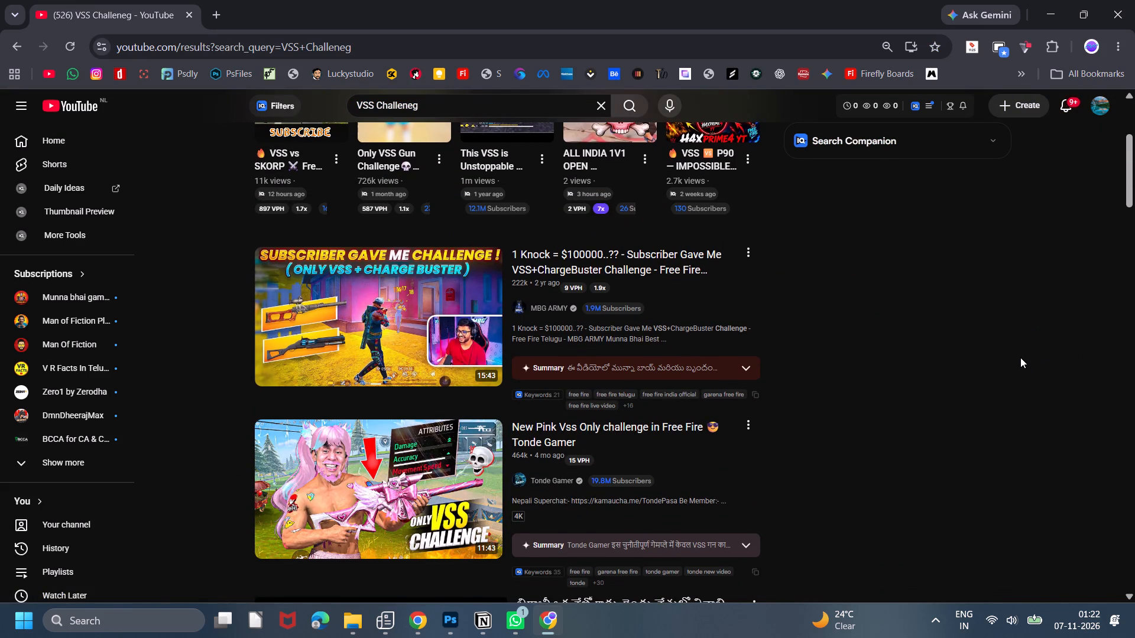
pyautogui.scroll(-1, 1020, 357)
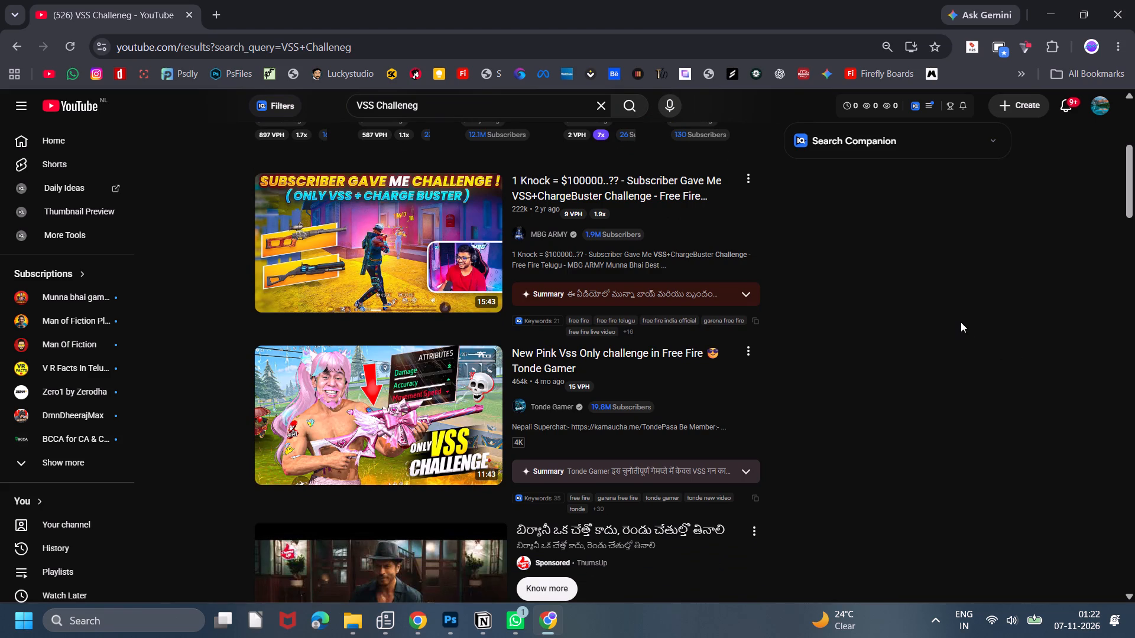
pyautogui.scroll(-2, 965, 317)
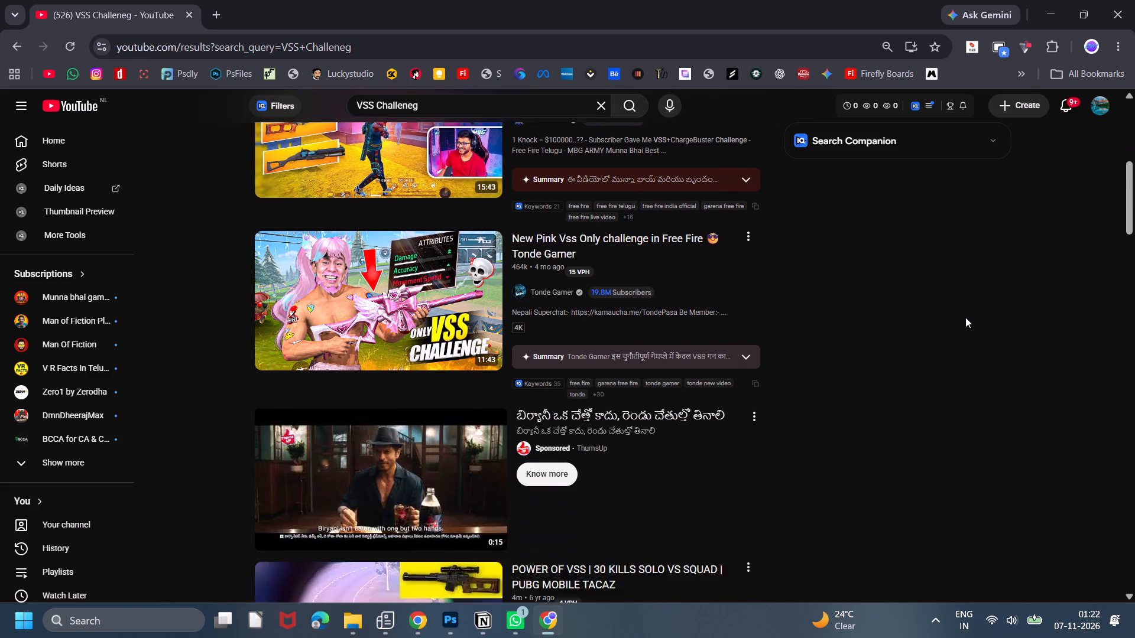
pyautogui.scroll(-11, 965, 317)
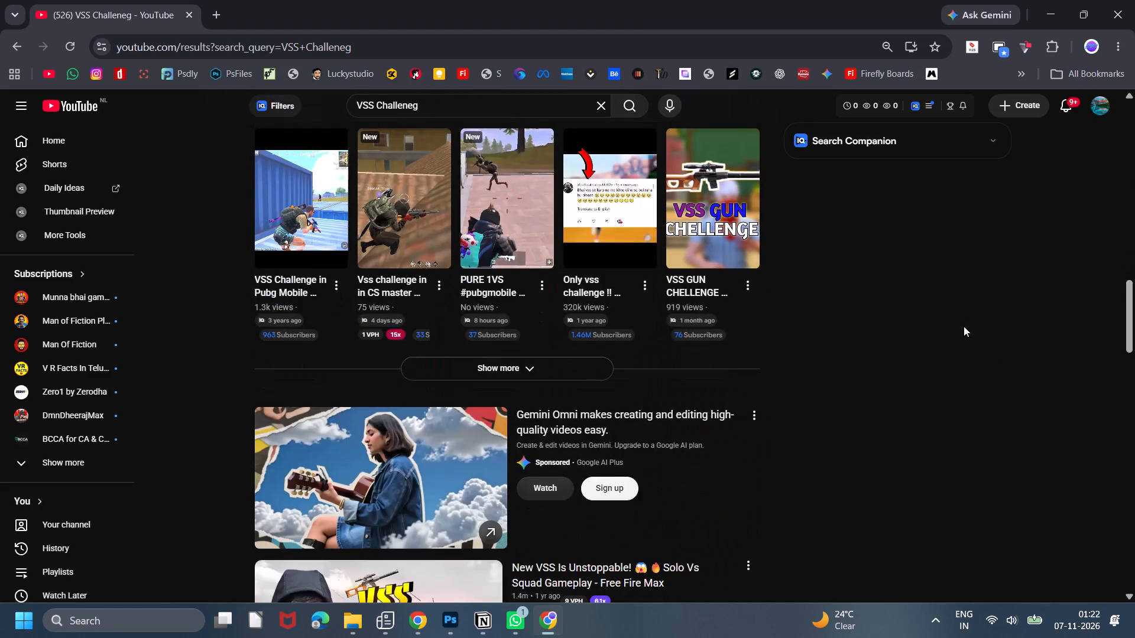
# Look through the long-form videos further down the VSS challenge results, comparing their thumbnails and titles.
pyautogui.scroll(-6, 964, 326)
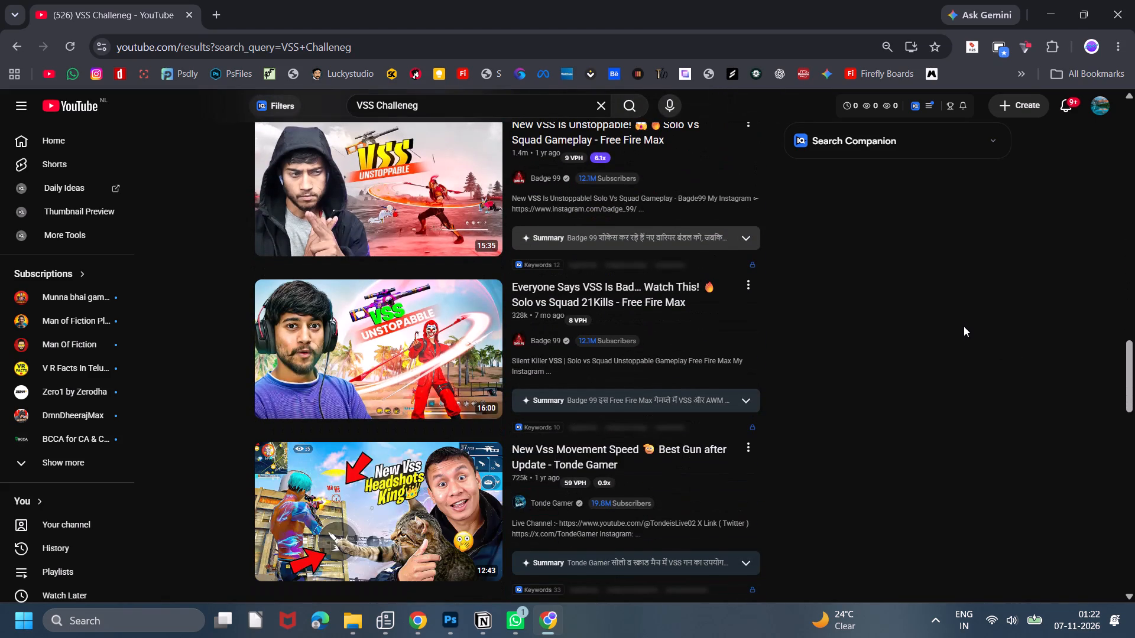
pyautogui.scroll(-5, 964, 326)
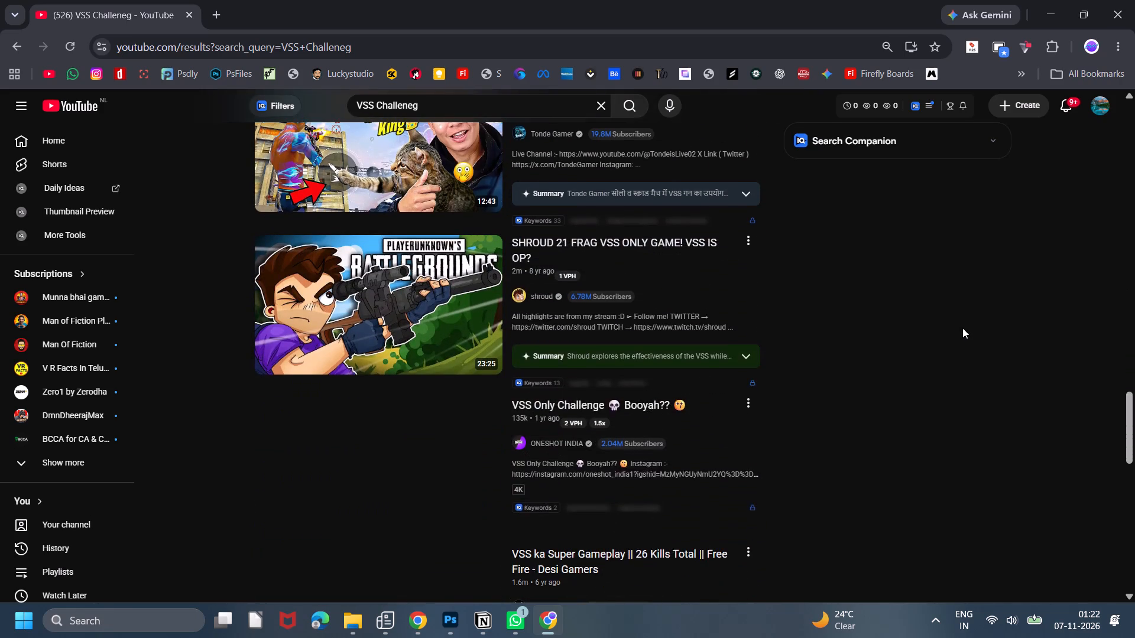
pyautogui.scroll(-2, 962, 328)
pyautogui.scroll(6, 957, 338)
pyautogui.scroll(5, 992, 302)
pyautogui.scroll(1, 956, 397)
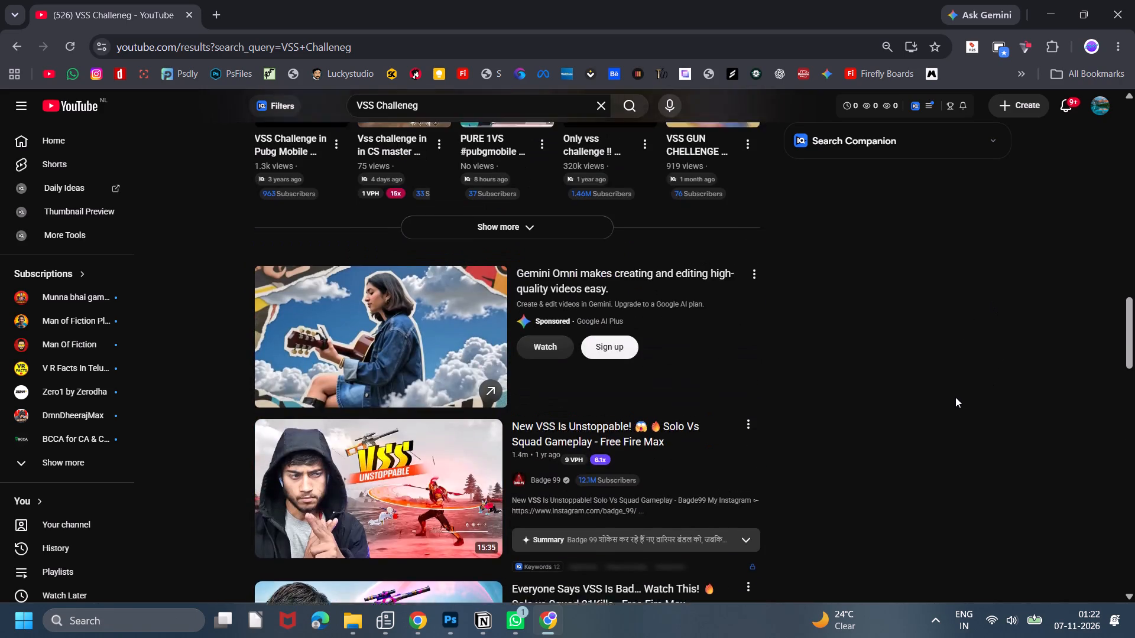
# Download the thumbnail of Tonde Gamer's "New Pink Vss Only challenge in Free Fire" video and close the Adobe Express Photos window.
pyautogui.scroll(13, 955, 397)
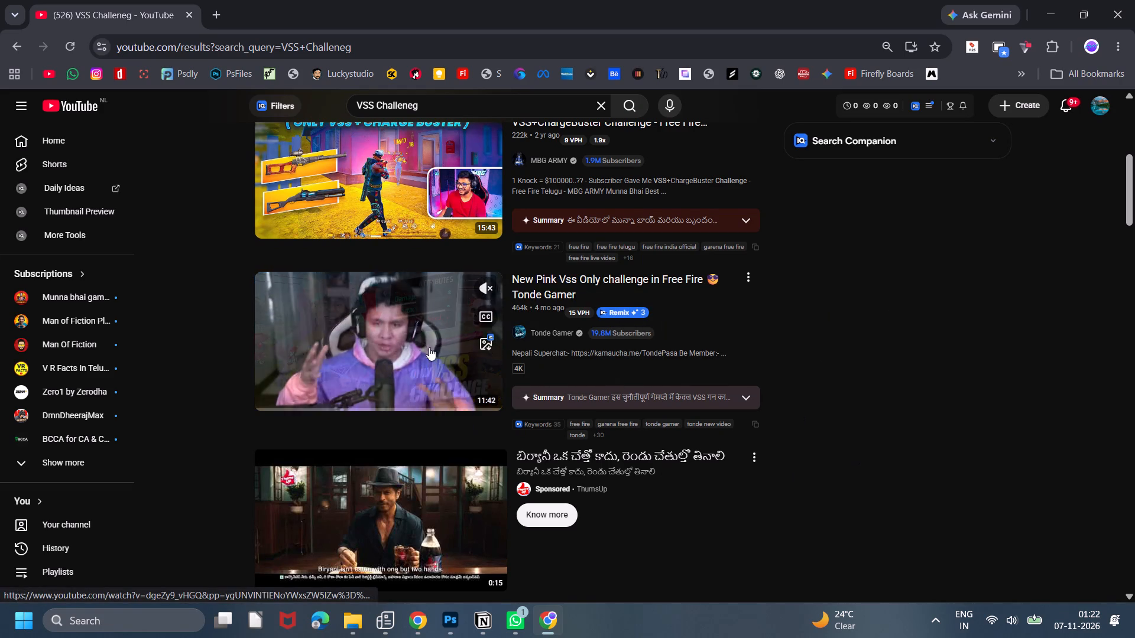
pyautogui.click(585, 294)
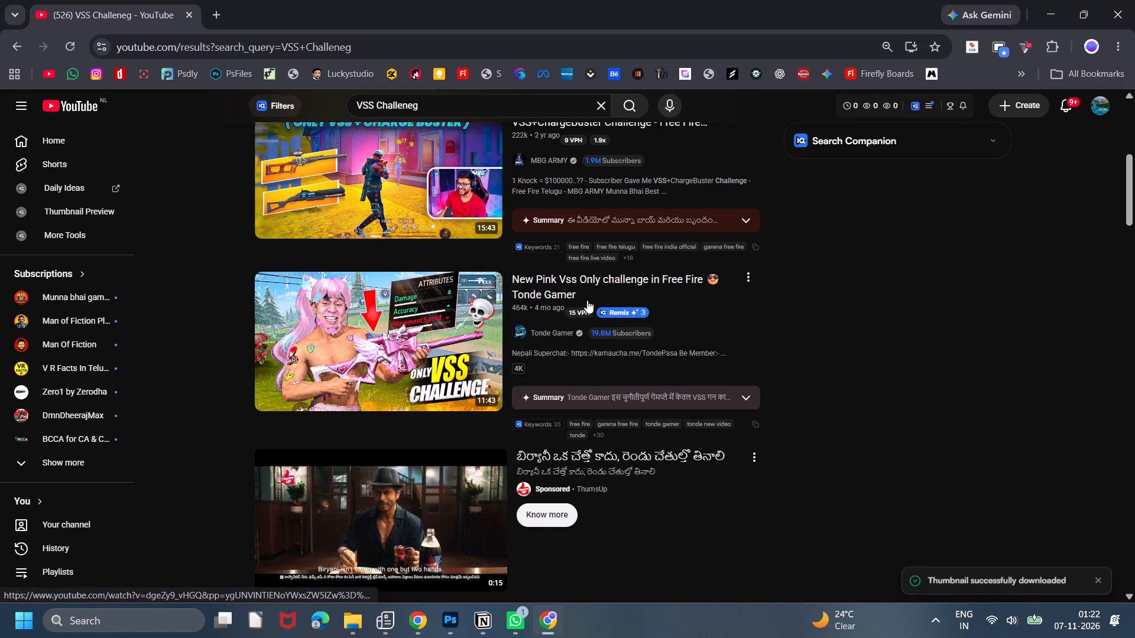
pyautogui.scroll(-7, 891, 456)
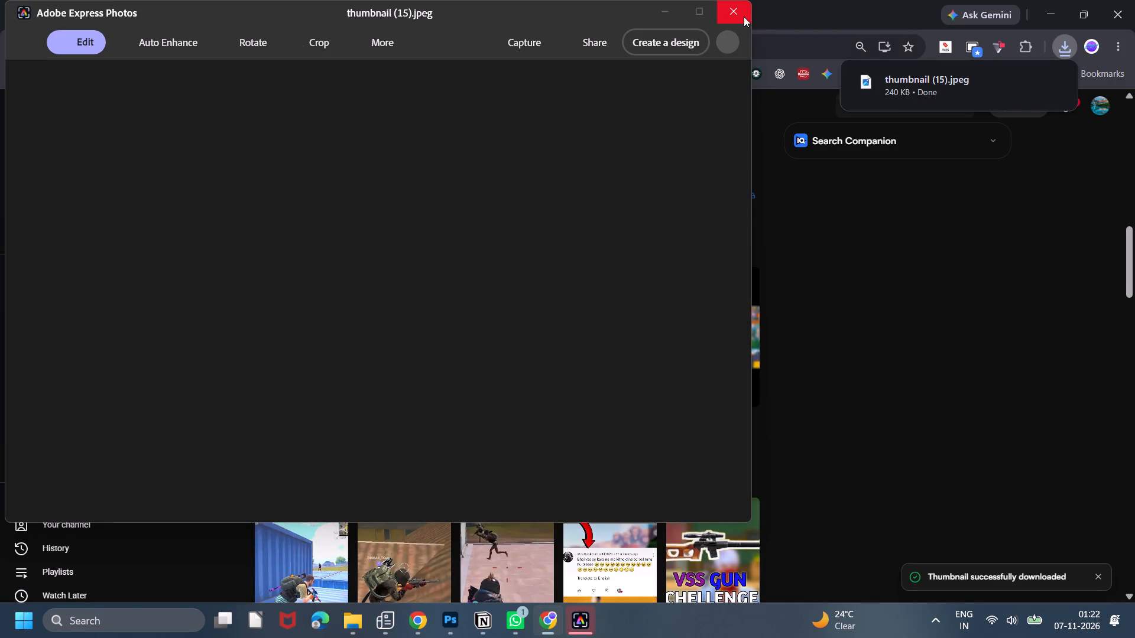
pyautogui.click(737, 11)
# Examine more thumbnails further down the VSS challenge results, from the Shorts to the Free Fire and PUBG videos.
pyautogui.scroll(-4, 810, 188)
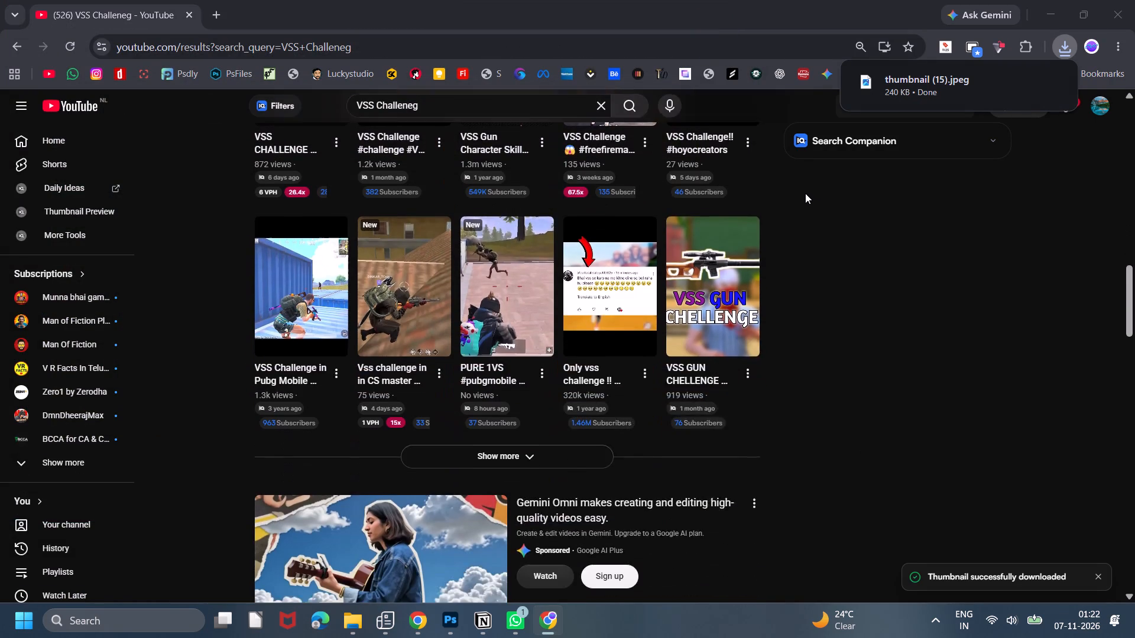
pyautogui.scroll(-11, 805, 202)
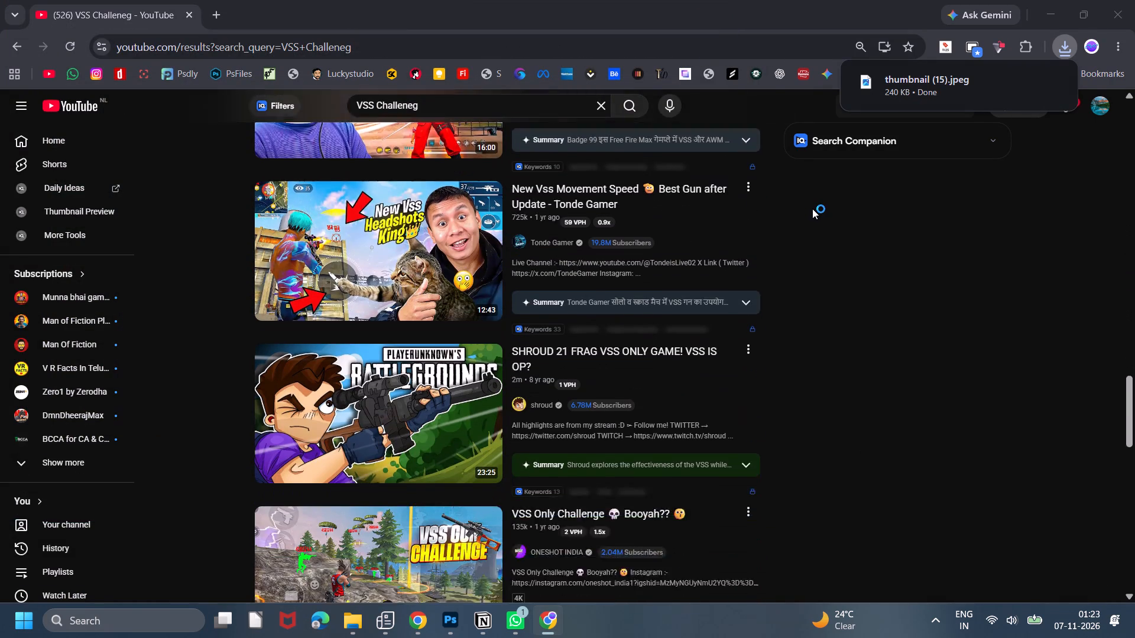
pyautogui.scroll(-10, 812, 205)
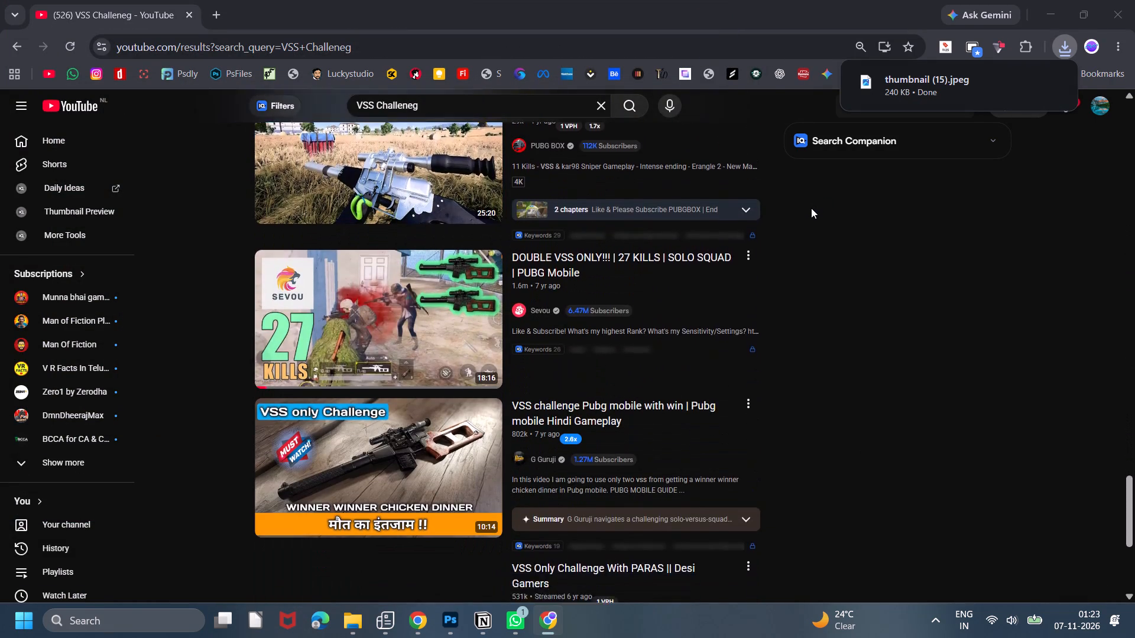
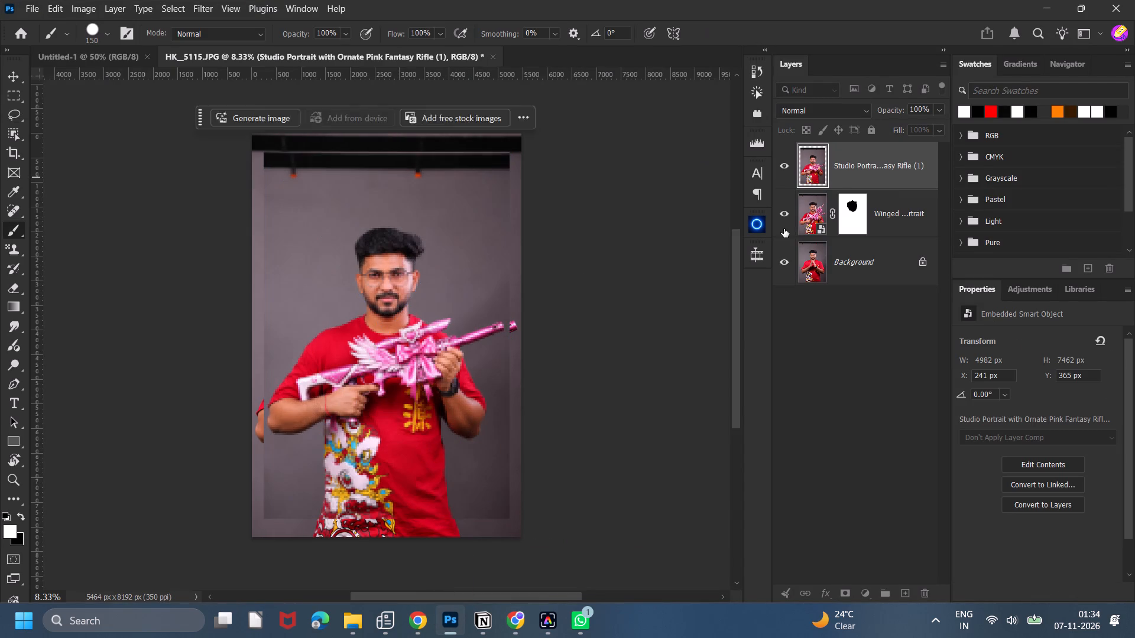
# Delete the masked Winged Heart Rifles Portrait layer.
pyautogui.click(882, 203)
pyautogui.press('Delete')
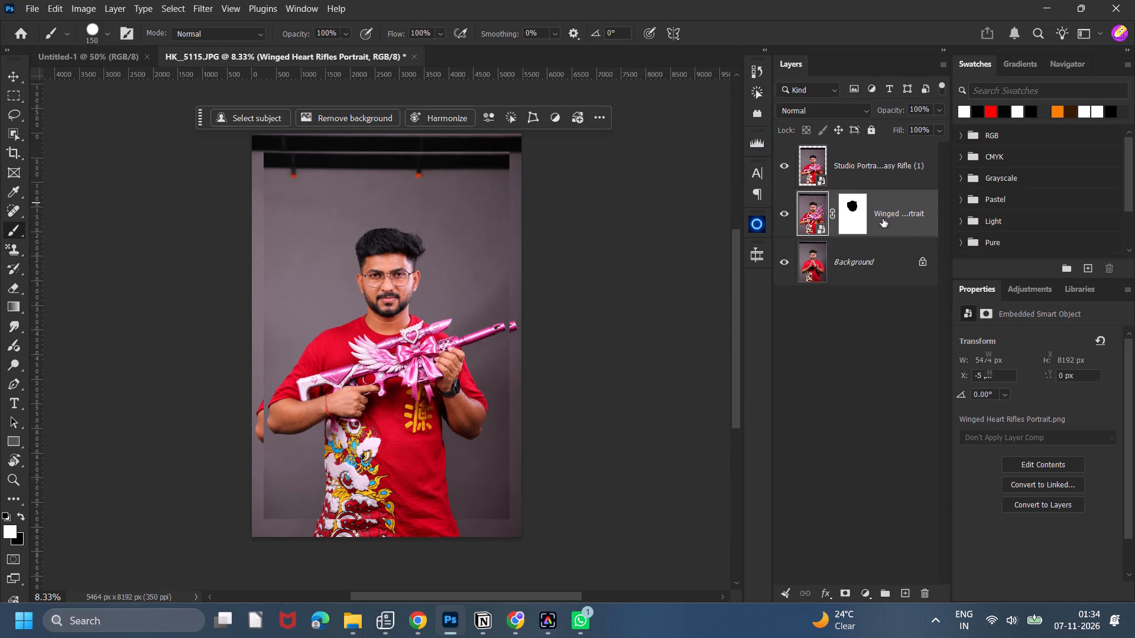
# Enlarge the Studio Portrait layer to about 109.79% so it fills the full canvas height.
pyautogui.click(24, 81)
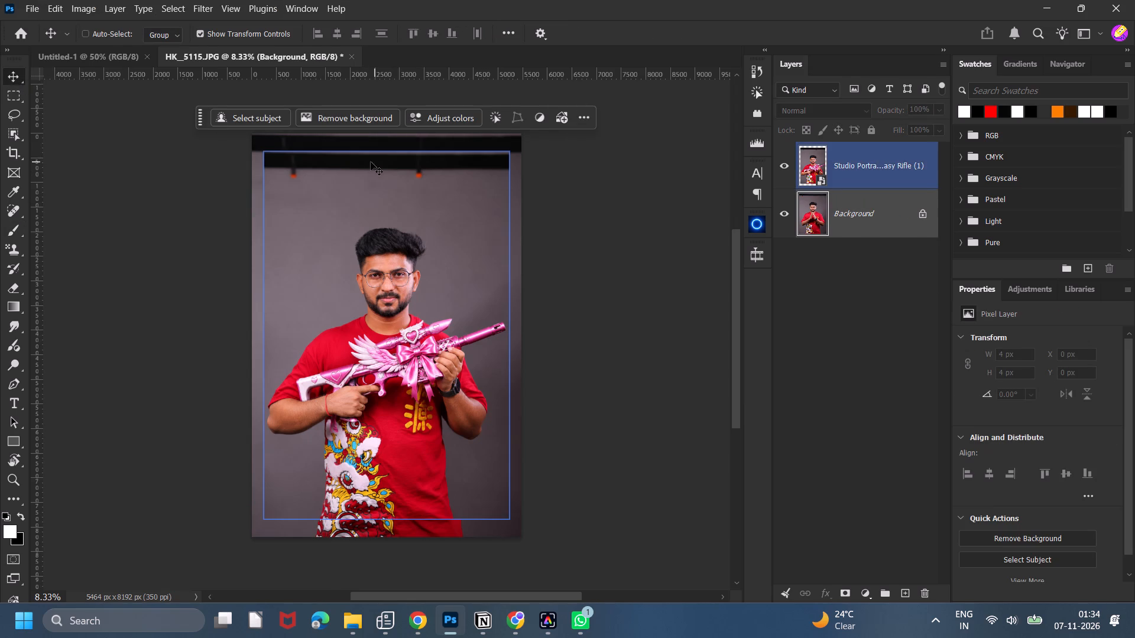
pyautogui.click(874, 165)
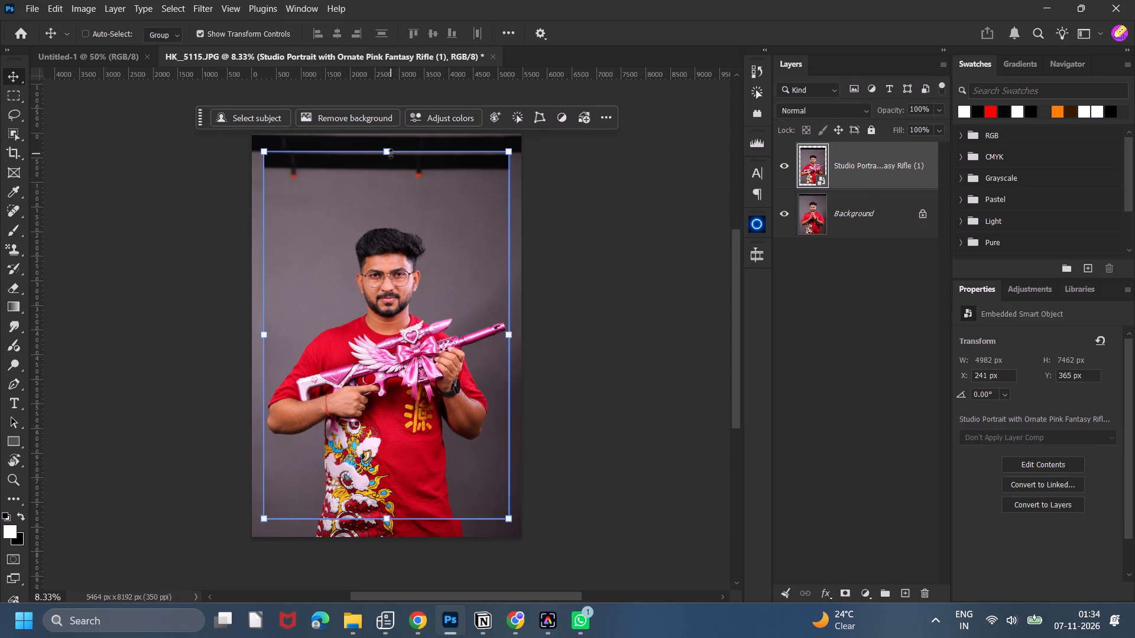
pyautogui.moveTo(391, 152); pyautogui.dragTo(389, 135)
pyautogui.moveTo(385, 515); pyautogui.dragTo(387, 525)
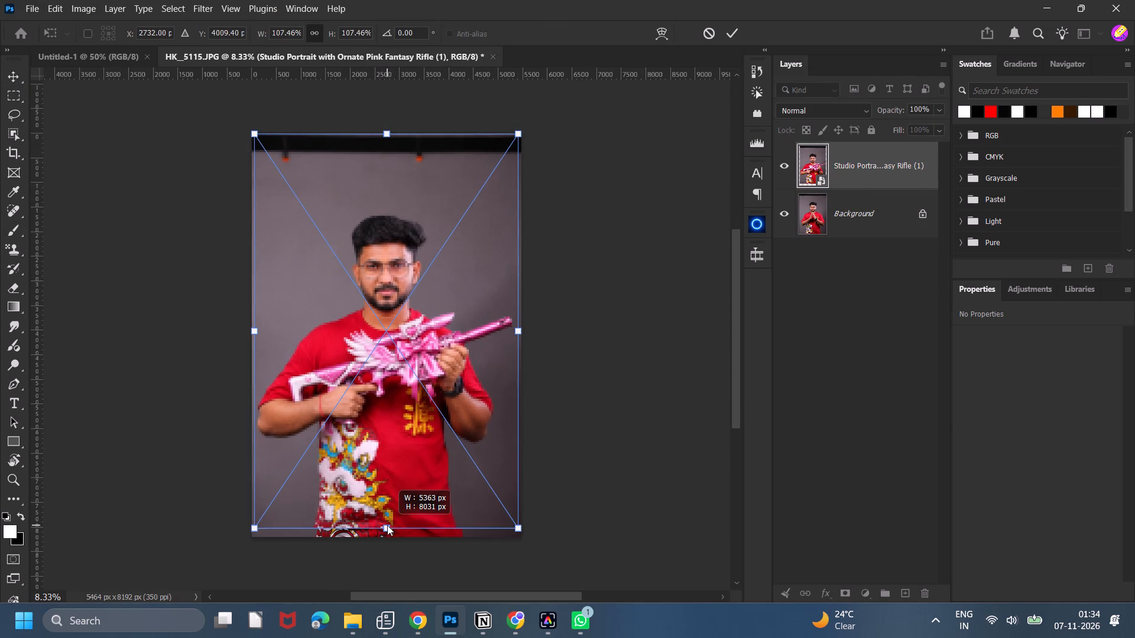
pyautogui.moveTo(387, 525); pyautogui.dragTo(387, 529)
pyautogui.click(738, 40)
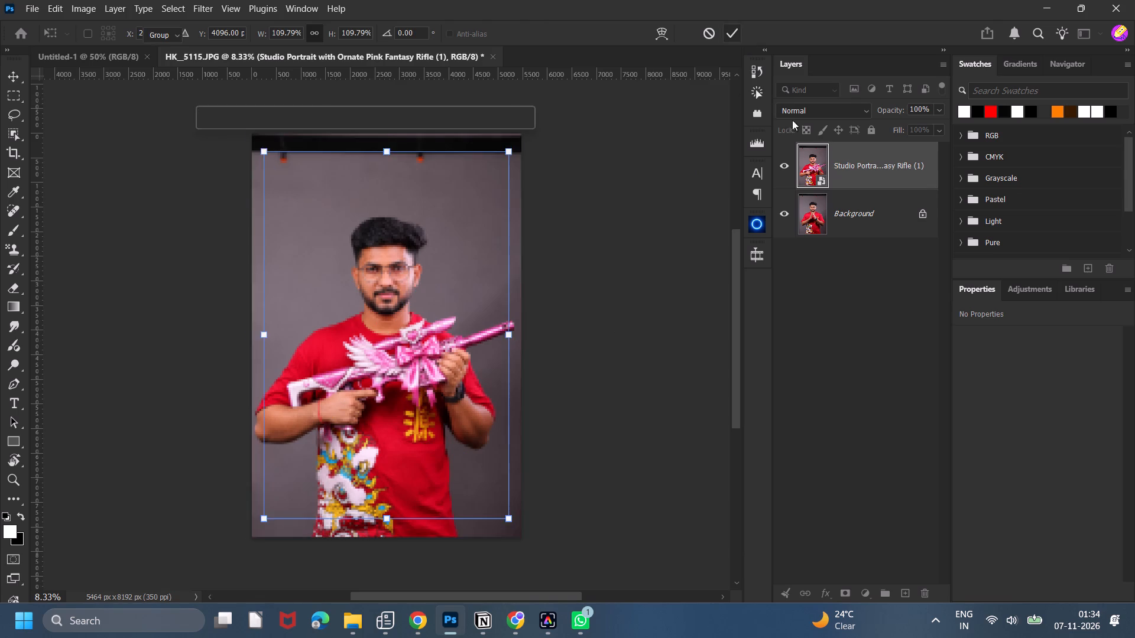
# Add a mask to the Studio Portrait layer and paint it black over the hair and upper face with a 1200 px brush.
pyautogui.click(850, 590)
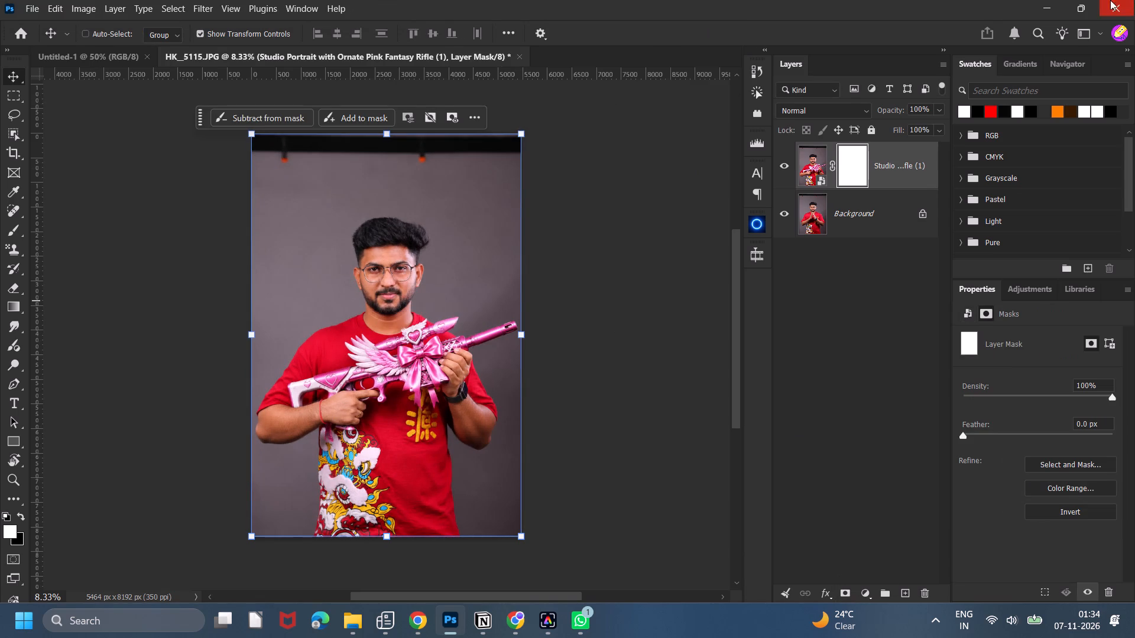
pyautogui.press('b')
pyautogui.press('x')
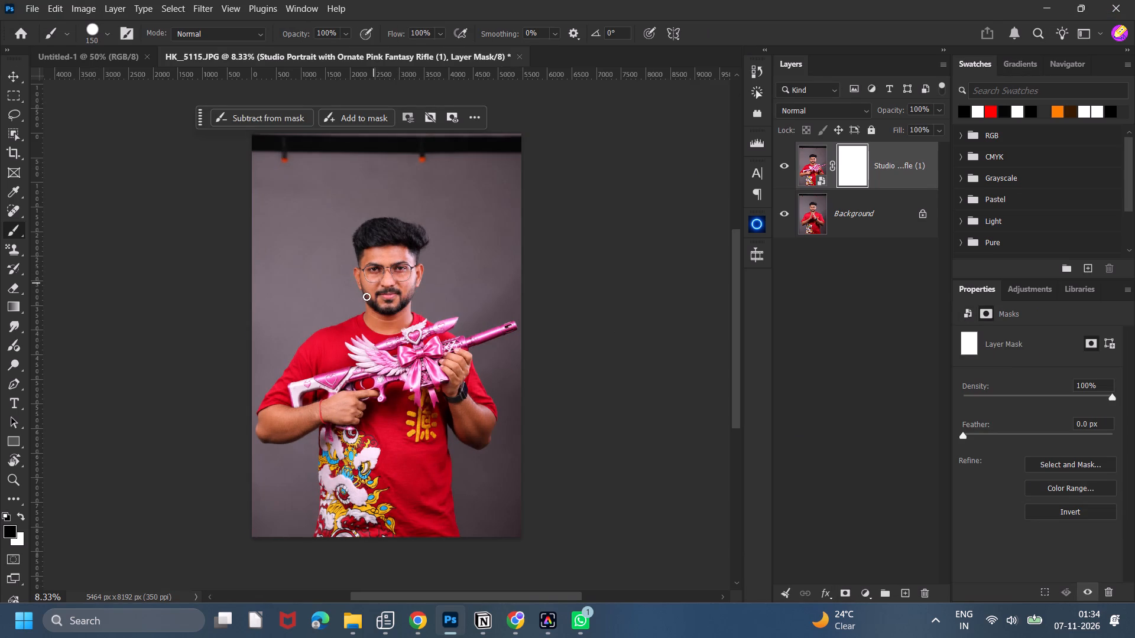
pyautogui.press(']')
pyautogui.press(']')
pyautogui.press(']')
pyautogui.press(']')
pyautogui.press(']')
pyautogui.press(']')
pyautogui.press(']')
pyautogui.press(']')
pyautogui.press(']')
pyautogui.press(']')
pyautogui.press(']')
pyautogui.press(']')
pyautogui.press(']')
pyautogui.press(']')
pyautogui.press(']')
pyautogui.moveTo(404, 237); pyautogui.dragTo(384, 259)
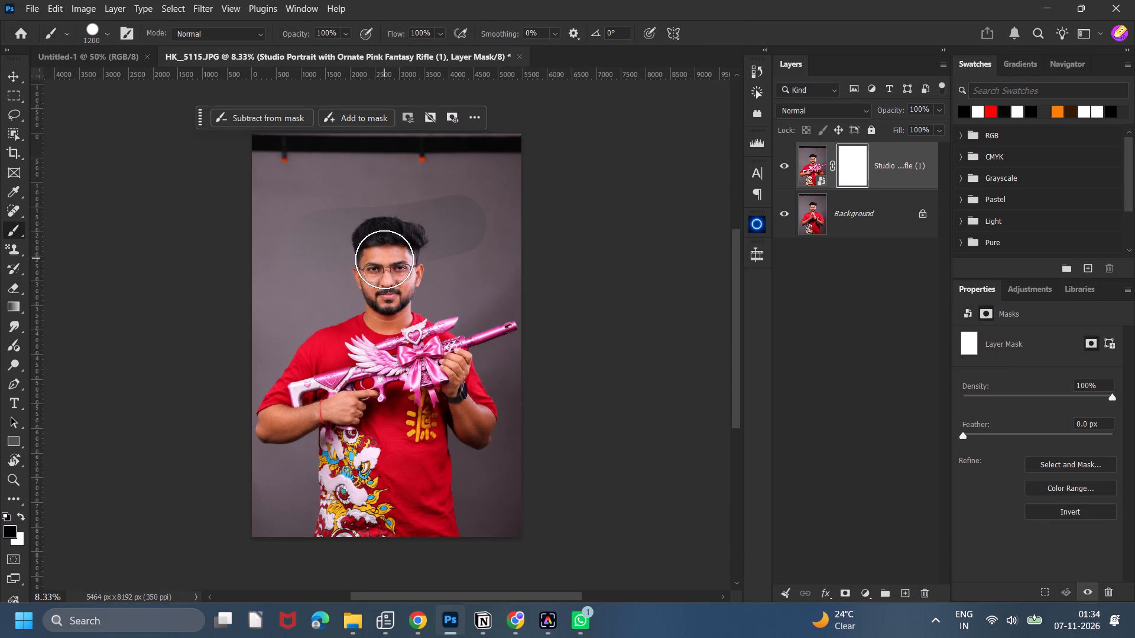
pyautogui.moveTo(384, 259); pyautogui.dragTo(376, 228)
pyautogui.moveTo(357, 243); pyautogui.dragTo(358, 259)
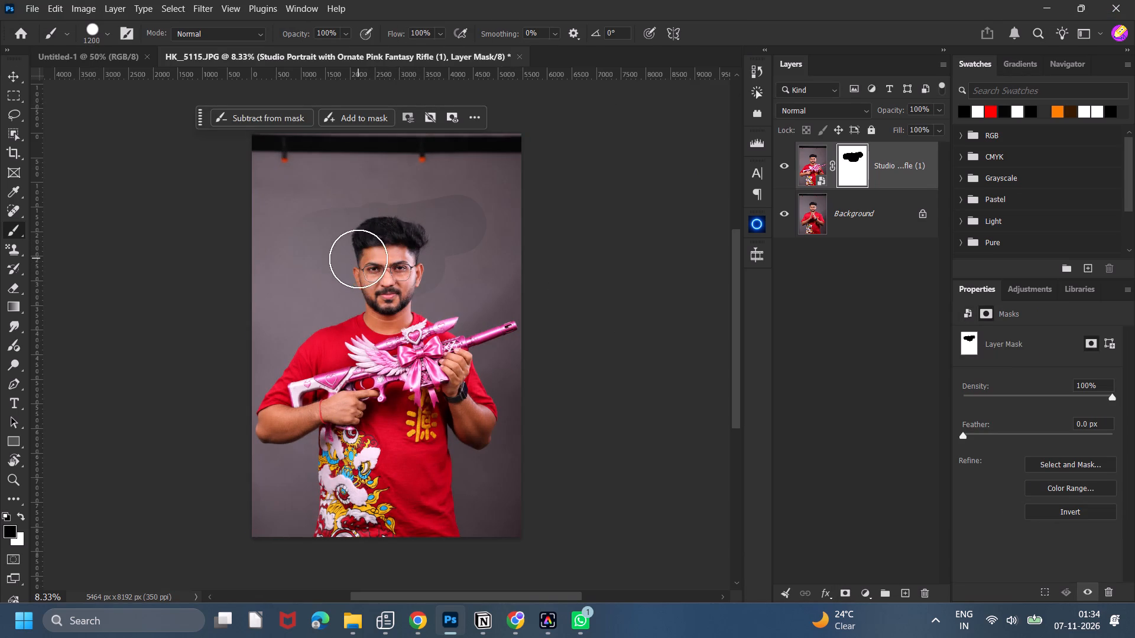
pyautogui.moveTo(358, 259); pyautogui.dragTo(374, 245)
# Refine the mask in black with a 400 px brush over the beard, cheeks, ears and hair edges to bring in the original face.
pyautogui.hotkey('ctrl', '=')
pyautogui.hotkey('ctrl', '=')
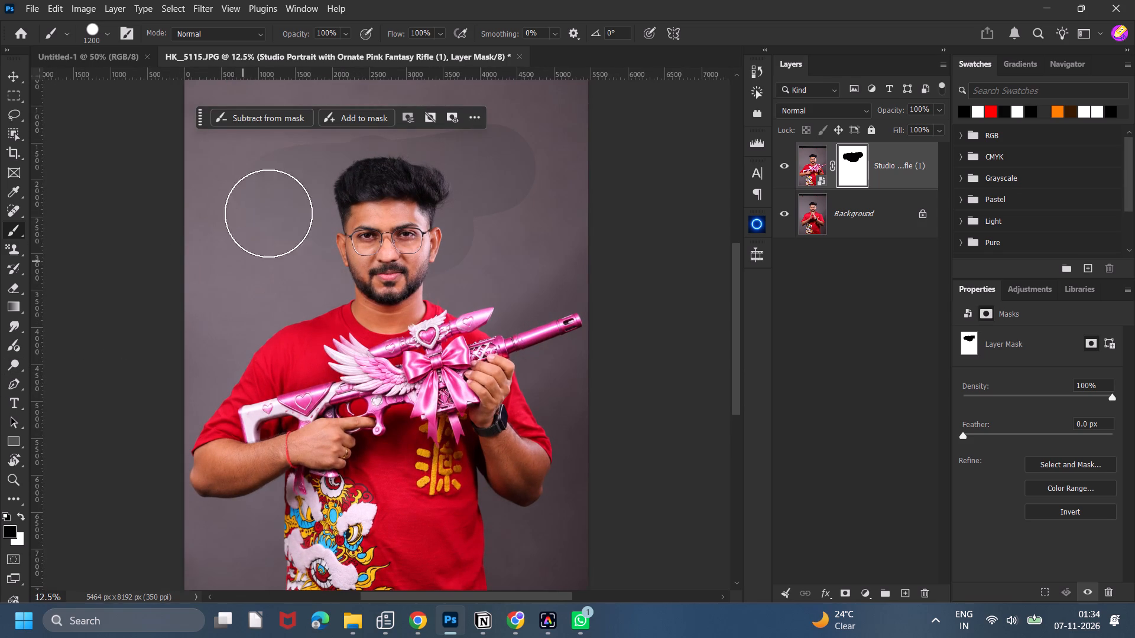
pyautogui.press('[')
pyautogui.press('[')
pyautogui.press('[')
pyautogui.press('[')
pyautogui.press('[')
pyautogui.press('[')
pyautogui.press('[')
pyautogui.press('[')
pyautogui.press('[')
pyautogui.moveTo(403, 214); pyautogui.dragTo(395, 284)
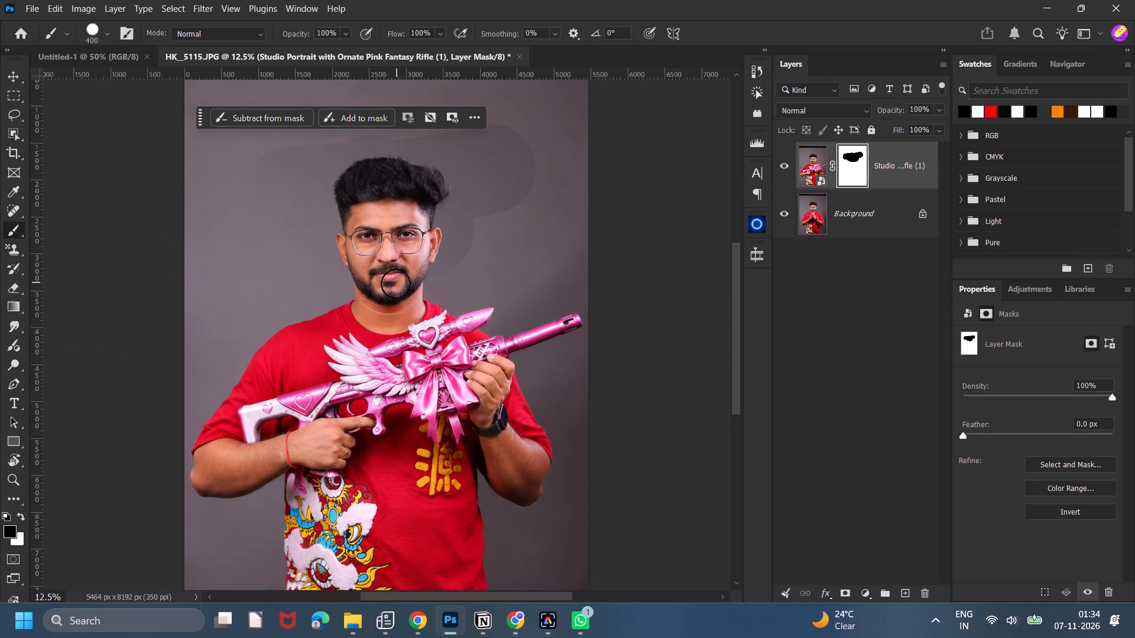
pyautogui.moveTo(395, 284); pyautogui.dragTo(360, 255)
pyautogui.moveTo(360, 255); pyautogui.dragTo(407, 265)
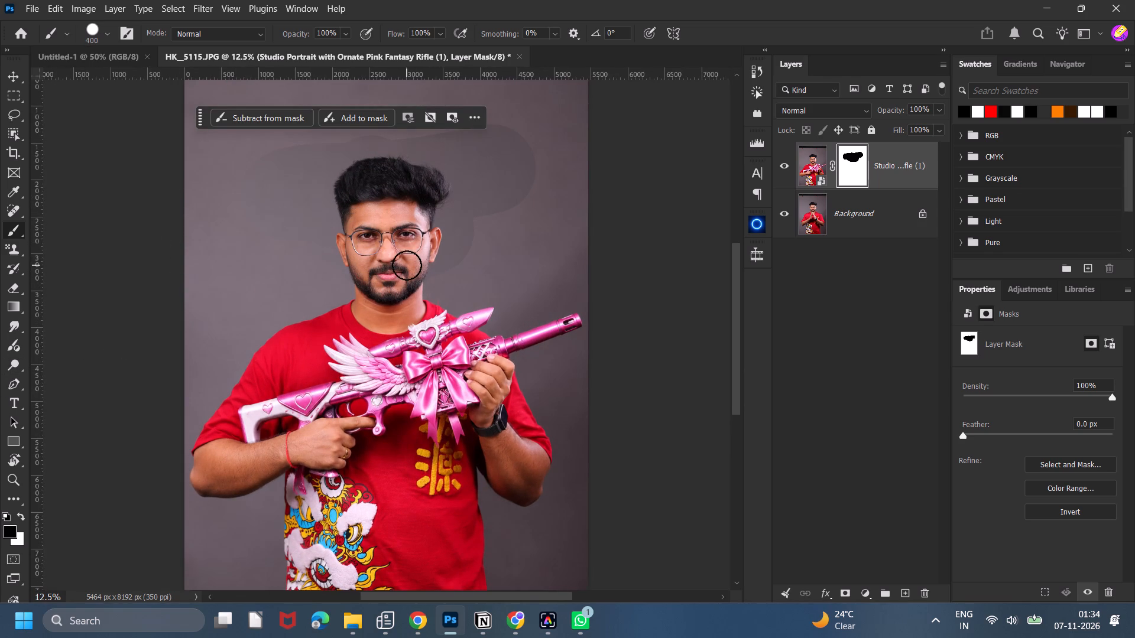
pyautogui.moveTo(407, 265); pyautogui.dragTo(417, 163)
pyautogui.moveTo(417, 163); pyautogui.dragTo(340, 192)
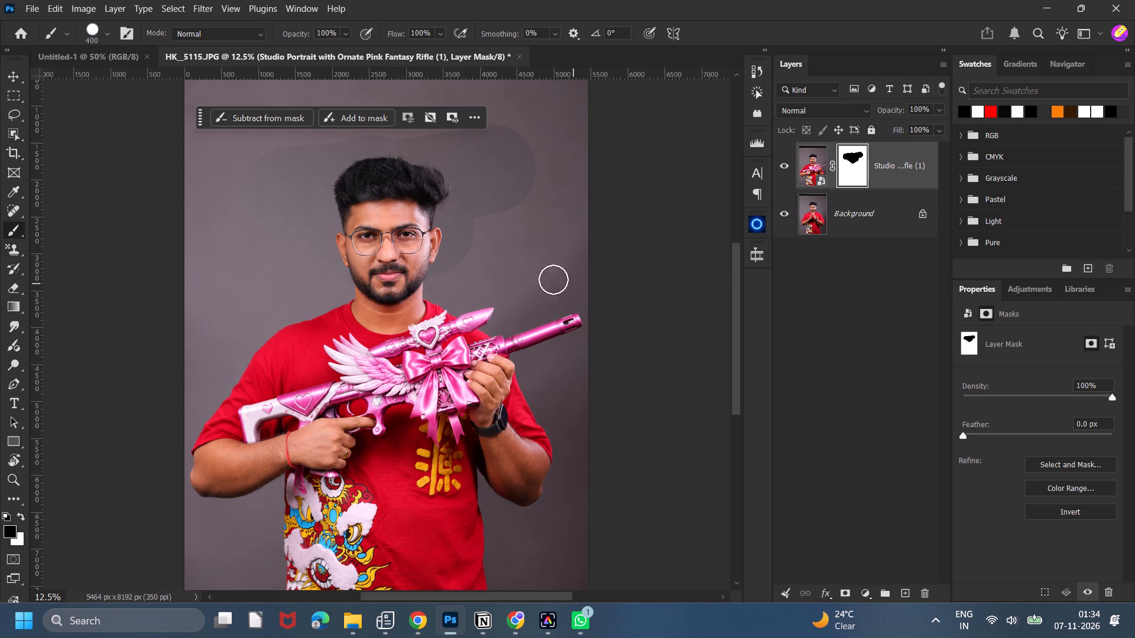
pyautogui.moveTo(381, 269); pyautogui.dragTo(380, 294)
pyautogui.moveTo(380, 294); pyautogui.dragTo(365, 252)
pyautogui.hotkey('ctrl', 'z')
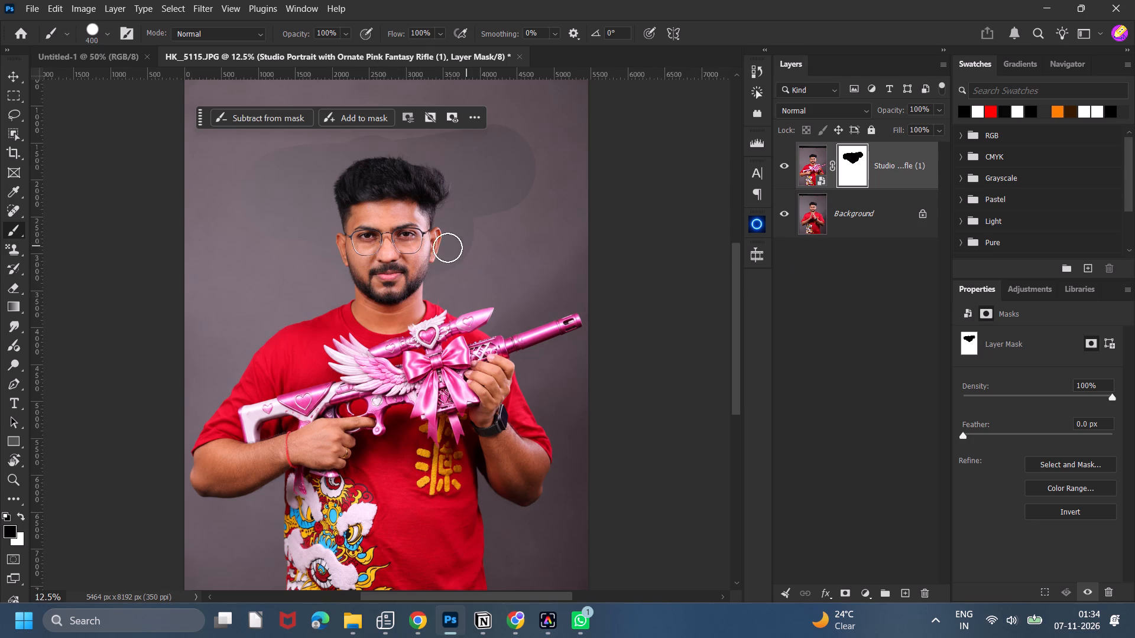
pyautogui.moveTo(443, 248); pyautogui.dragTo(324, 141)
# Merge the masked portrait with the Background layer and convert the result to a smart object.
pyautogui.keyDown('shift'); pyautogui.click(877, 227); pyautogui.keyUp('shift')
pyautogui.hotkey('ctrl', 'e')
pyautogui.rightClick(875, 174)
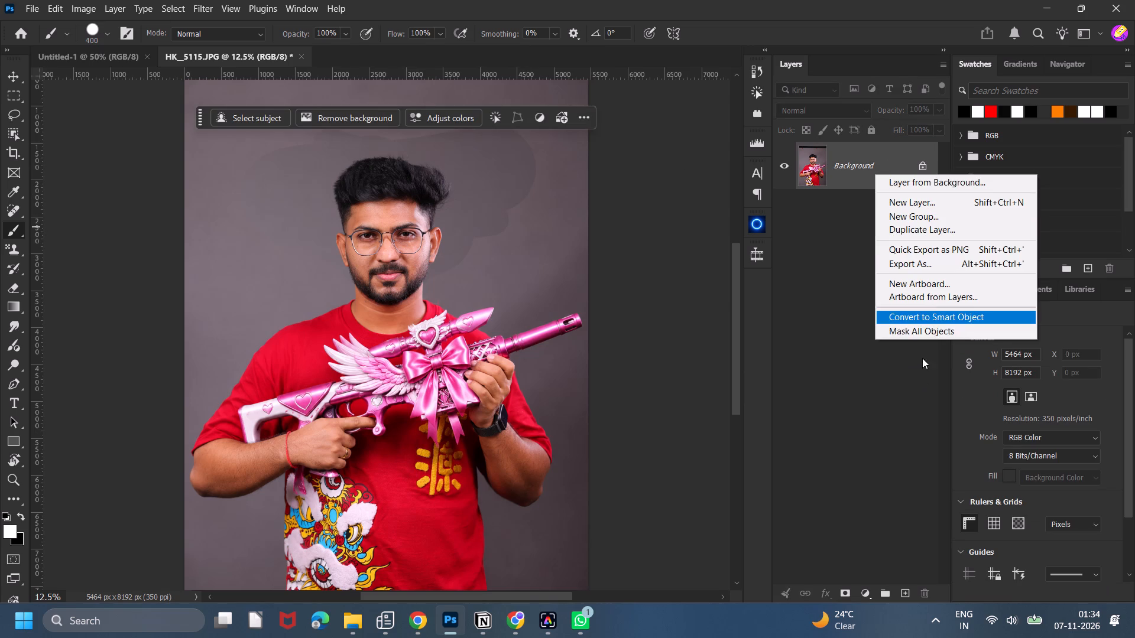
pyautogui.click(917, 315)
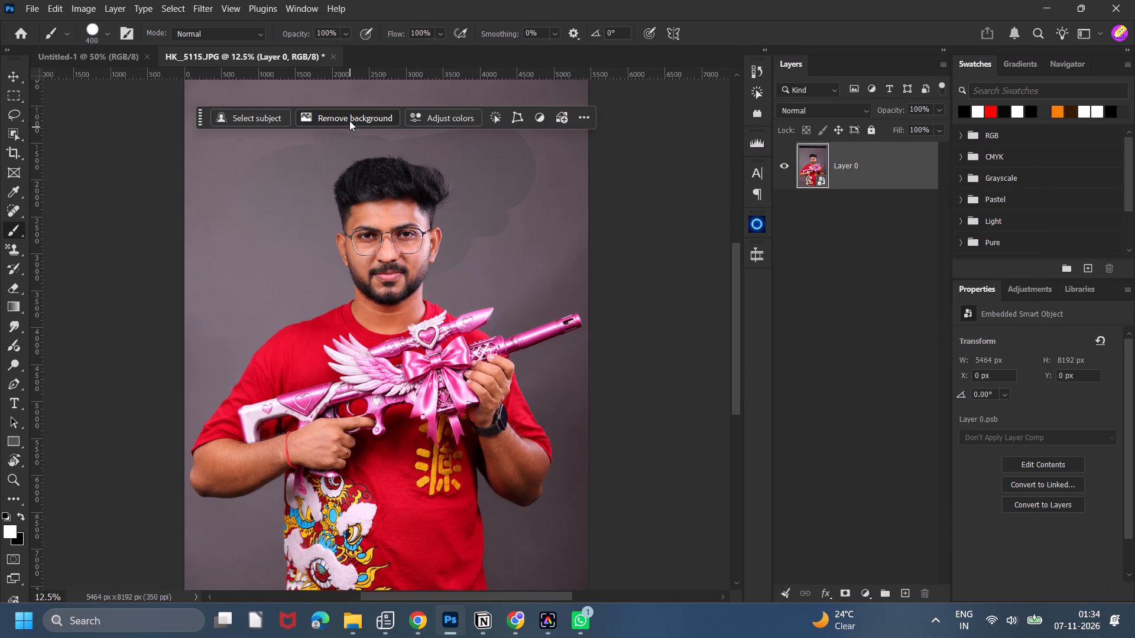
# Remove the background behind the man and convert the masked layer to a smart object.
pyautogui.click(349, 121)
pyautogui.scroll(-3, 589, 429)
pyautogui.scroll(2, 575, 438)
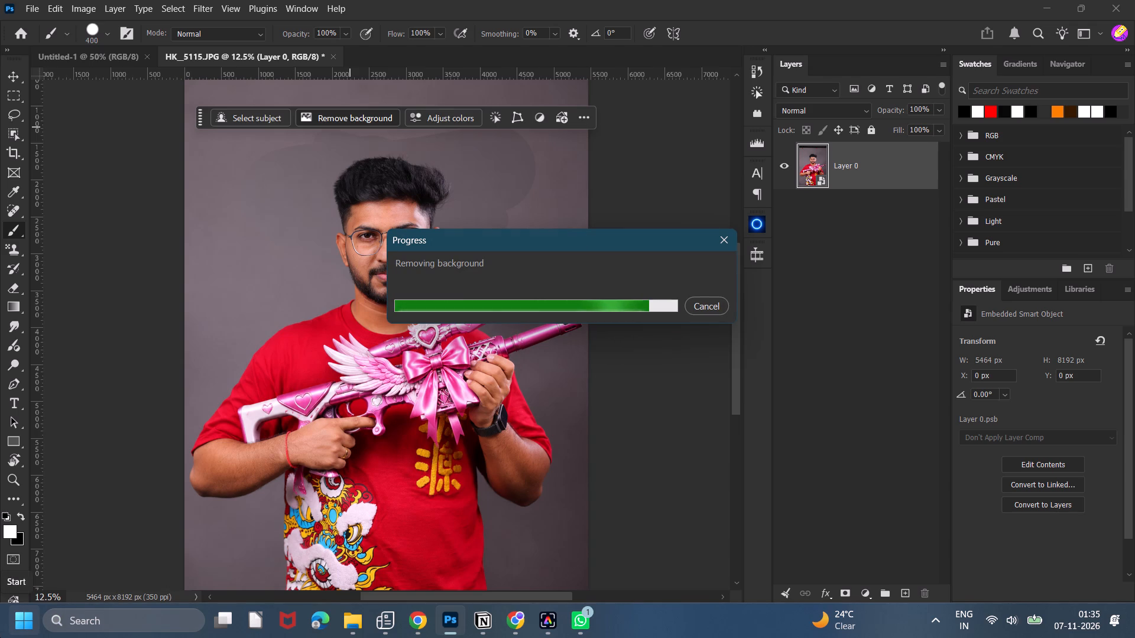
pyautogui.hotkey('ctrl', '-')
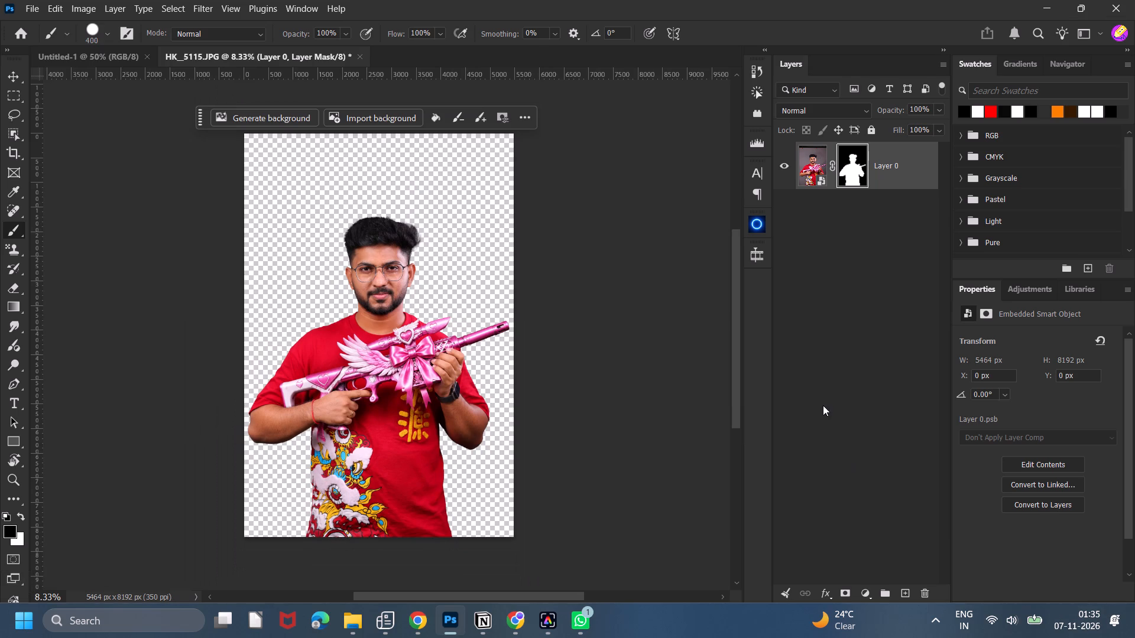
pyautogui.rightClick(878, 159)
pyautogui.click(896, 397)
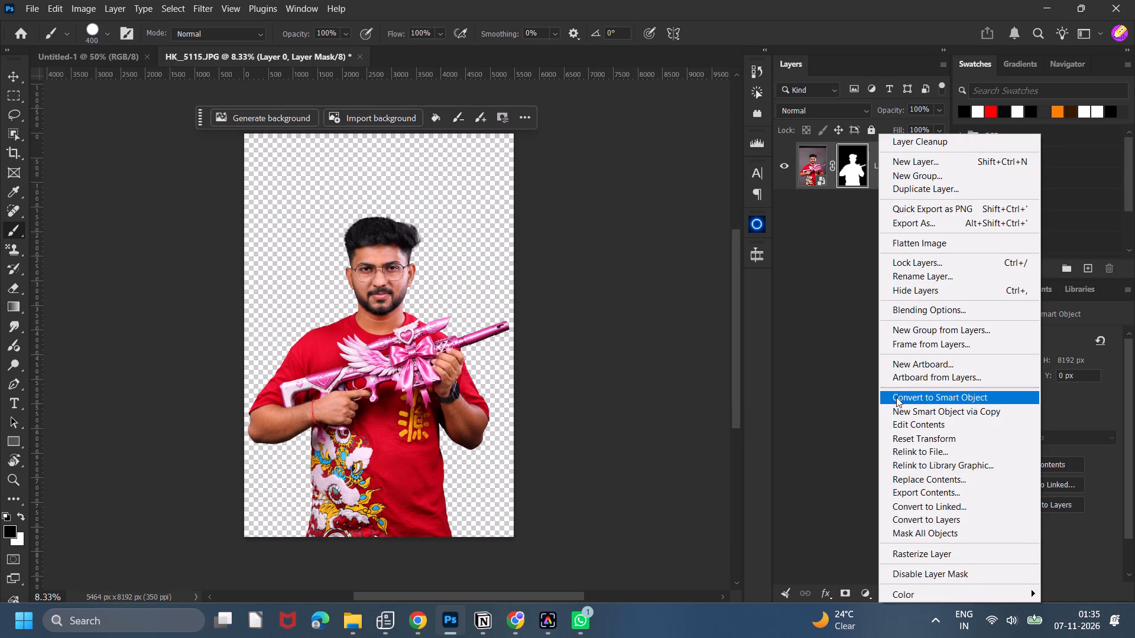
# Bring the cutout man into the Untitled-1 document as a new layer.
pyautogui.moveTo(882, 171); pyautogui.dragTo(76, 58)
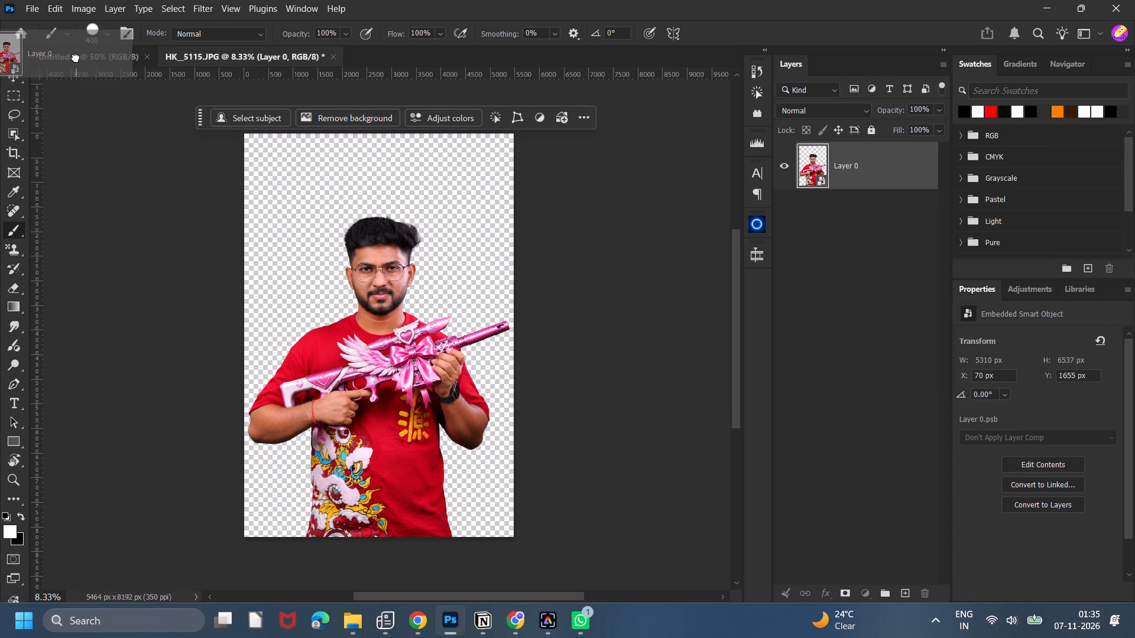
pyautogui.moveTo(76, 58); pyautogui.dragTo(310, 380)
# Scale the cutout man to about 26.84% and place him at about X -200 px, flush with the canvas's top edge.
pyautogui.click(13, 71)
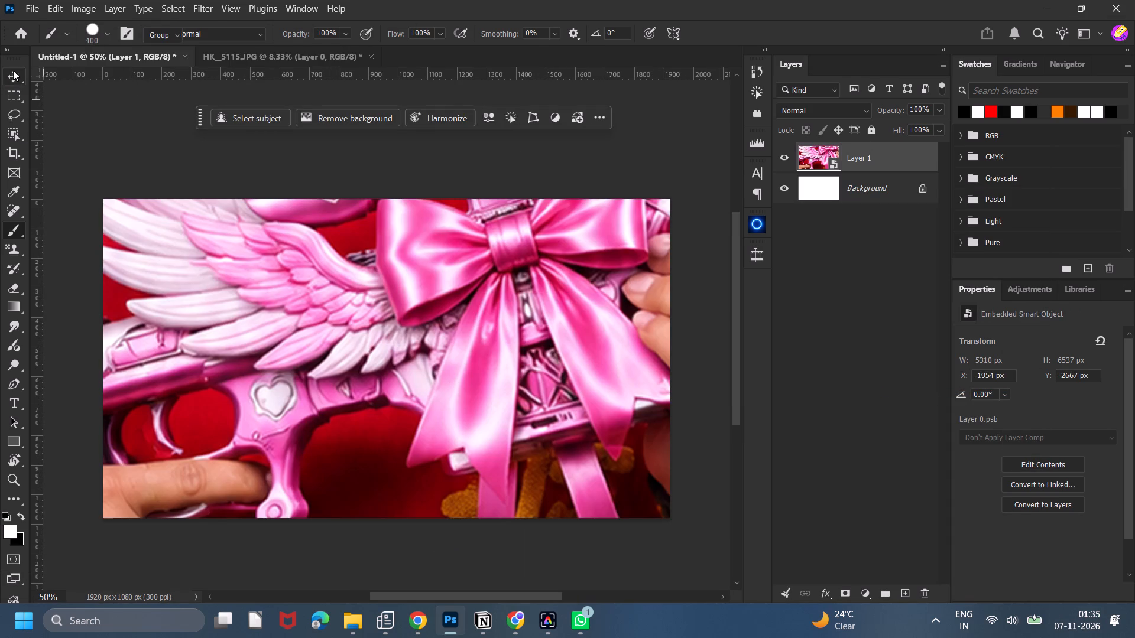
pyautogui.hotkey('ctrl', 't')
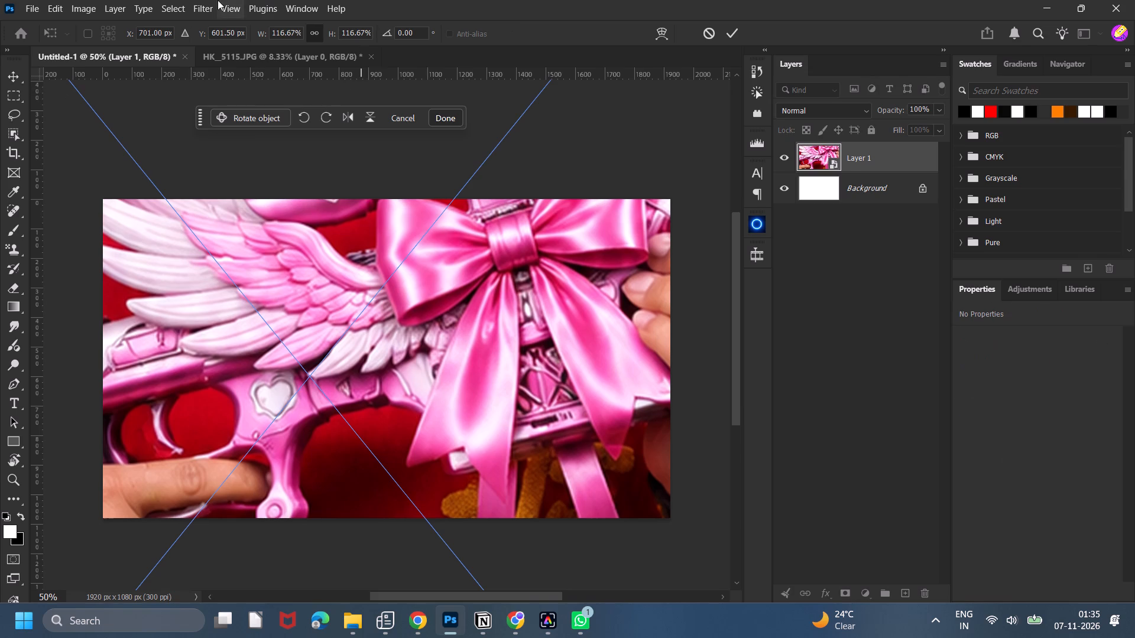
pyautogui.moveTo(257, 33); pyautogui.dragTo(189, 73)
pyautogui.moveTo(394, 312); pyautogui.dragTo(326, 355)
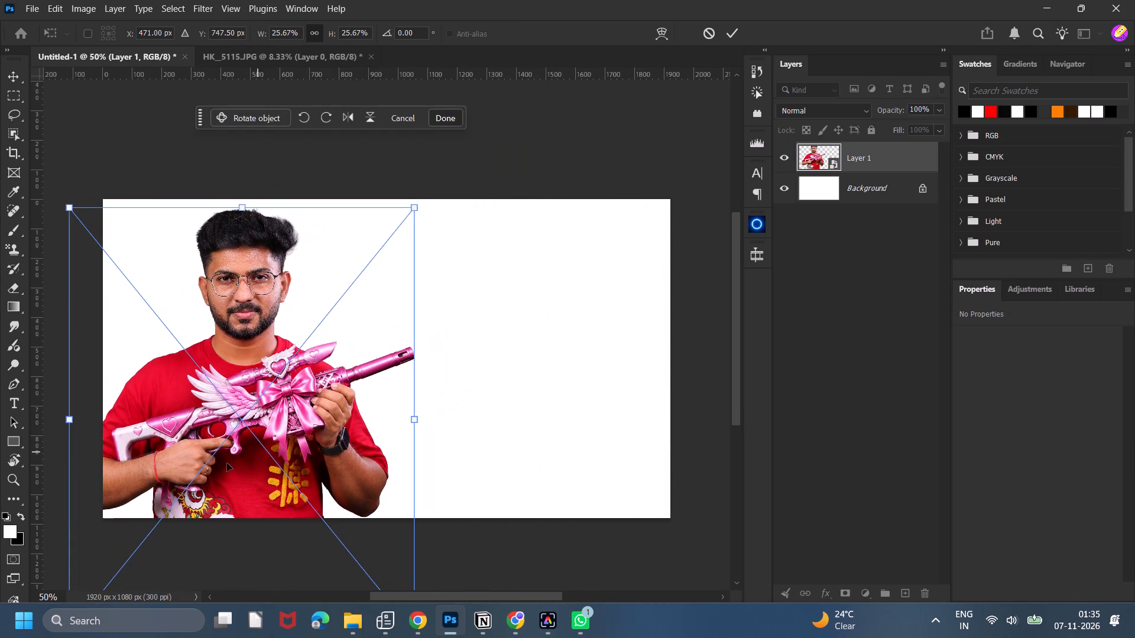
pyautogui.hotkey('ctrl', '-')
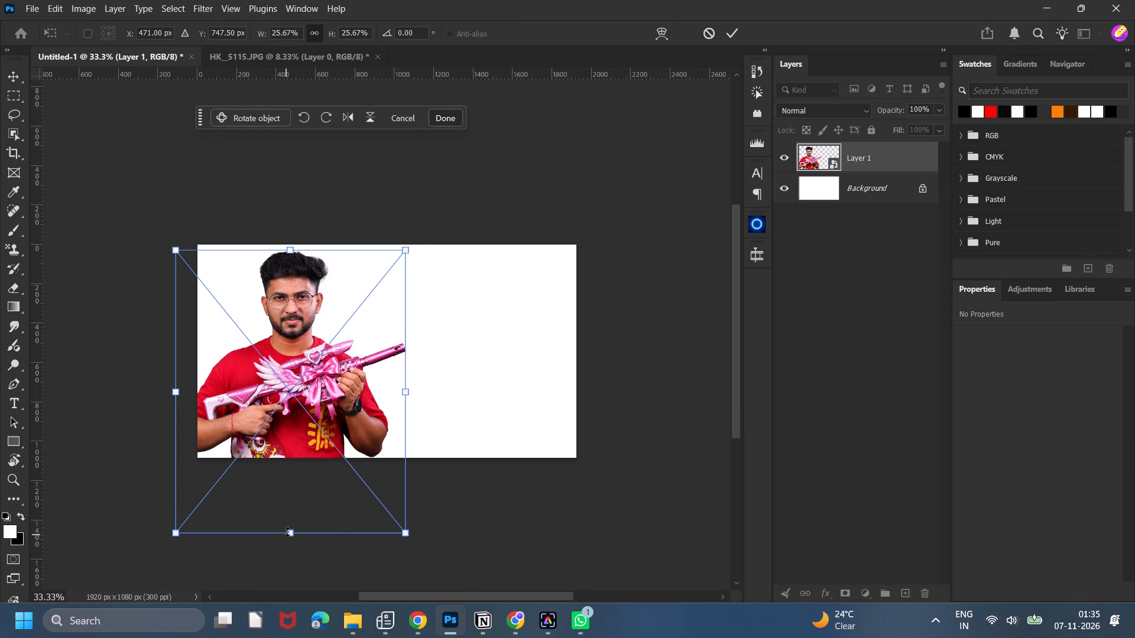
pyautogui.moveTo(287, 532); pyautogui.dragTo(288, 545)
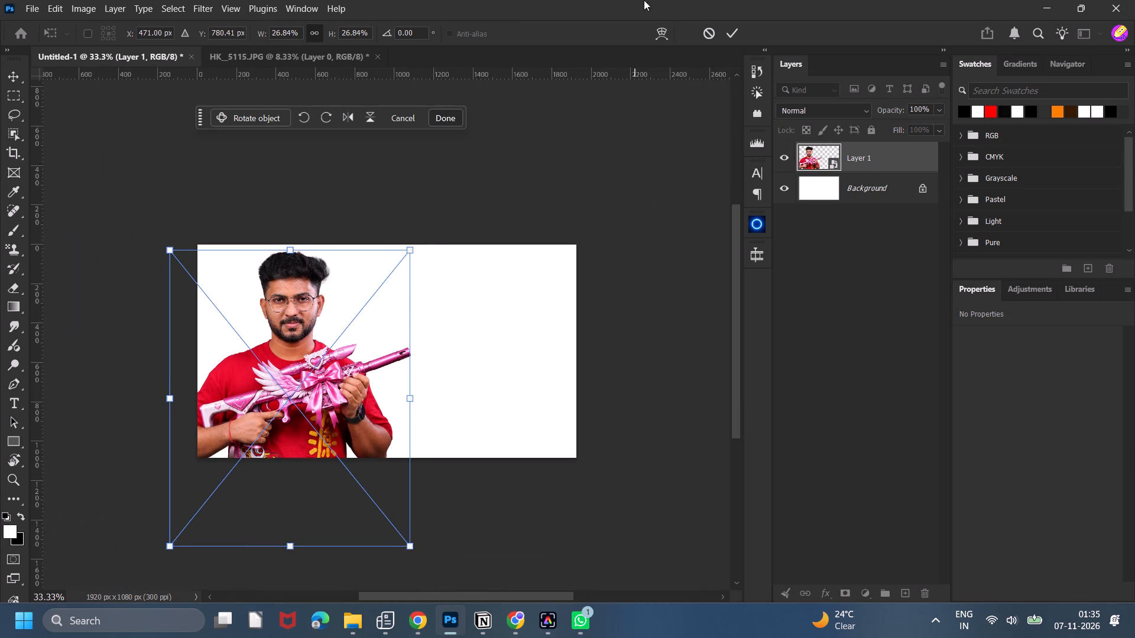
pyautogui.click(728, 25)
pyautogui.moveTo(551, 164); pyautogui.dragTo(544, 163)
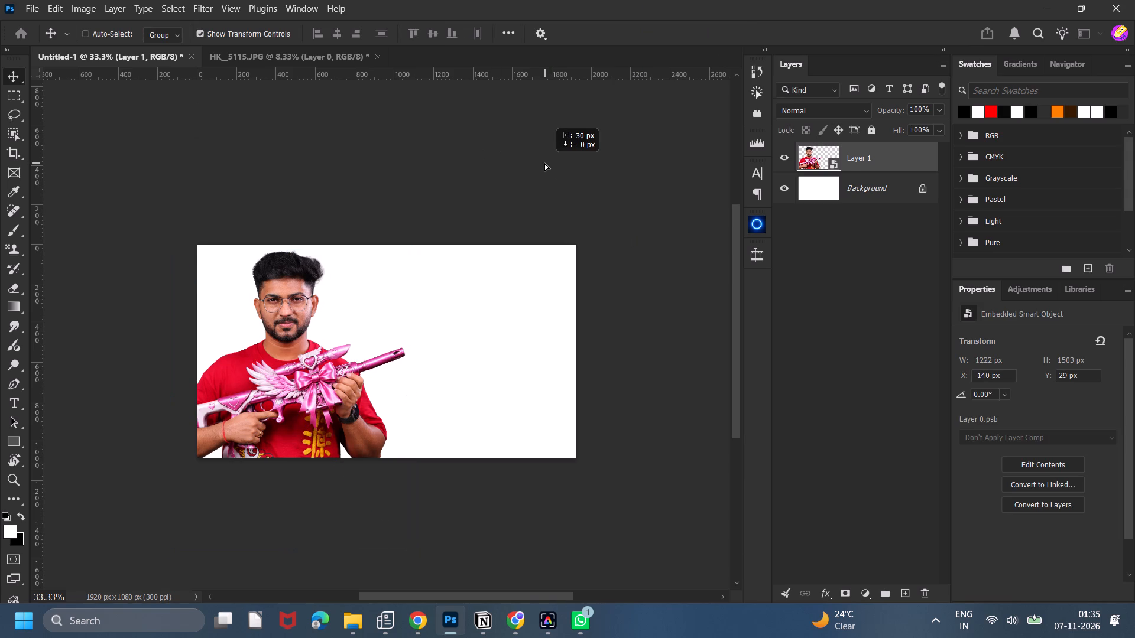
pyautogui.moveTo(544, 163); pyautogui.dragTo(539, 161)
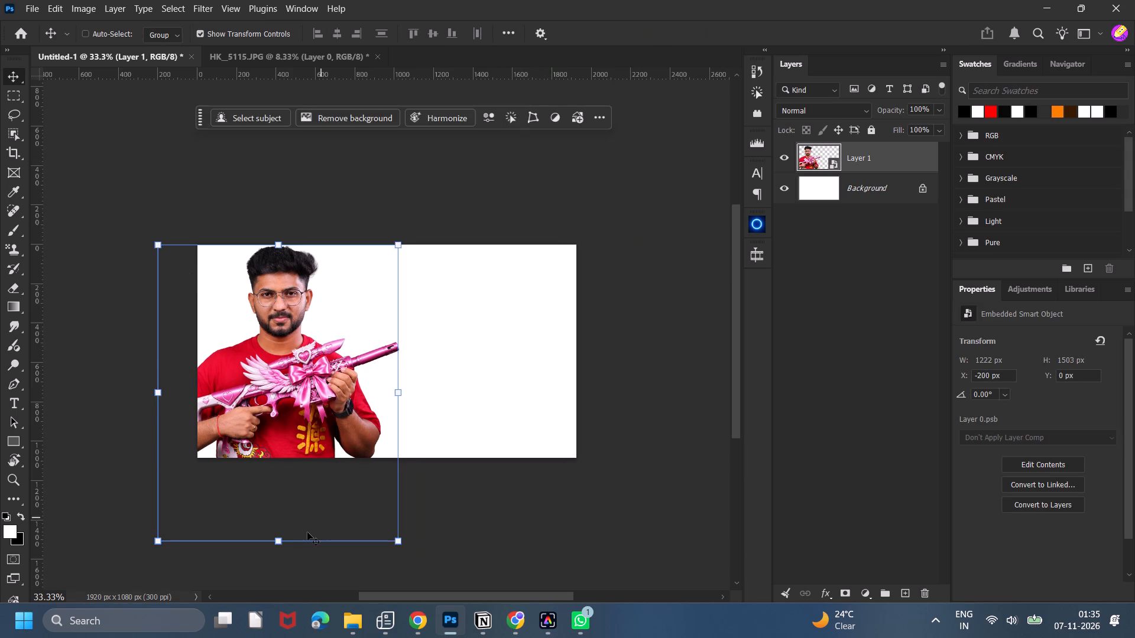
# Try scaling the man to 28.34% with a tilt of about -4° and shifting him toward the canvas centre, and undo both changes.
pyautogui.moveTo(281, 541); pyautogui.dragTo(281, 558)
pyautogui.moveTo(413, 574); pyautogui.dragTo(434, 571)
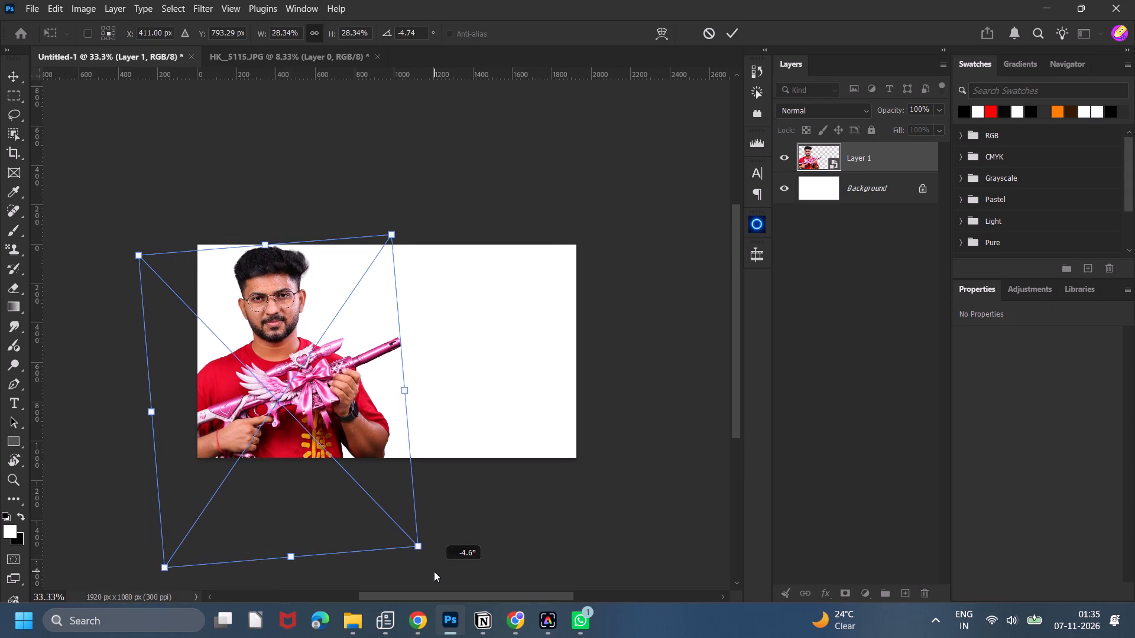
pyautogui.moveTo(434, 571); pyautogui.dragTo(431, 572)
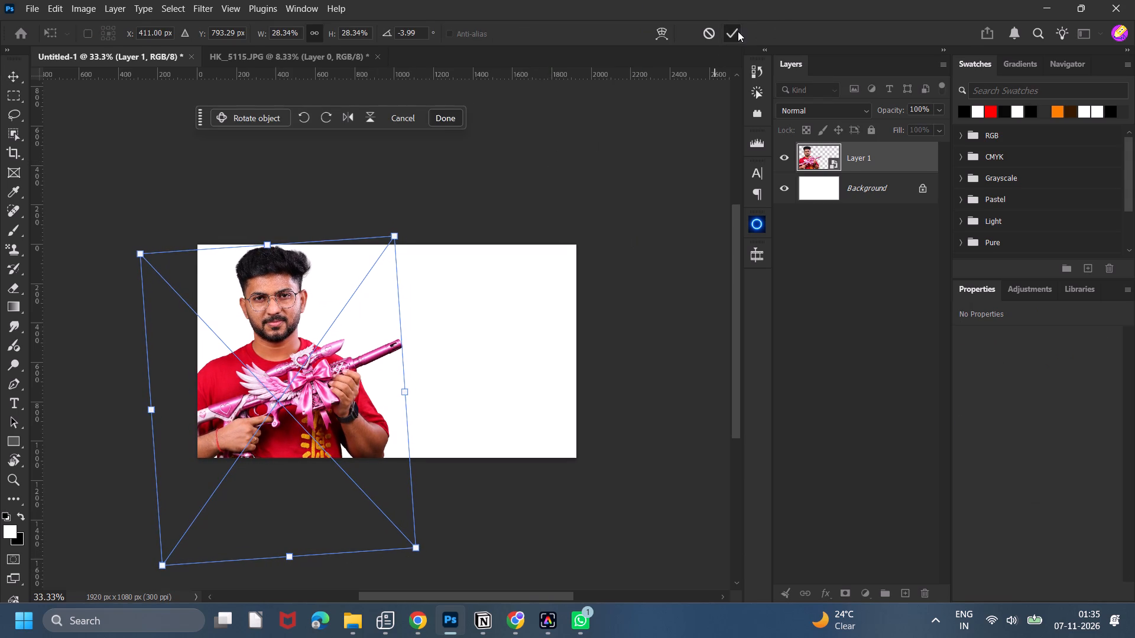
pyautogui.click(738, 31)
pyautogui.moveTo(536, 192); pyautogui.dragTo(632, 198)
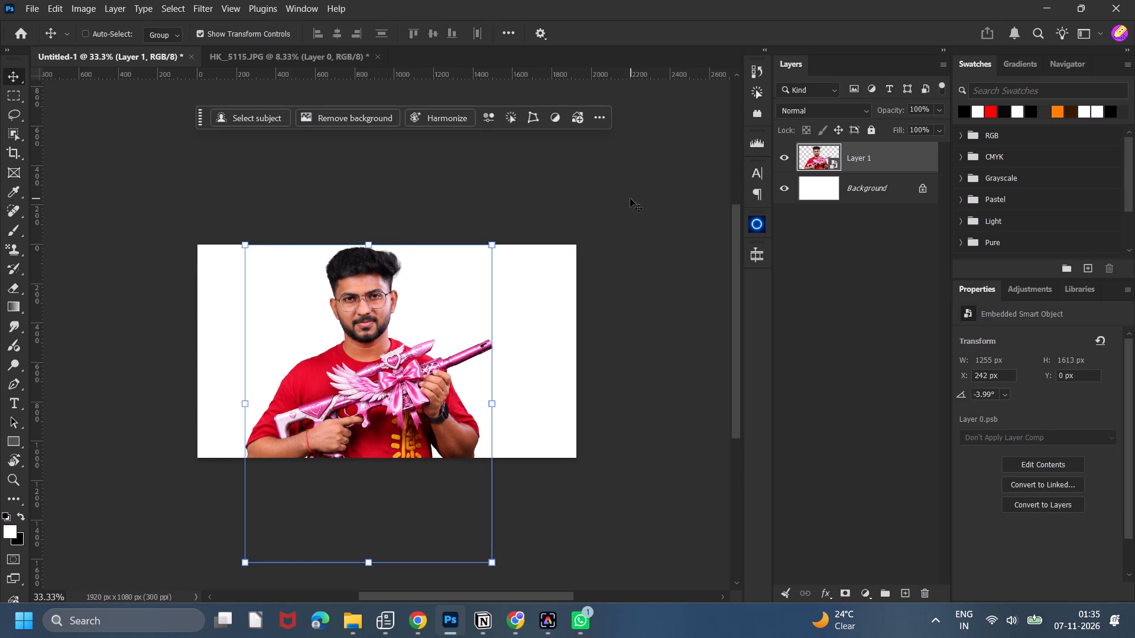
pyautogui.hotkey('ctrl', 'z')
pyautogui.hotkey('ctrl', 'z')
# Move the cutout man toward the middle of the thumbnail, at about X 286 px and Y 0 px.
pyautogui.moveTo(310, 383); pyautogui.dragTo(407, 385)
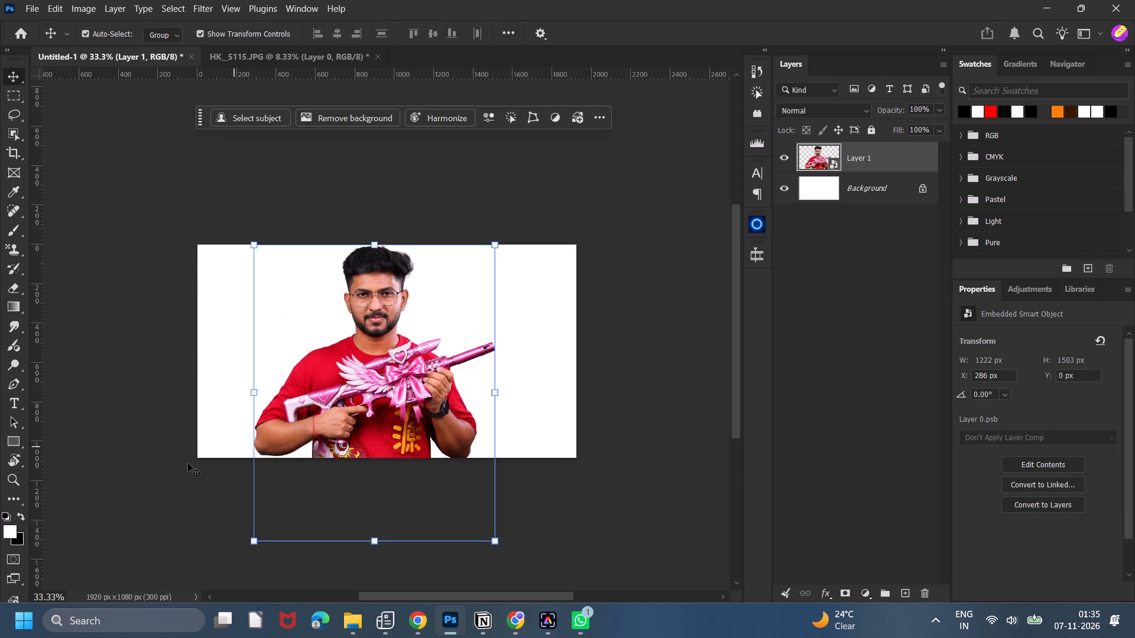
# Scale the cutout man up to about 29.61%, keeping his top edge flush with the canvas's top.
pyautogui.hotkey('ctrl', '-')
pyautogui.hotkey('ctrl', '-')
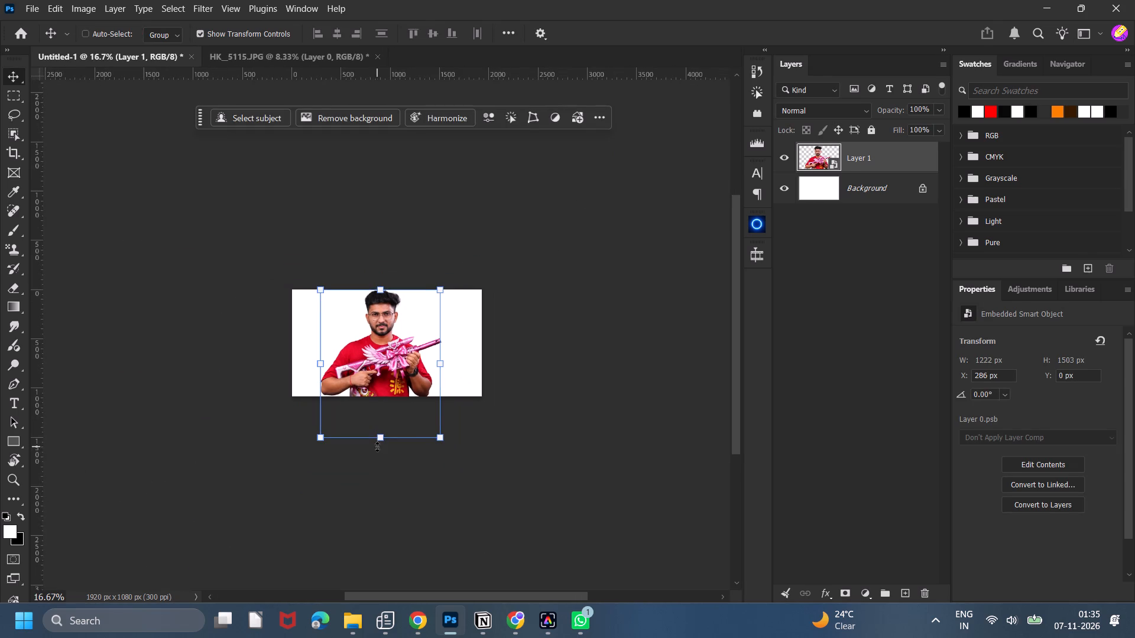
pyautogui.moveTo(383, 442); pyautogui.dragTo(393, 473)
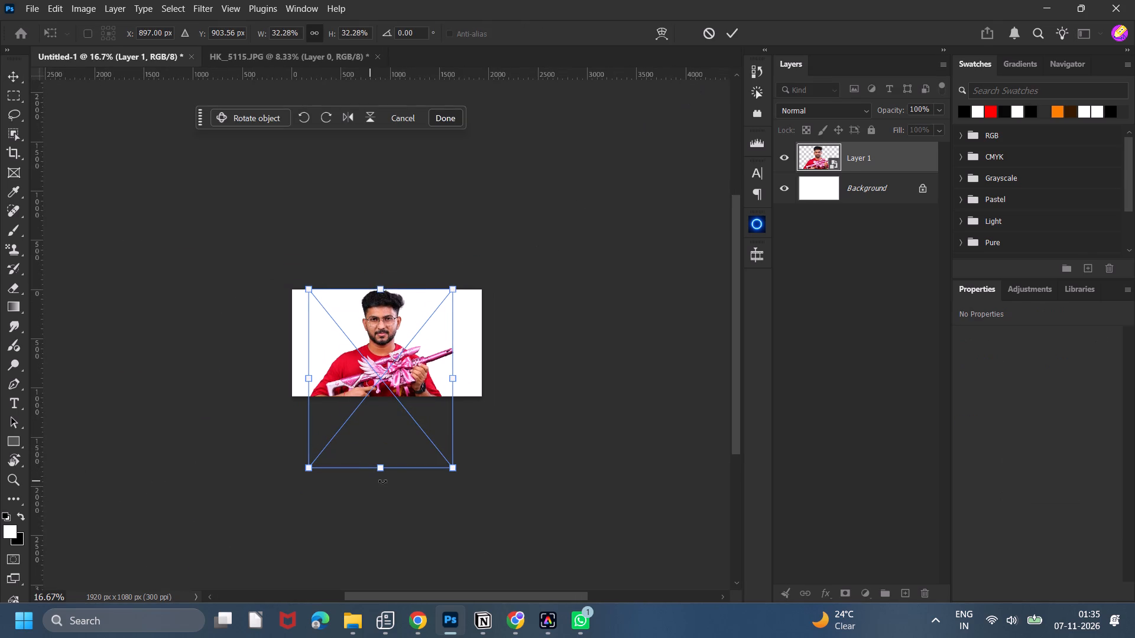
pyautogui.moveTo(385, 467); pyautogui.dragTo(387, 453)
pyautogui.click(732, 39)
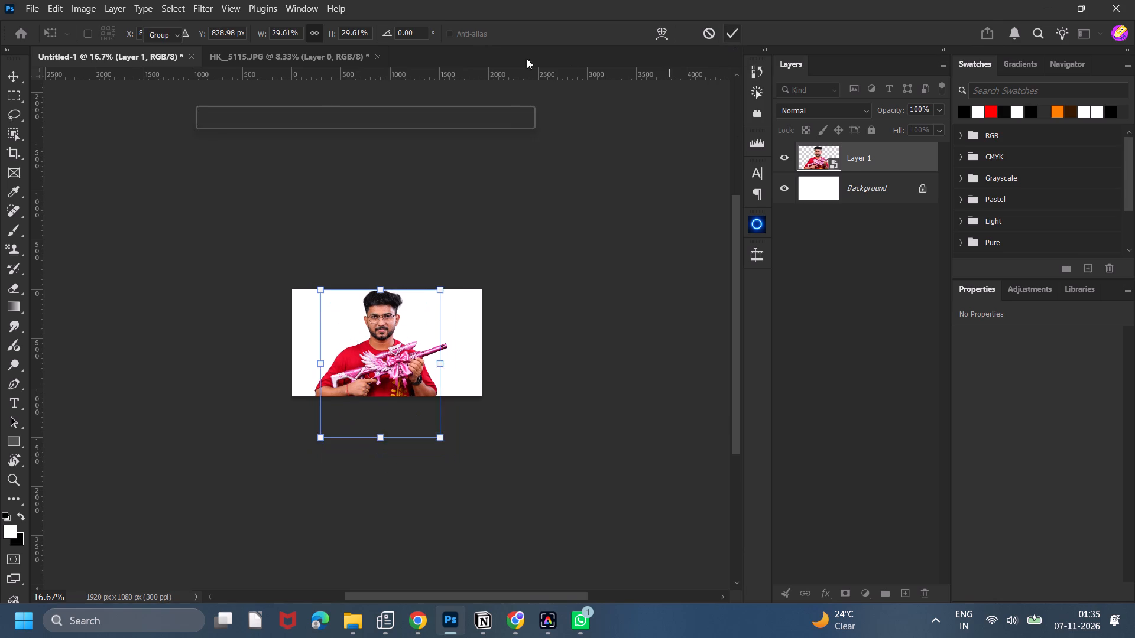
# Centre the cutout man horizontally, aligned to the canvas rather than the selection.
pyautogui.click(518, 32)
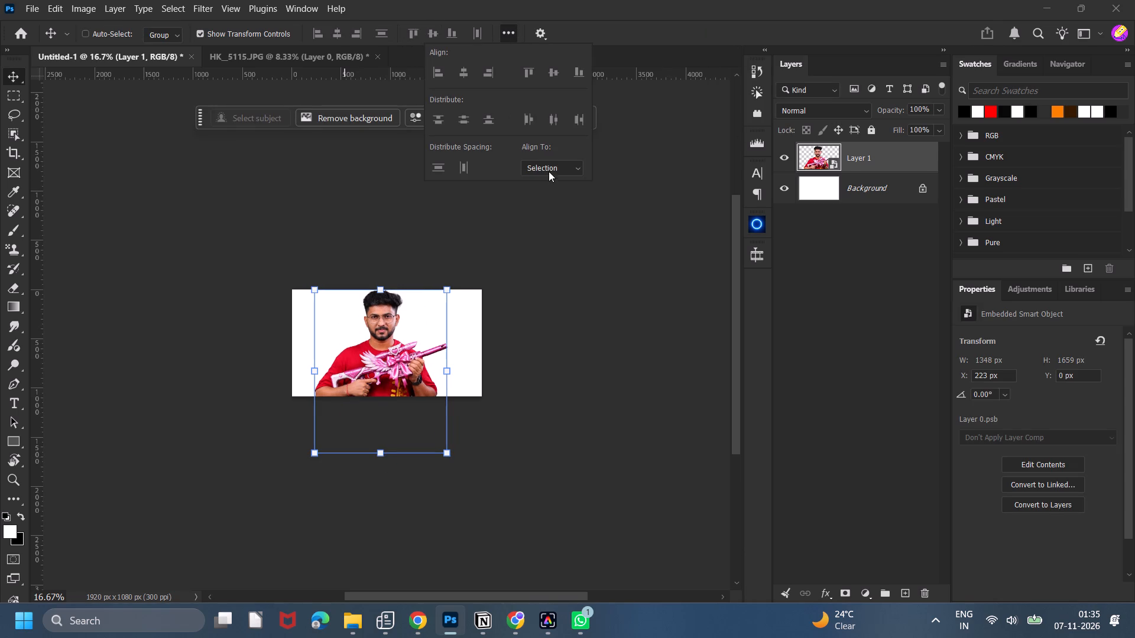
pyautogui.click(549, 171)
pyautogui.click(550, 190)
pyautogui.click(468, 76)
pyautogui.click(539, 202)
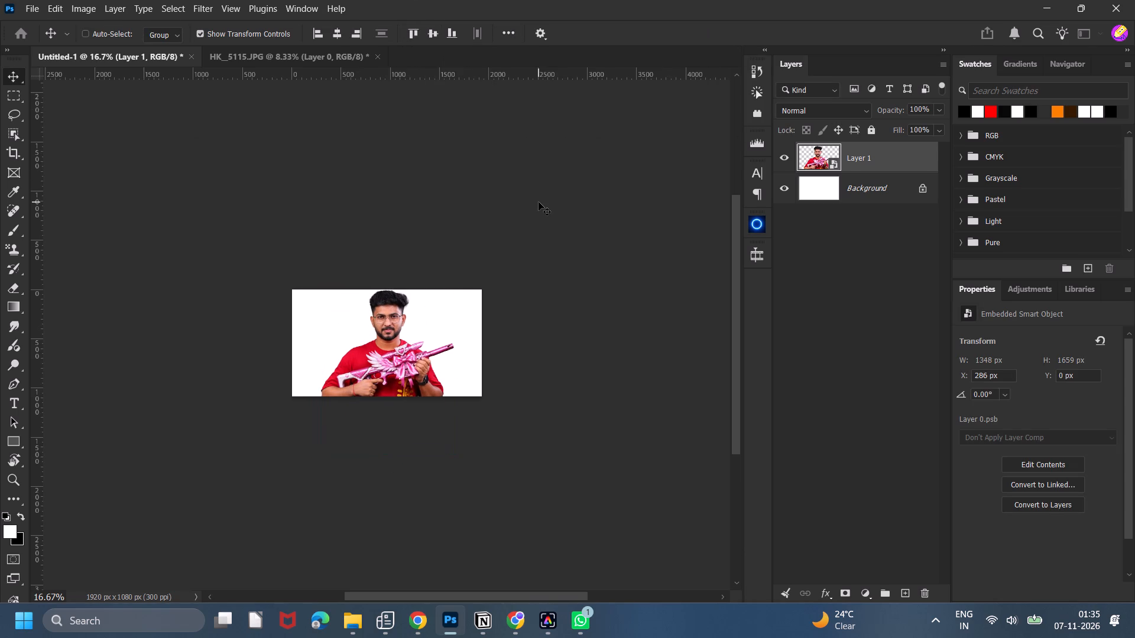
# Enlarge the cutout man slightly to about 1390 × 1709 px, keeping him flush with the canvas's top edge.
pyautogui.hotkey('ctrl', '=')
pyautogui.hotkey('ctrl', '=')
pyautogui.scroll(-4, 361, 408)
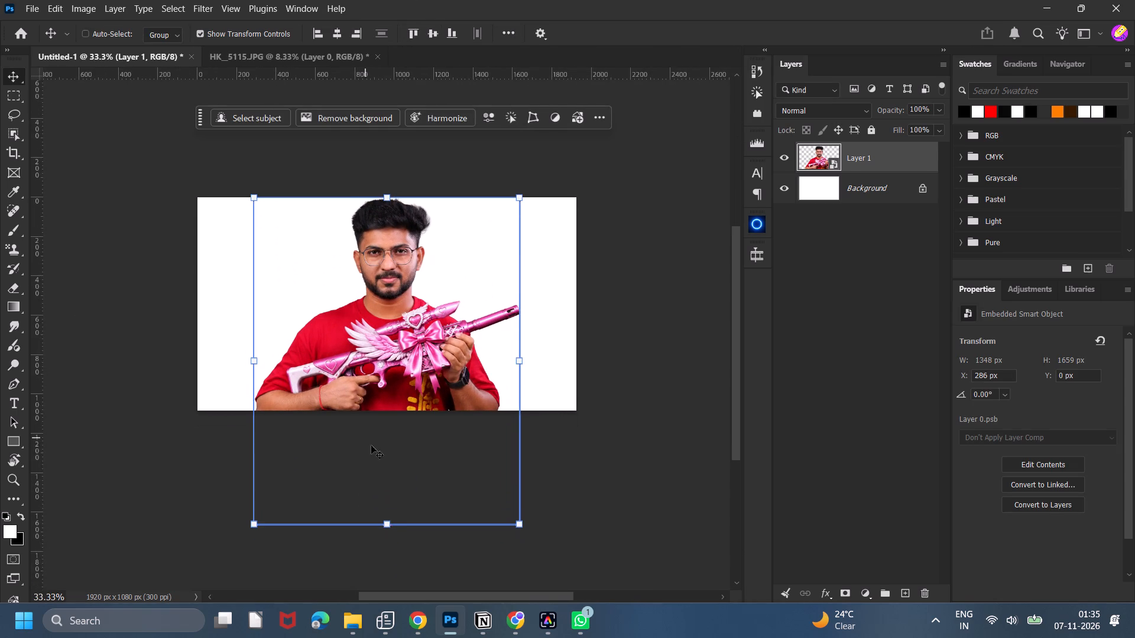
pyautogui.moveTo(391, 528); pyautogui.dragTo(394, 538)
pyautogui.click(734, 37)
# With the Background layer selected, place a vertical guide along the canvas's horizontal centre.
pyautogui.click(886, 196)
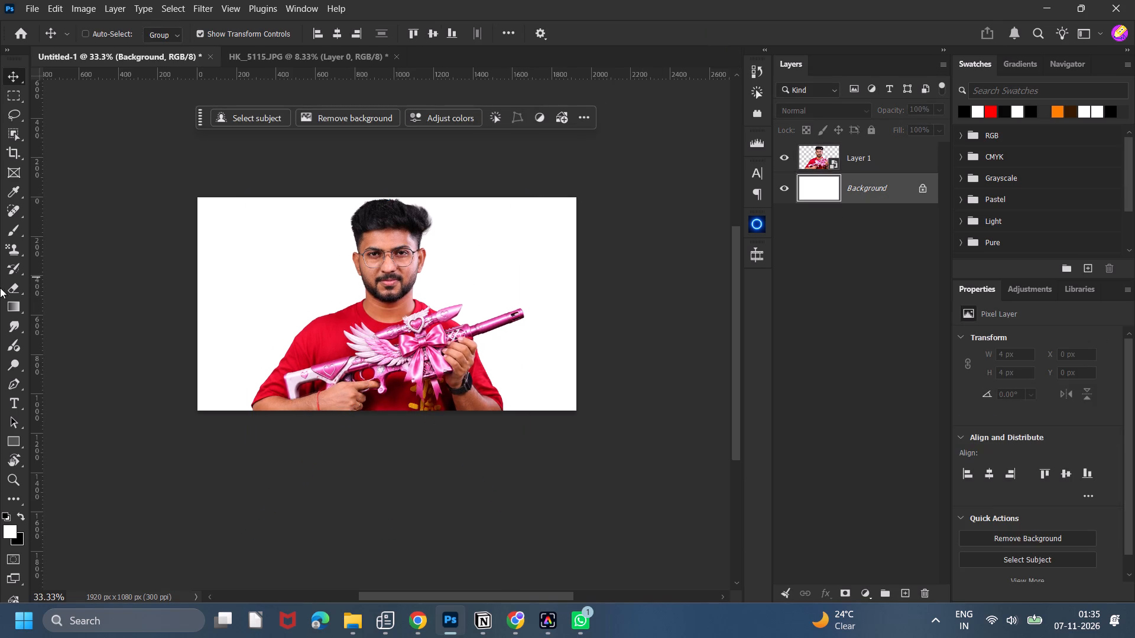
pyautogui.moveTo(40, 288); pyautogui.dragTo(388, 292)
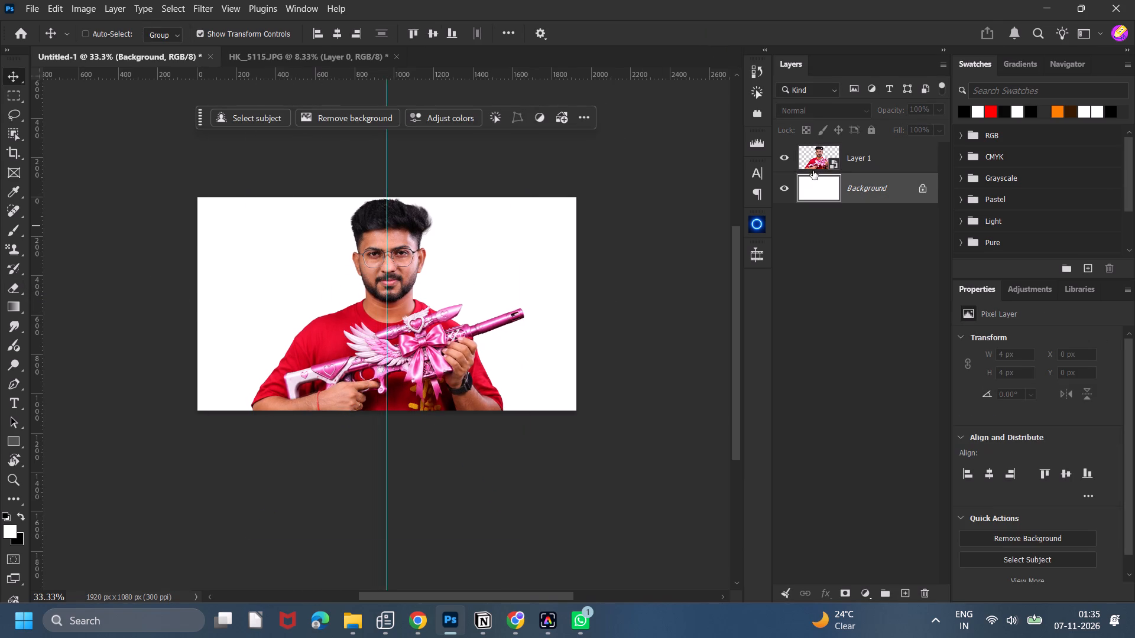
# Nudge the cutout man slightly left of the centre guide's alignment, to X 259 px.
pyautogui.click(872, 163)
pyautogui.press('Left')
pyautogui.press('Left')
pyautogui.click(636, 170)
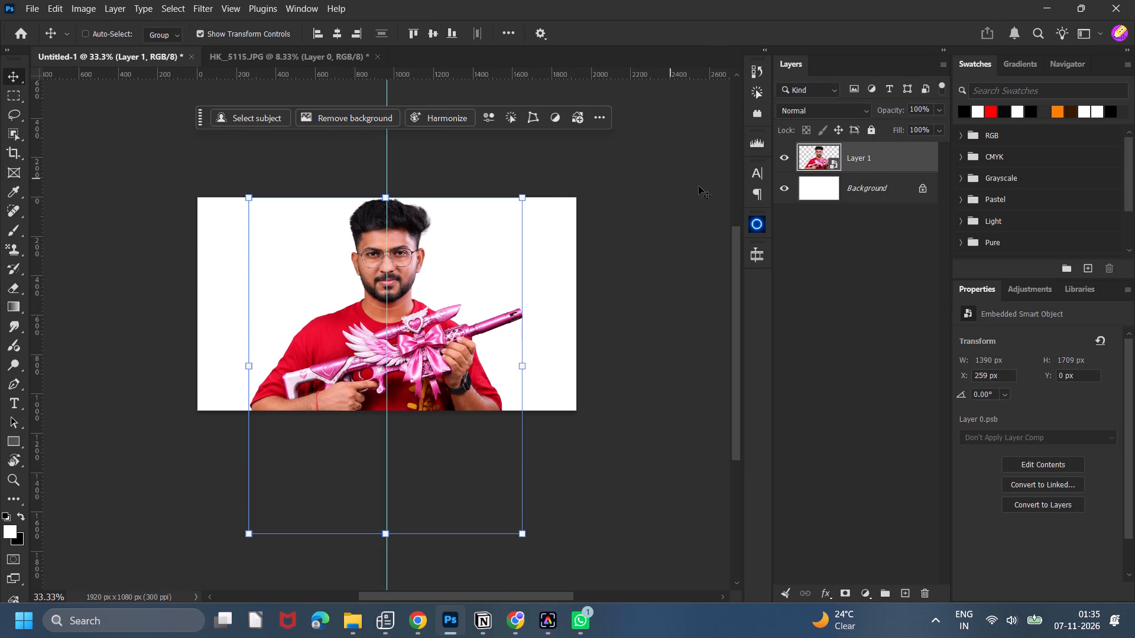
# Hide the white Background layer.
pyautogui.click(781, 189)
pyautogui.scroll(4, 667, 194)
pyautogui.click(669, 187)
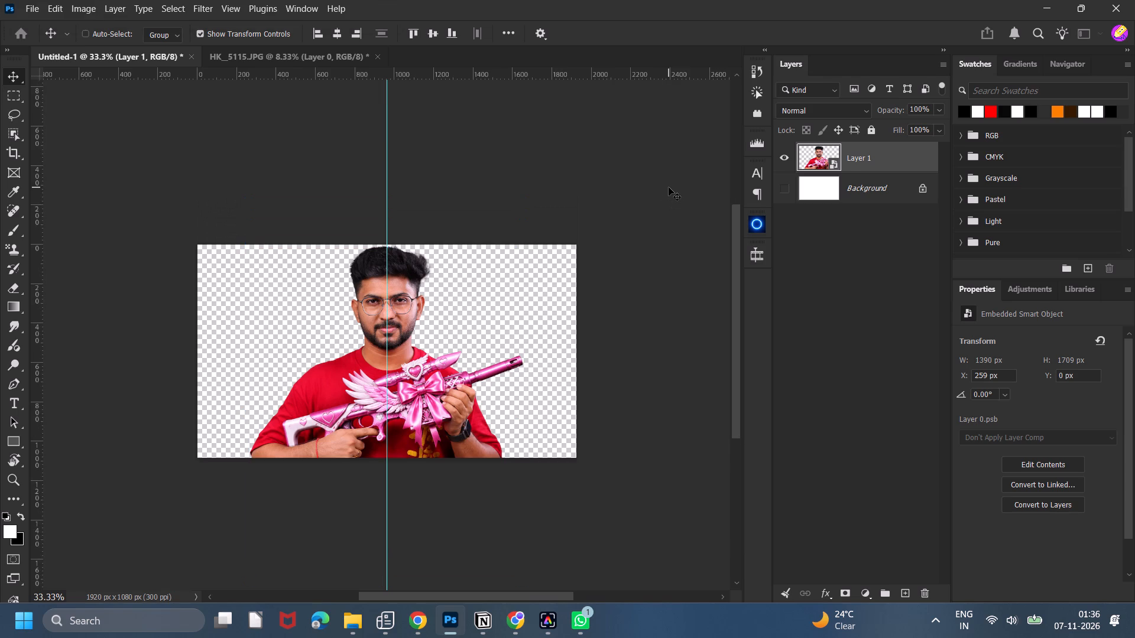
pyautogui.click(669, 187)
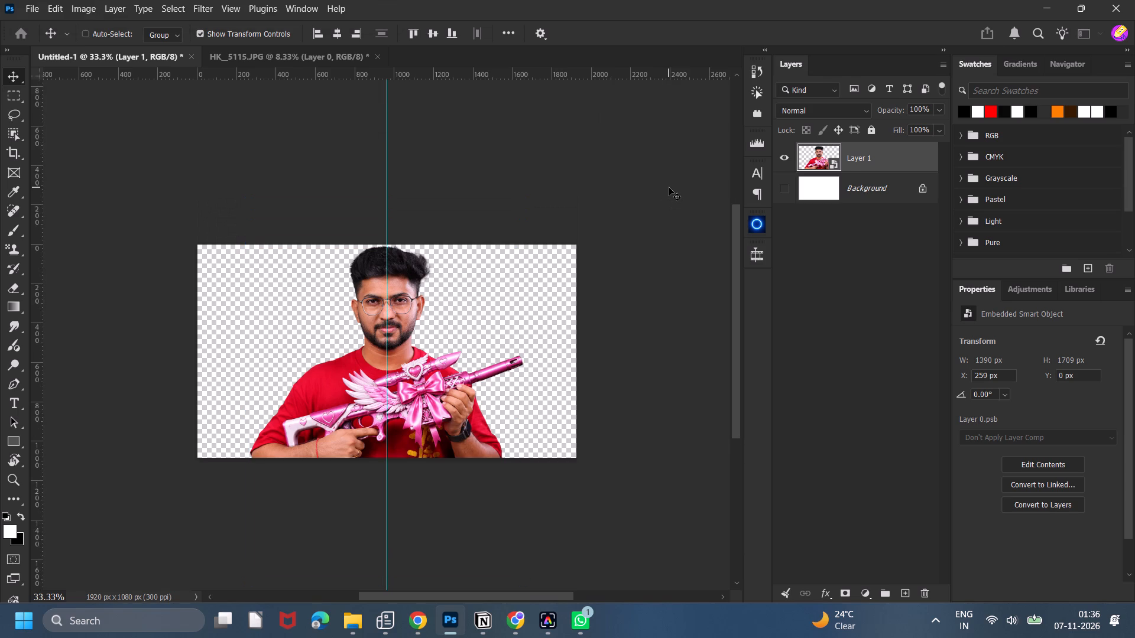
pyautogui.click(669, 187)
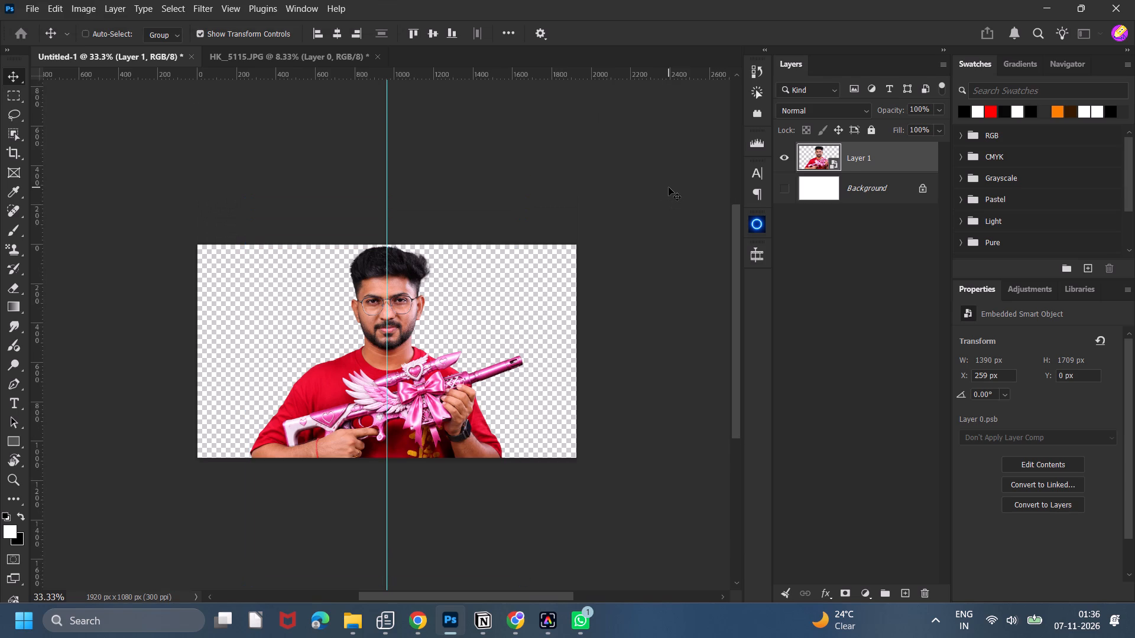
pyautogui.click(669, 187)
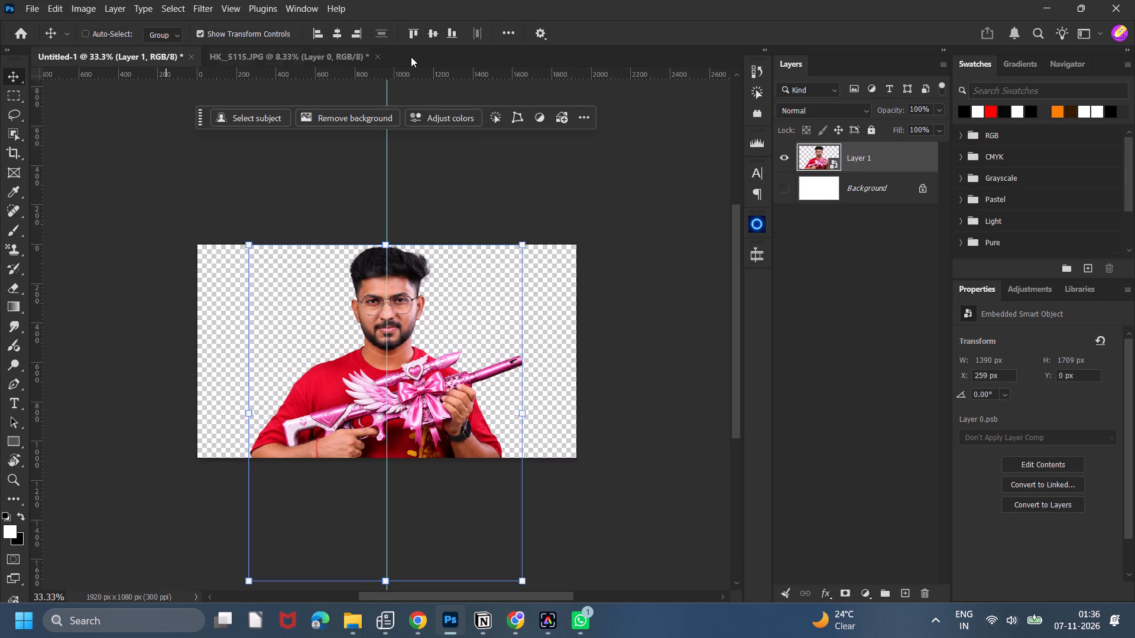
# Close the HK_5115.JPG document without saving its changes.
pyautogui.click(383, 56)
pyautogui.click(380, 56)
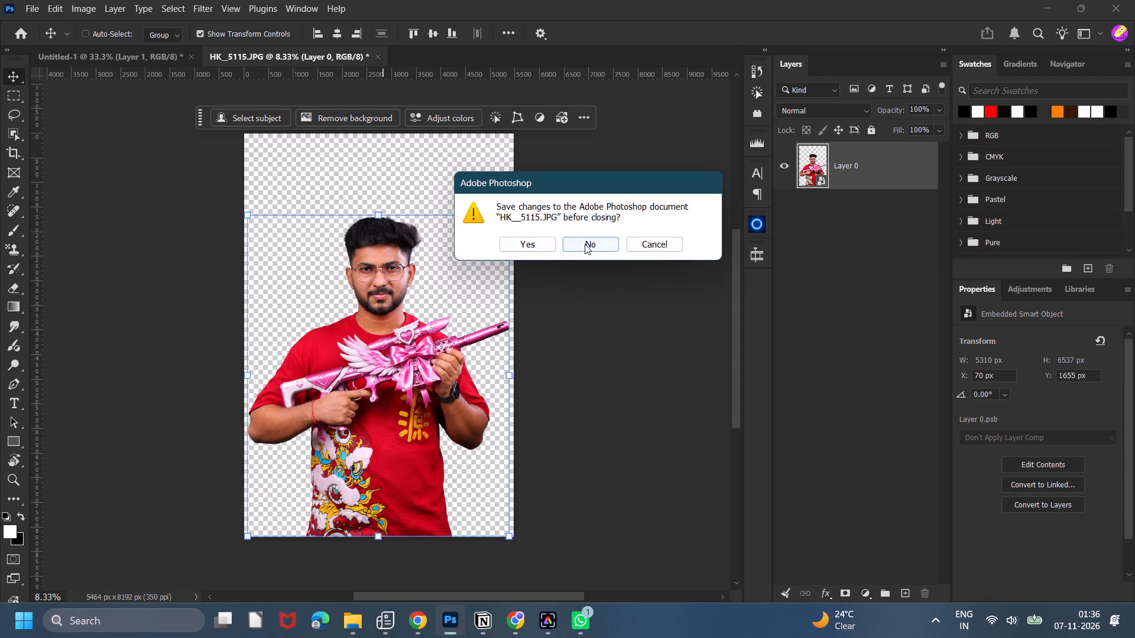
pyautogui.click(585, 244)
# Start saving the thumbnail document as a new file and go to the Outputs > MBG folder.
pyautogui.click(26, 10)
pyautogui.click(92, 180)
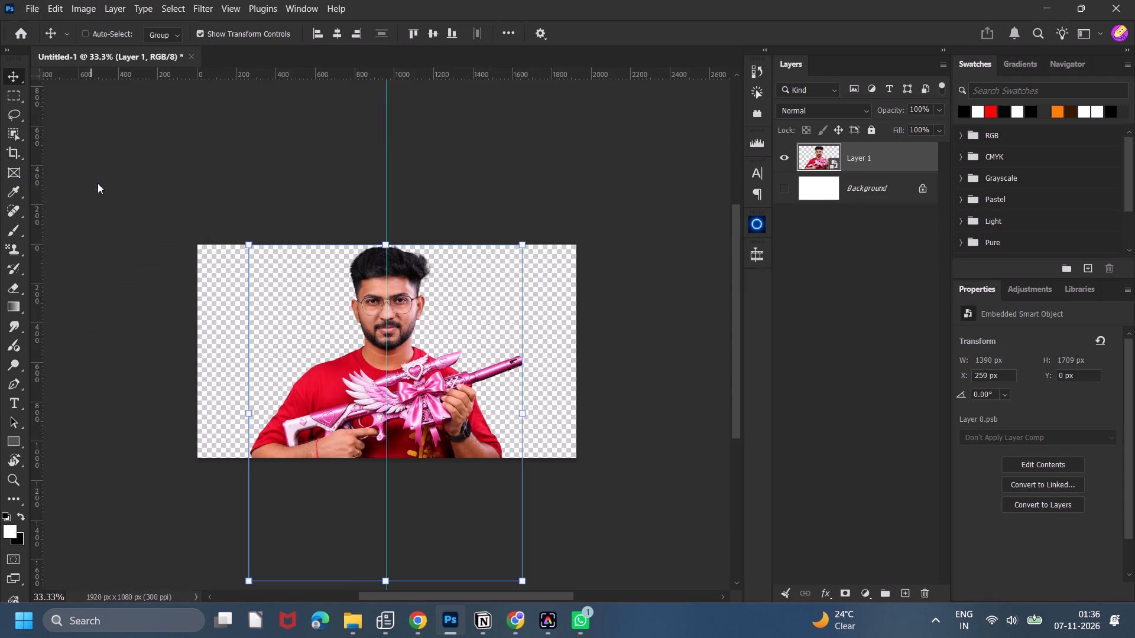
pyautogui.scroll(-6, 21, 190)
pyautogui.scroll(-2, 59, 256)
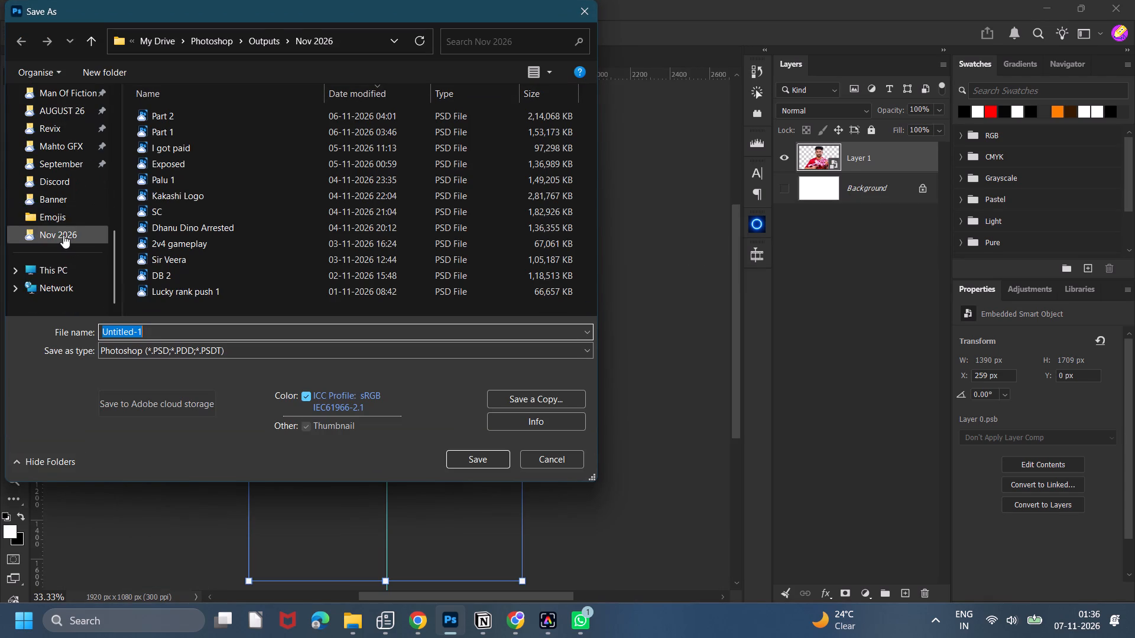
pyautogui.click(258, 44)
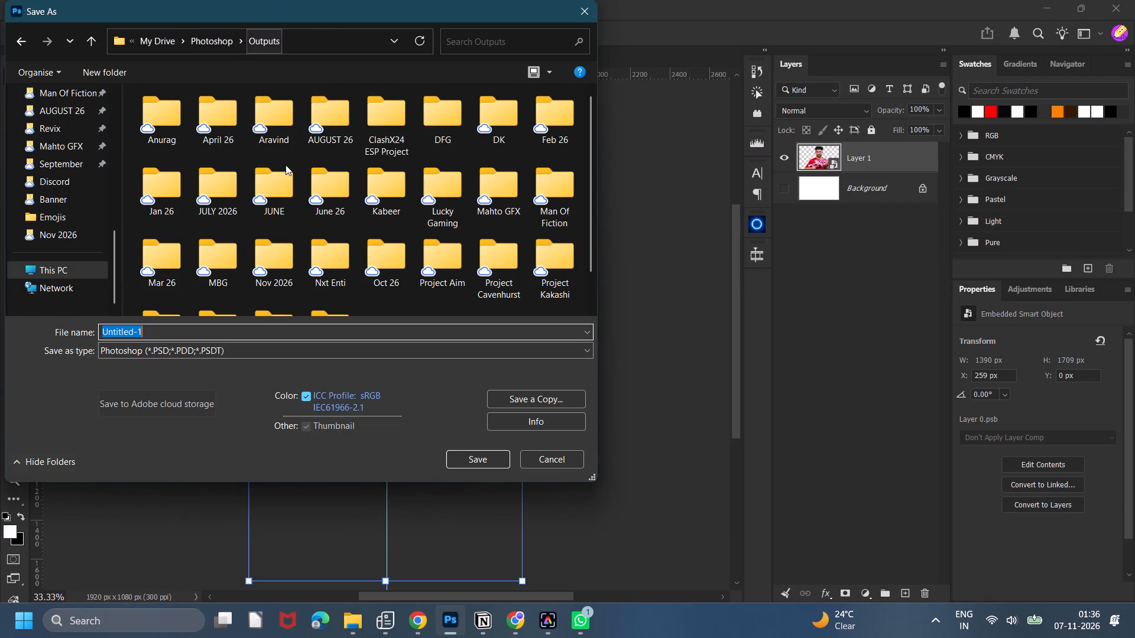
pyautogui.scroll(-4, 283, 210)
pyautogui.doubleClick(220, 221)
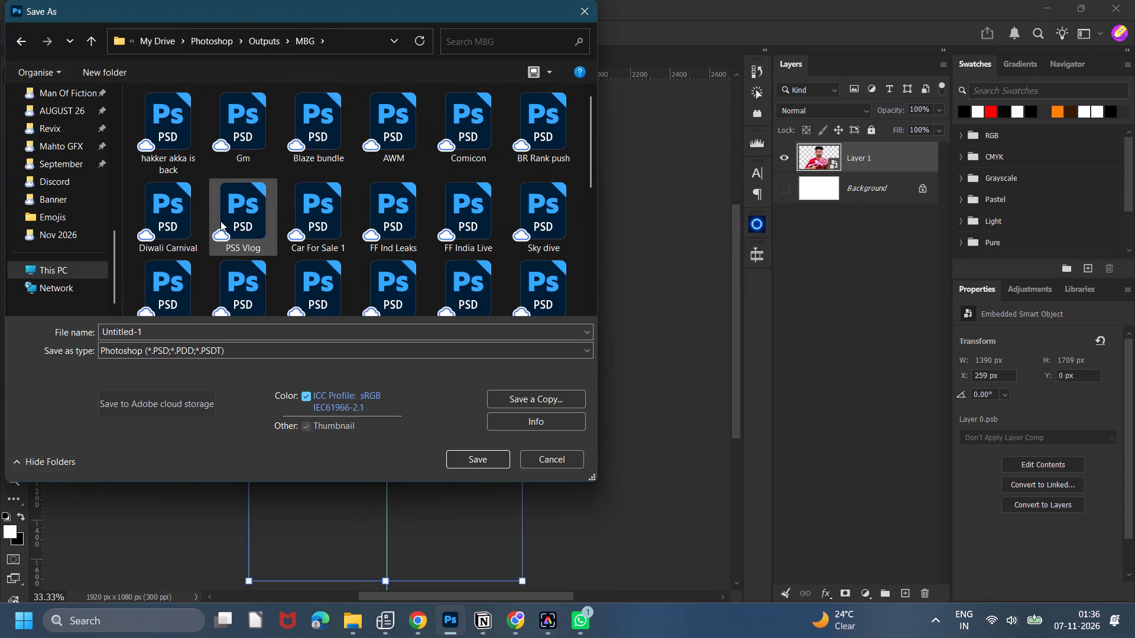
pyautogui.scroll(-6, 225, 218)
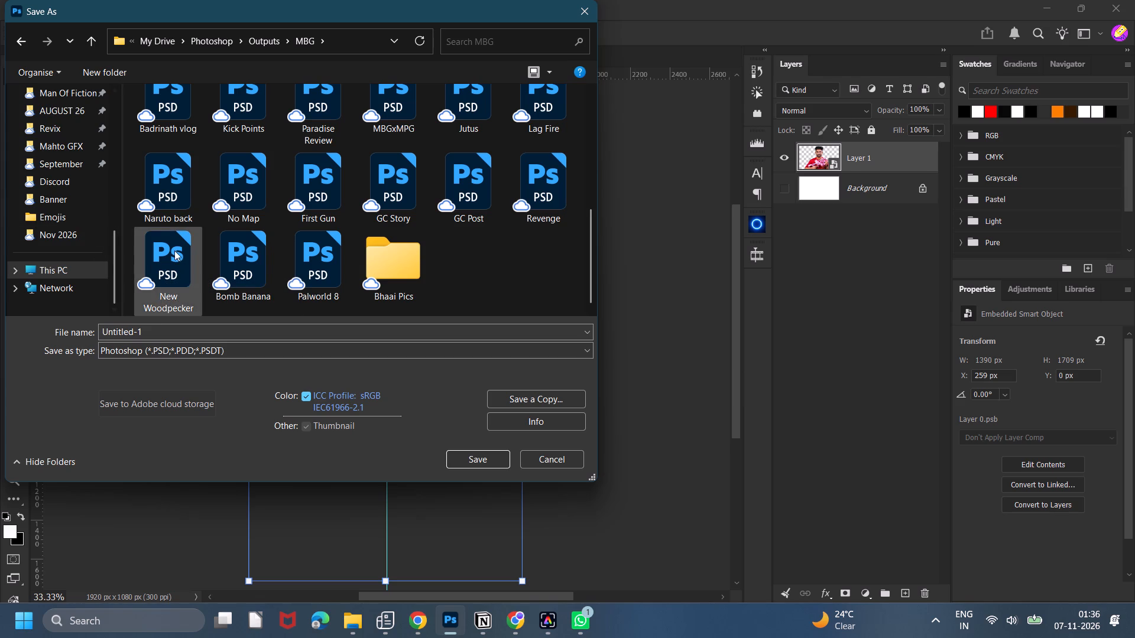
# Name the file 2xVSS and save it as a Photoshop document in the MBG folder.
pyautogui.click(179, 334)
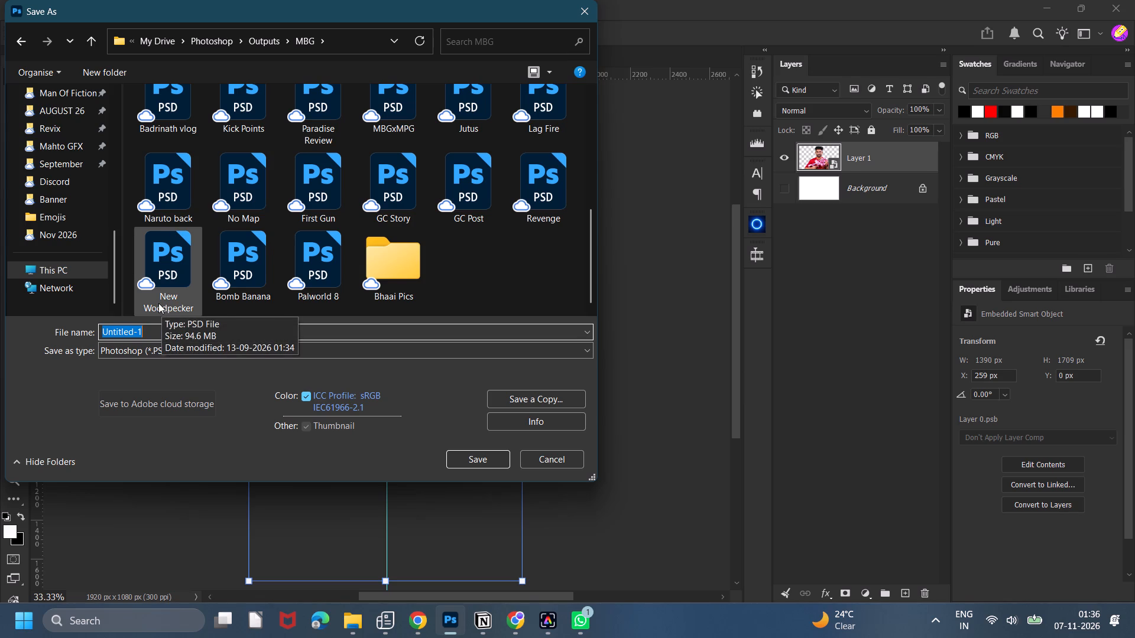
pyautogui.scroll(-5, 231, 245)
pyautogui.scroll(6, 233, 245)
pyautogui.scroll(-6, 231, 245)
pyautogui.scroll(5, 229, 246)
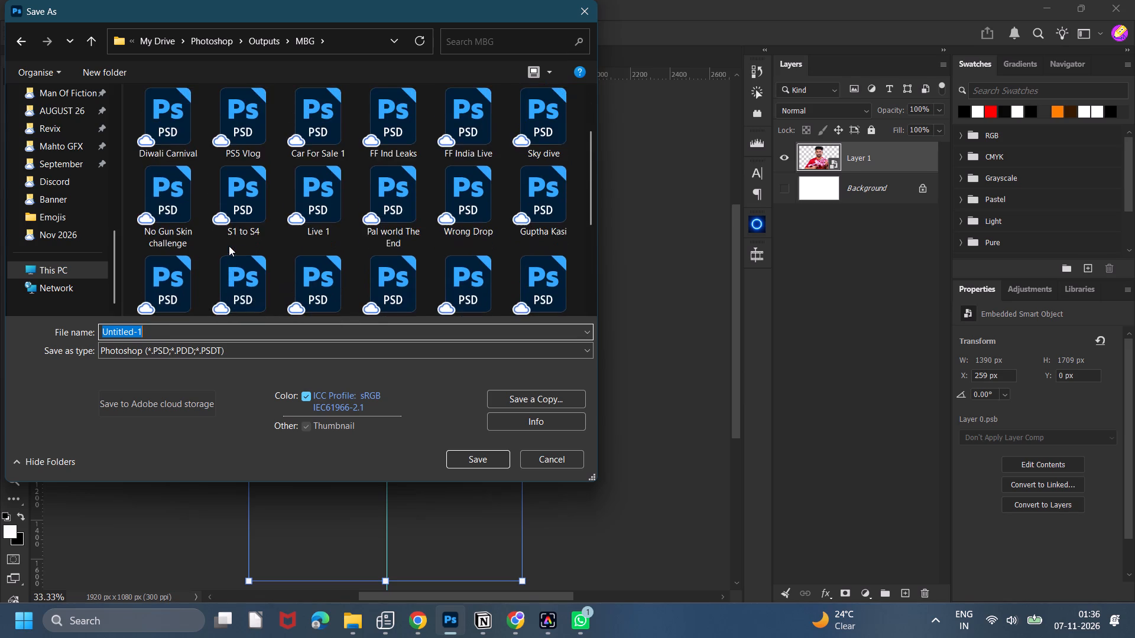
pyautogui.scroll(-6, 229, 246)
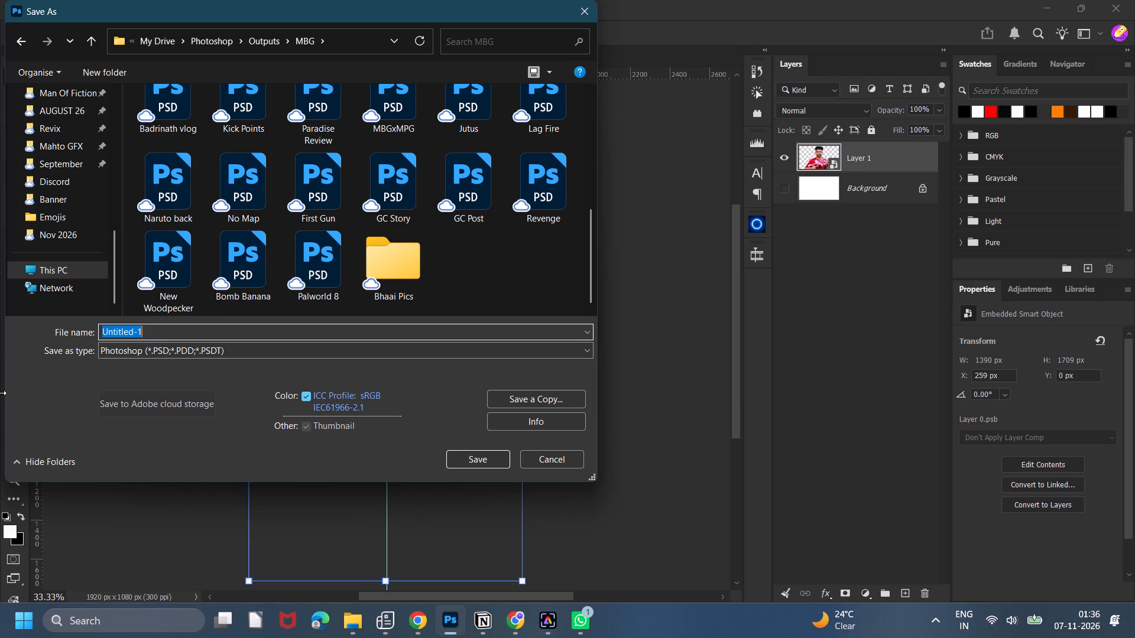
pyautogui.press('2')
pyautogui.press('x')
pyautogui.hotkey('shift', 'v')
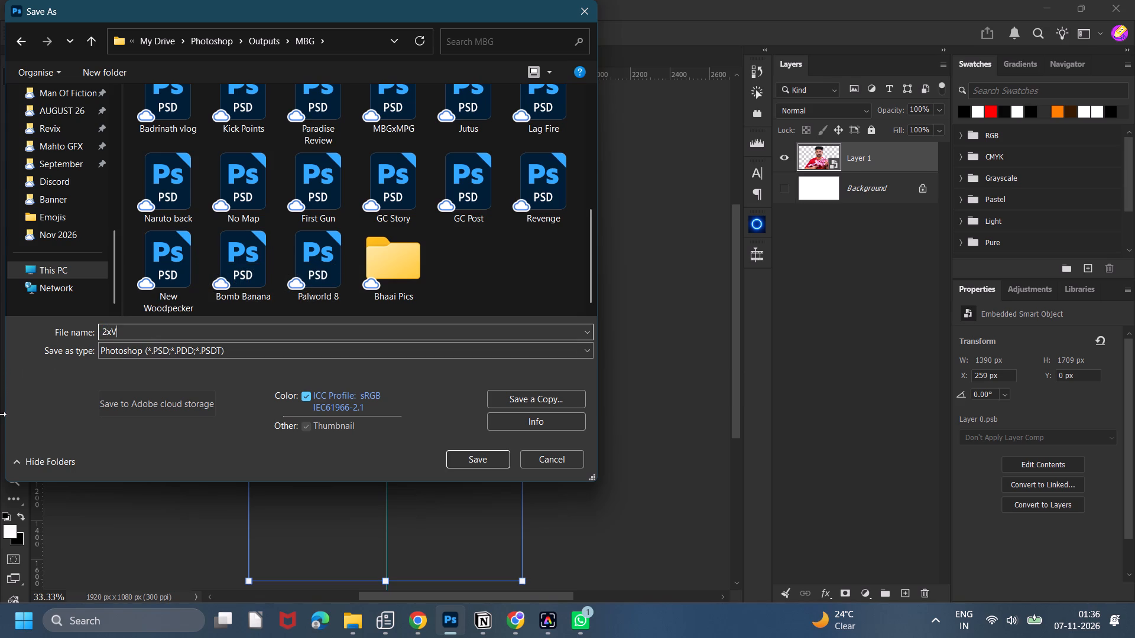
pyautogui.hotkey('shift', 's')
pyautogui.hotkey('shift', 's')
pyautogui.press('Return')
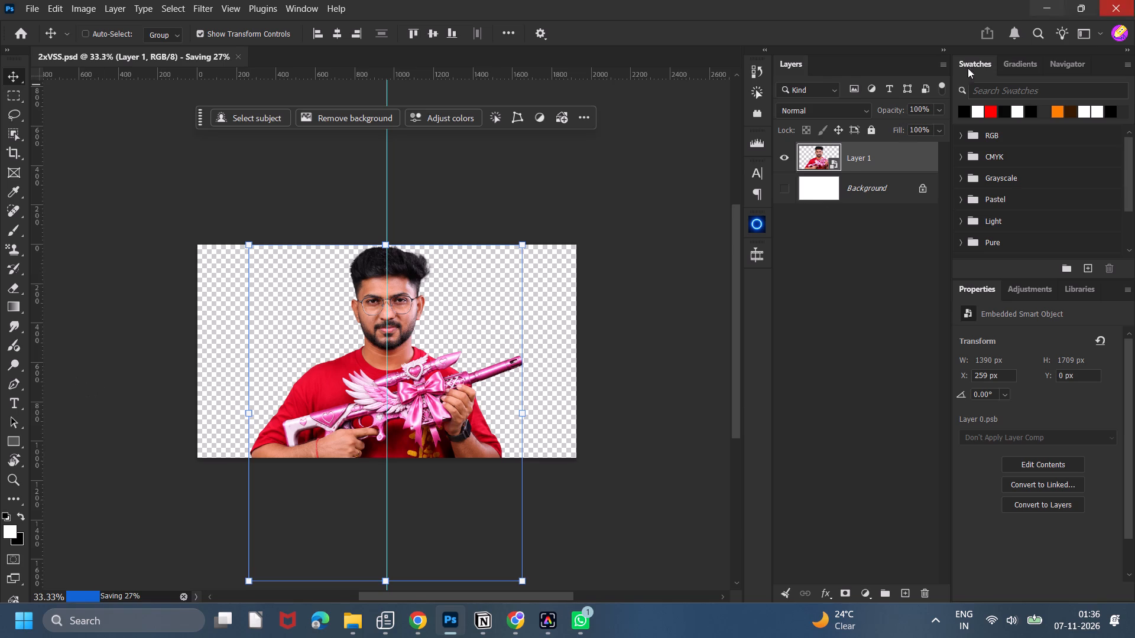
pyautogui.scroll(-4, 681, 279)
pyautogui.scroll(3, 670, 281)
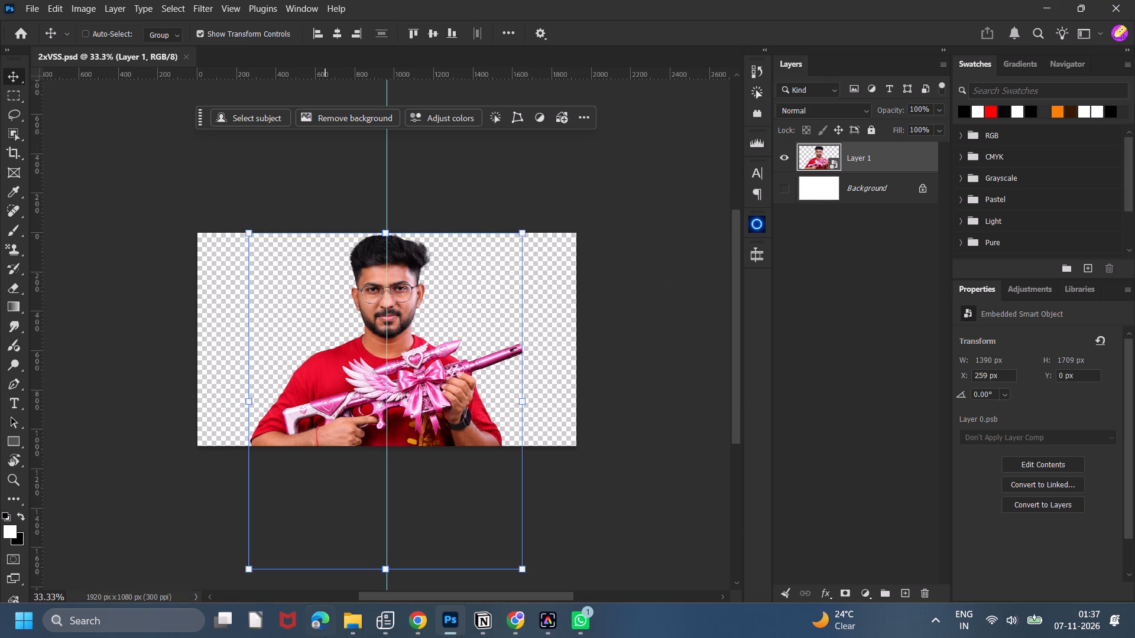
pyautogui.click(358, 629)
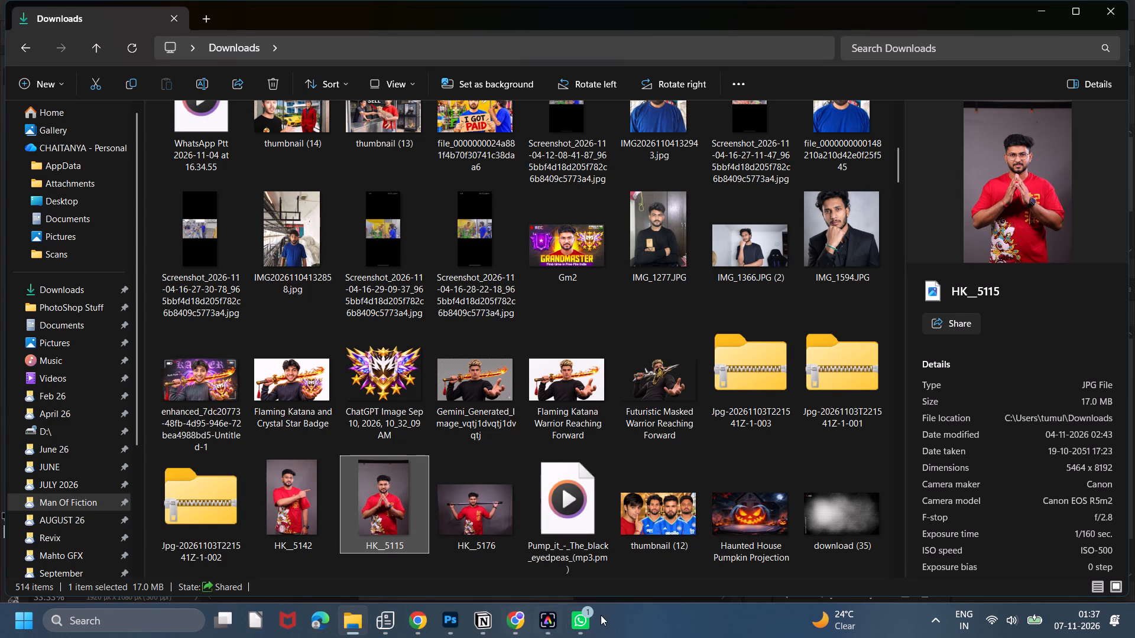
# Switch to Chrome and search Google in a new tab for "free fire places in real life".
pyautogui.click(518, 631)
pyautogui.click(397, 16)
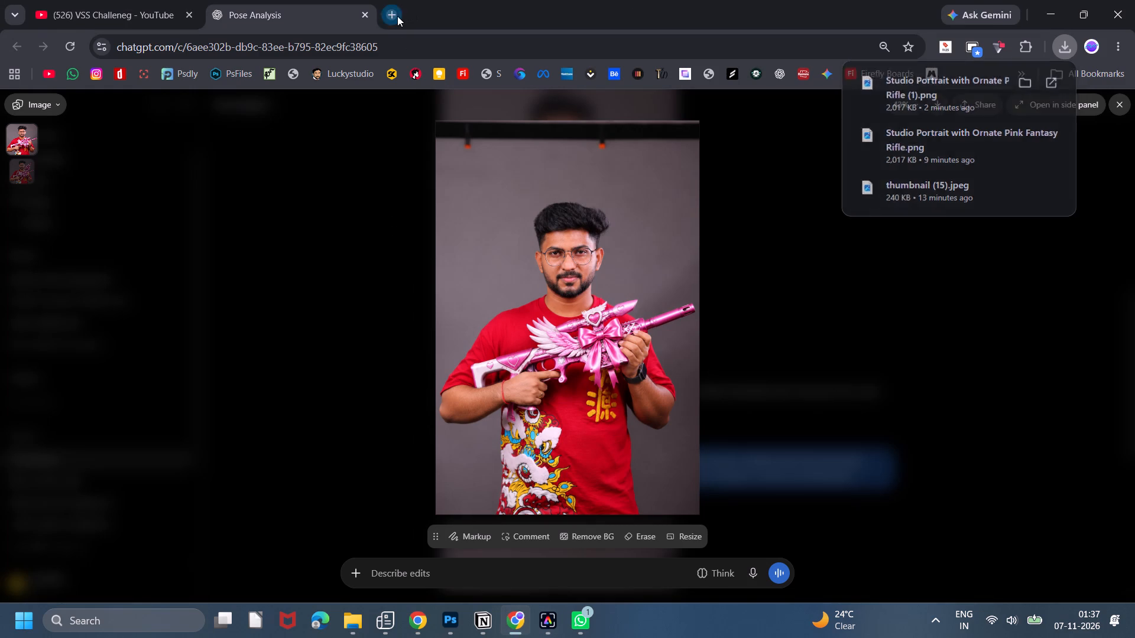
pyautogui.click(472, 300)
pyautogui.hotkey('shift', 'f')
pyautogui.press('r')
pyautogui.press('r')
pyautogui.press('e')
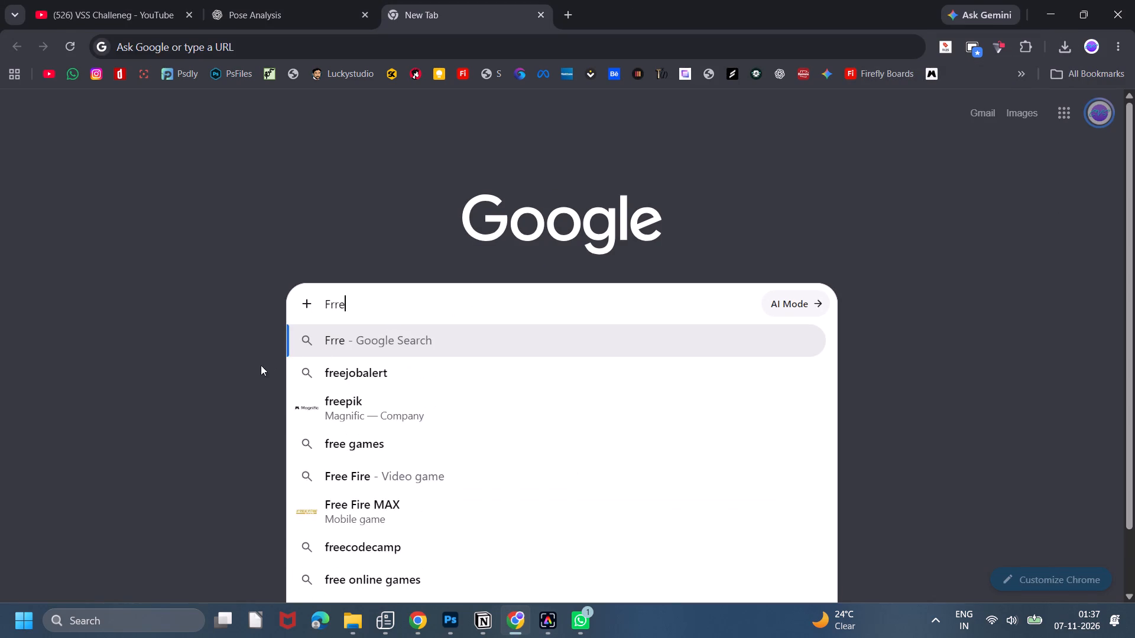
pyautogui.press('f')
pyautogui.press('BackSpace')
pyautogui.press('BackSpace')
pyautogui.press('BackSpace')
pyautogui.press('e')
pyautogui.press('e')
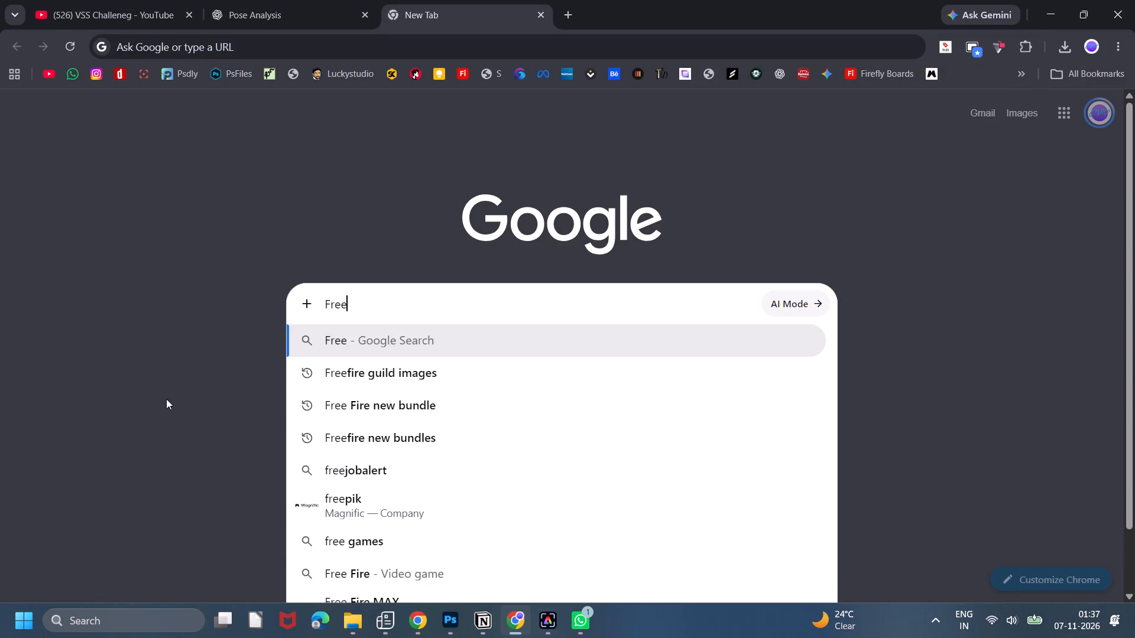
pyautogui.press('space')
pyautogui.press('f')
pyautogui.press('i')
pyautogui.press('r')
pyautogui.press('e')
pyautogui.press('space')
pyautogui.press('p')
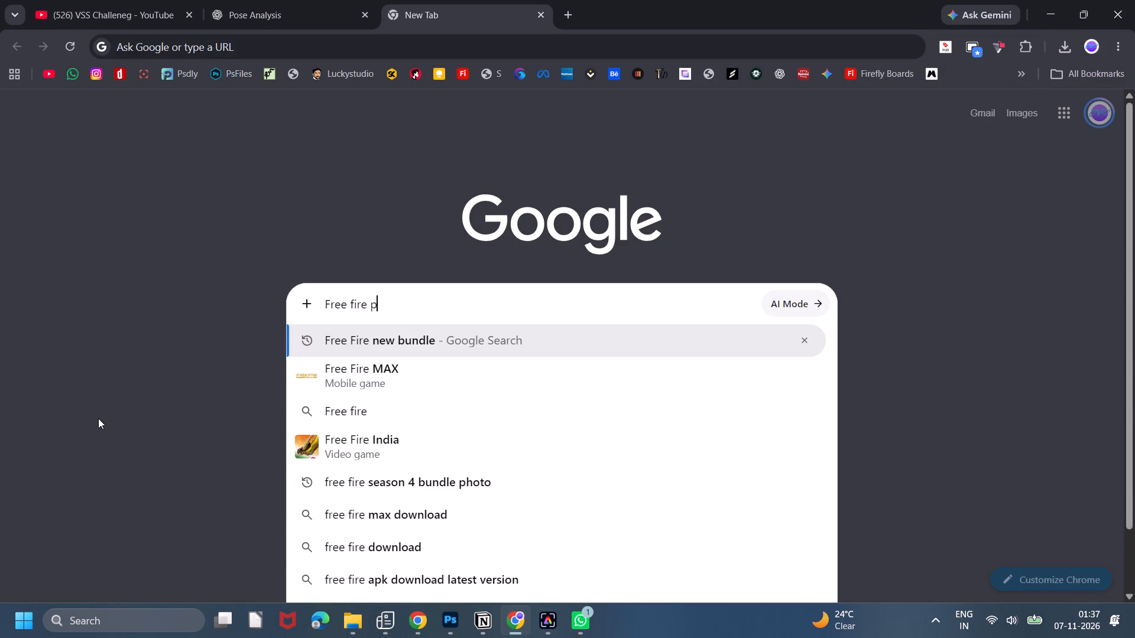
pyautogui.press('l')
pyautogui.press('a')
pyautogui.press('c')
pyautogui.press('e')
pyautogui.press('s')
pyautogui.press('Return')
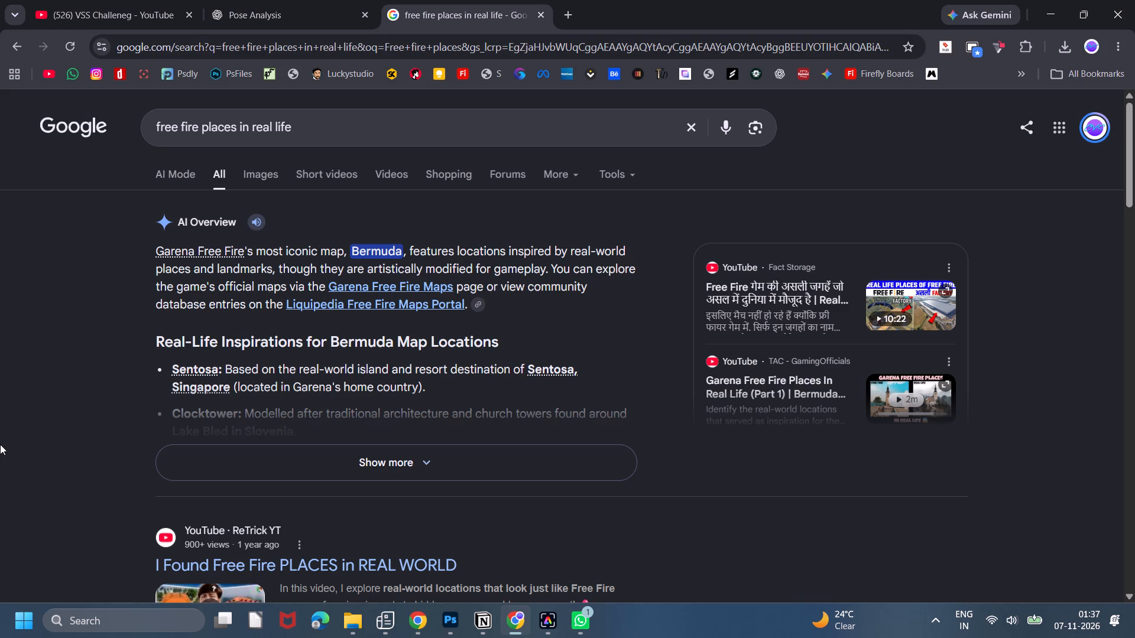
# Switch the search to image results and examine the grassy field with two huts and its related images.
pyautogui.click(244, 168)
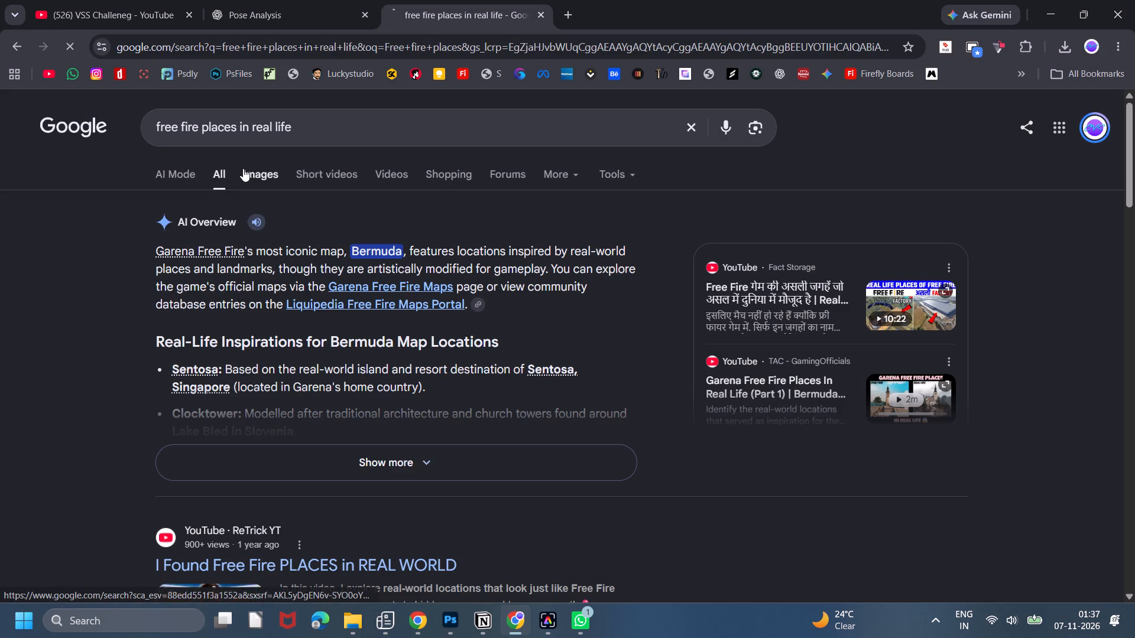
pyautogui.moveTo(310, 125); pyautogui.dragTo(239, 131)
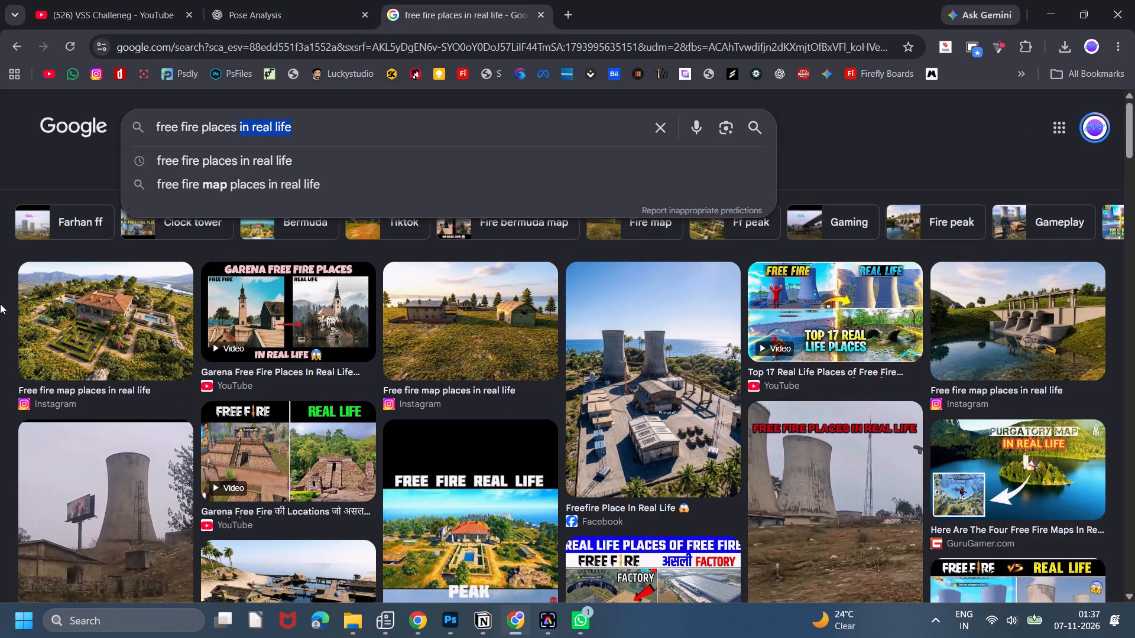
pyautogui.click(474, 345)
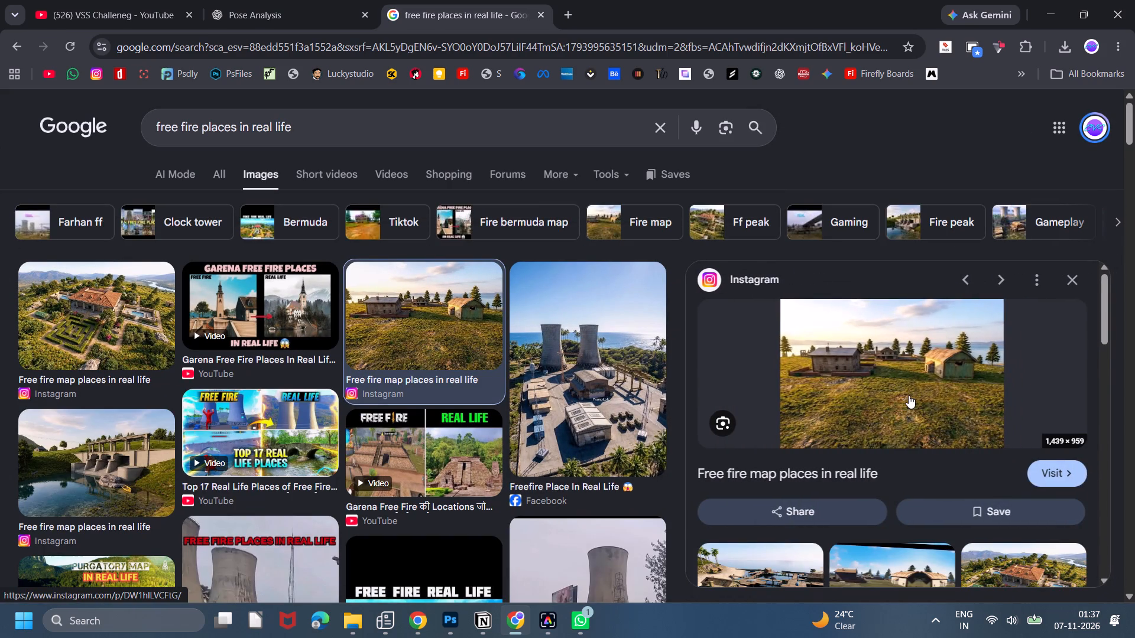
pyautogui.scroll(-1, 909, 395)
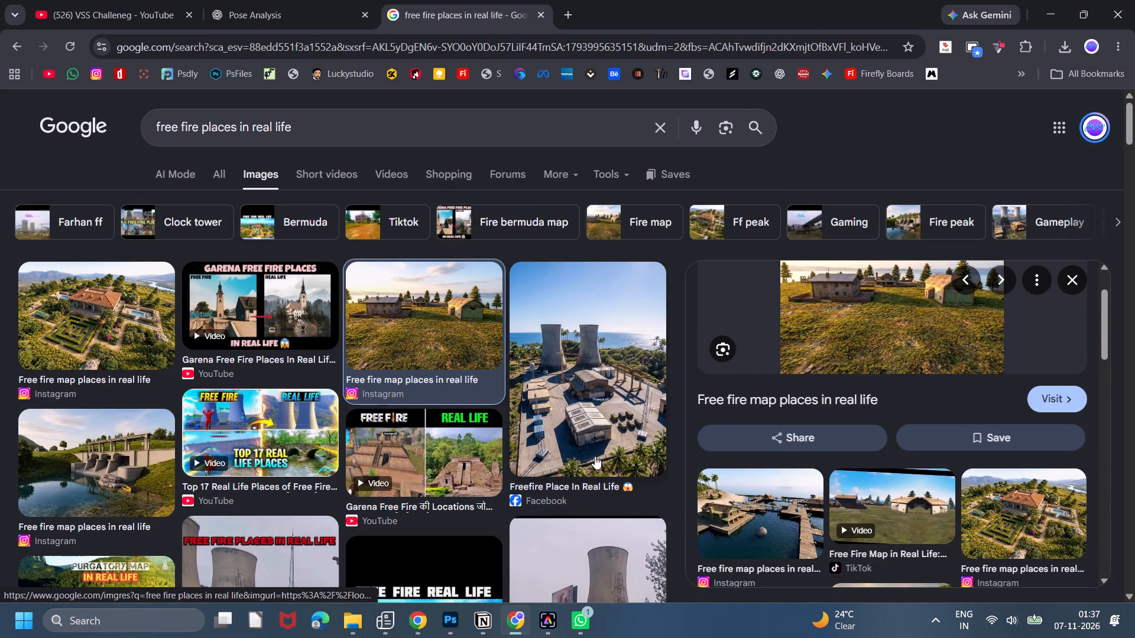
pyautogui.scroll(-4, 850, 487)
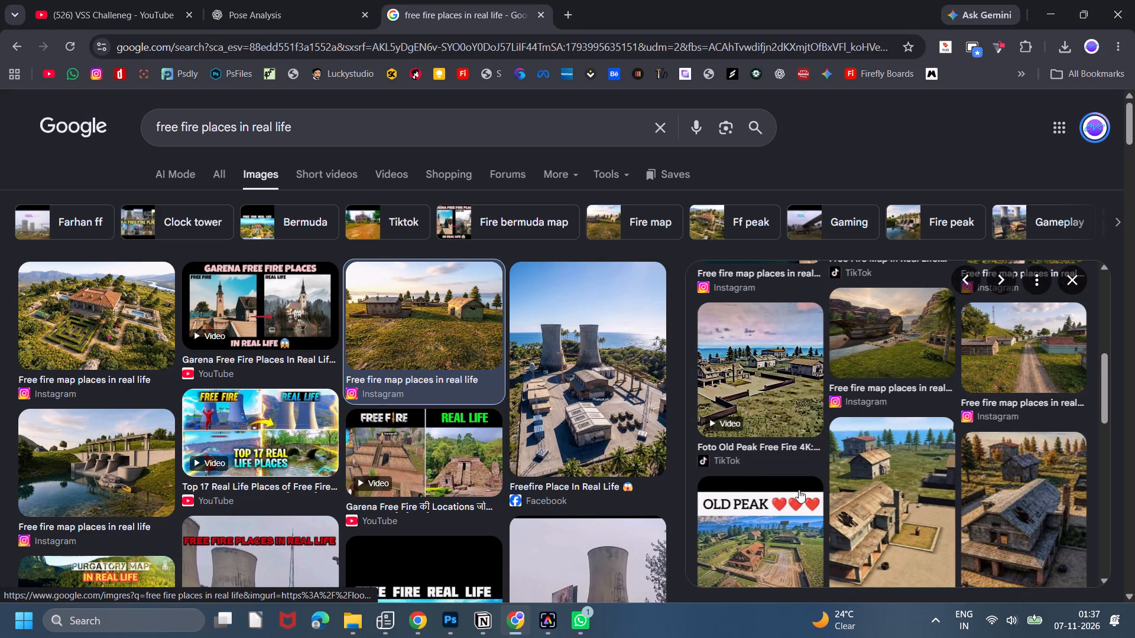
# Shorten the image search query to "free fire places" and run it.
pyautogui.moveTo(296, 122); pyautogui.dragTo(254, 126)
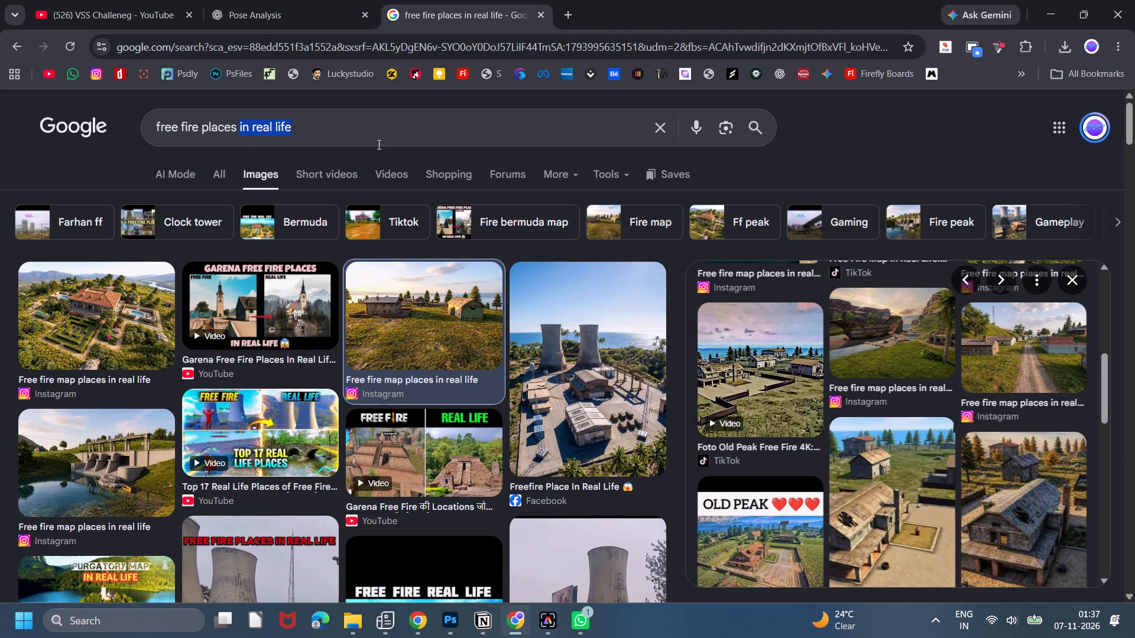
pyautogui.click(378, 144)
pyautogui.moveTo(356, 132); pyautogui.dragTo(335, 132)
pyautogui.press('BackSpace')
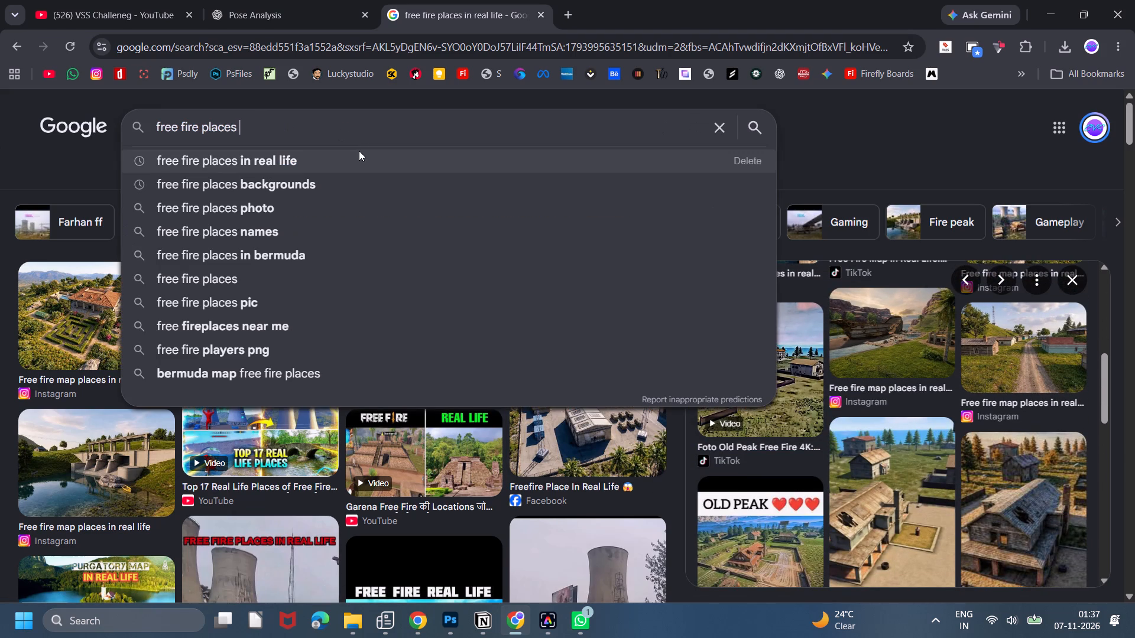
pyautogui.press('Return')
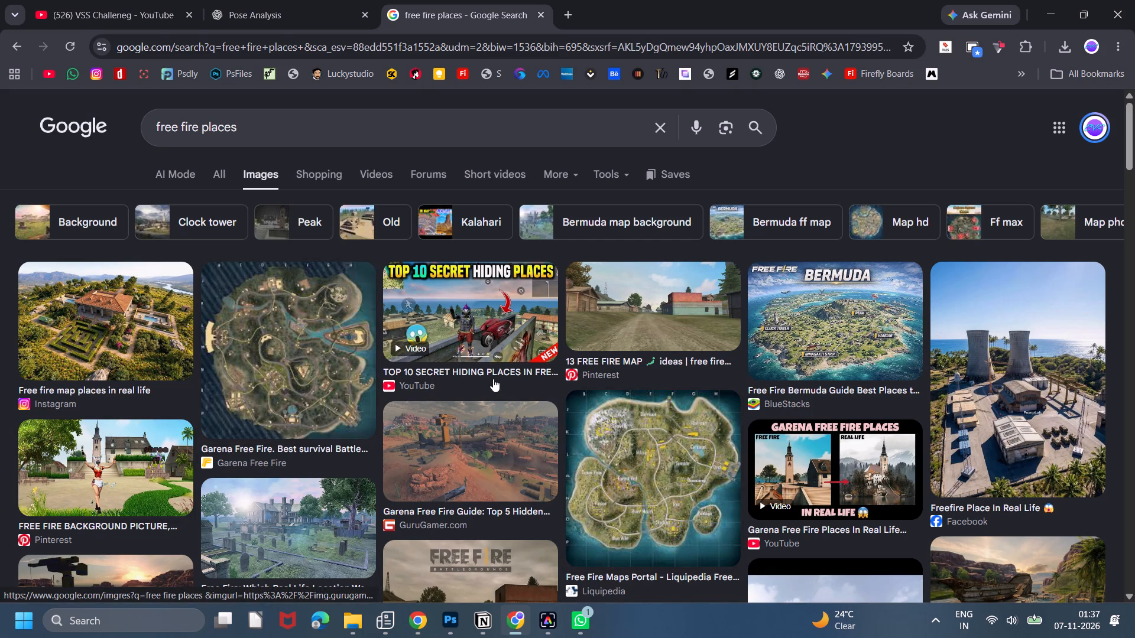
# Look through the image results for a Free Fire location suitable as the thumbnail background.
pyautogui.scroll(-2, 680, 399)
pyautogui.scroll(-3, 587, 443)
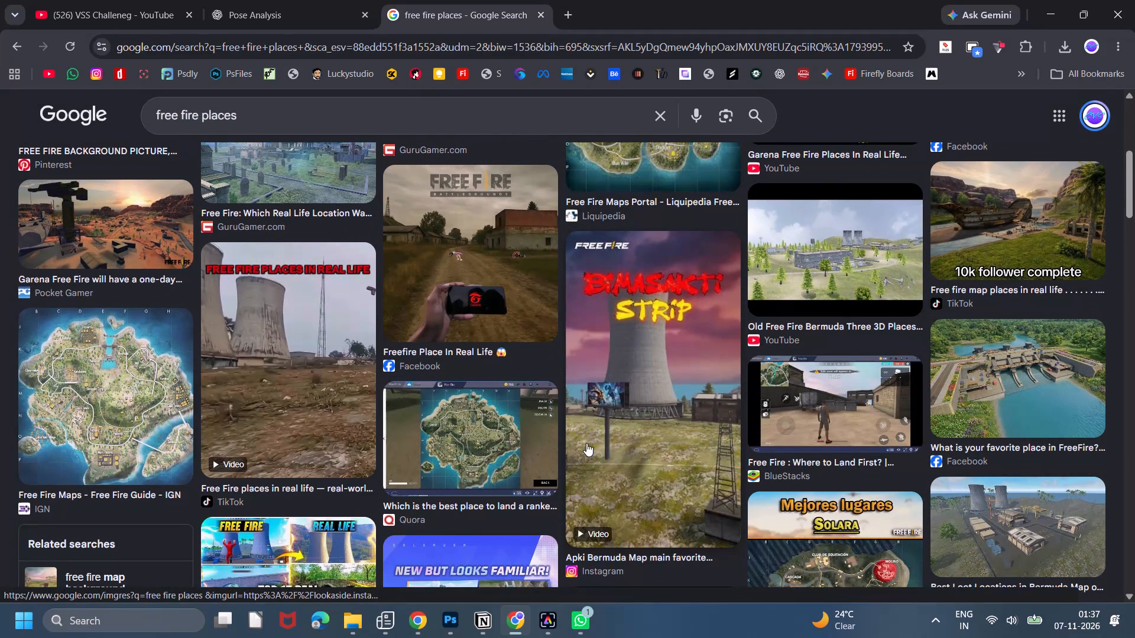
pyautogui.scroll(-6, 585, 444)
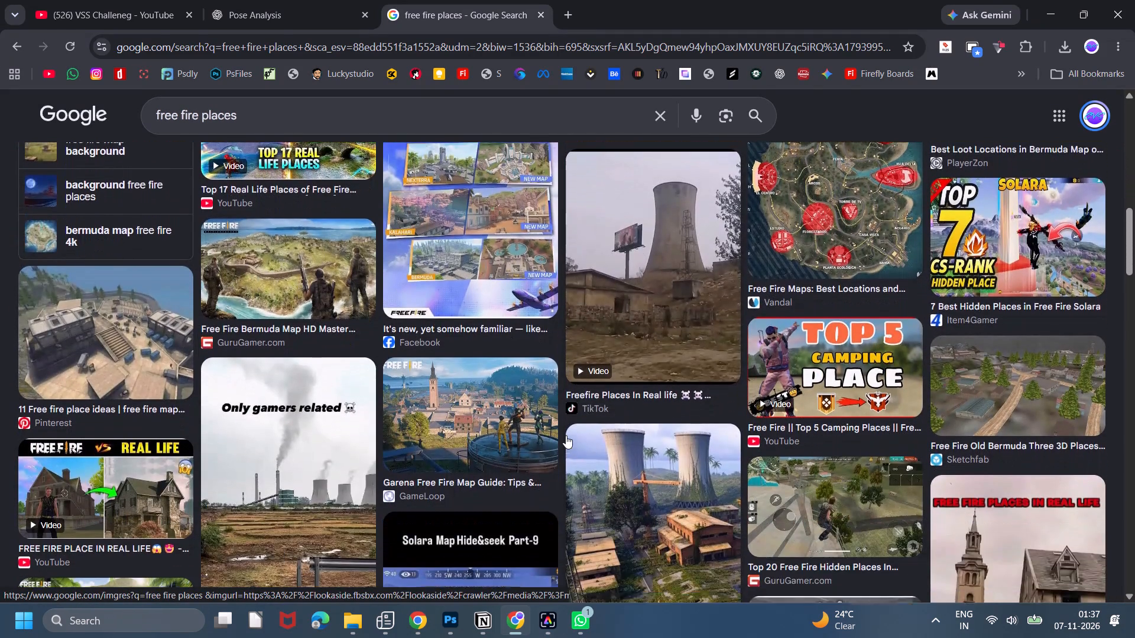
pyautogui.scroll(-3, 566, 434)
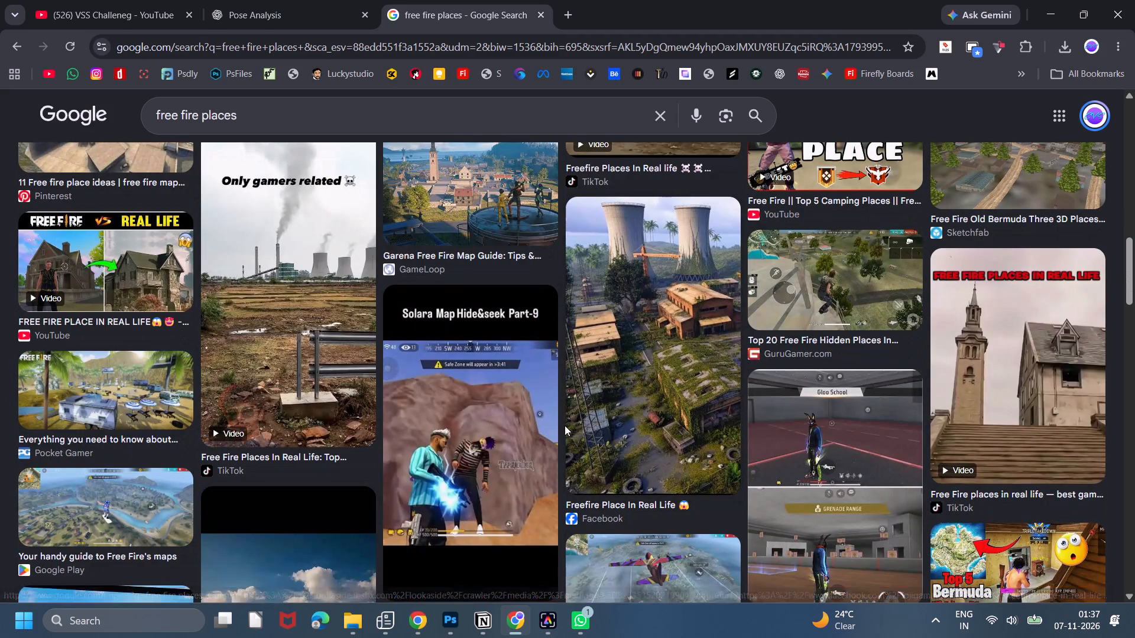
pyautogui.scroll(-4, 565, 425)
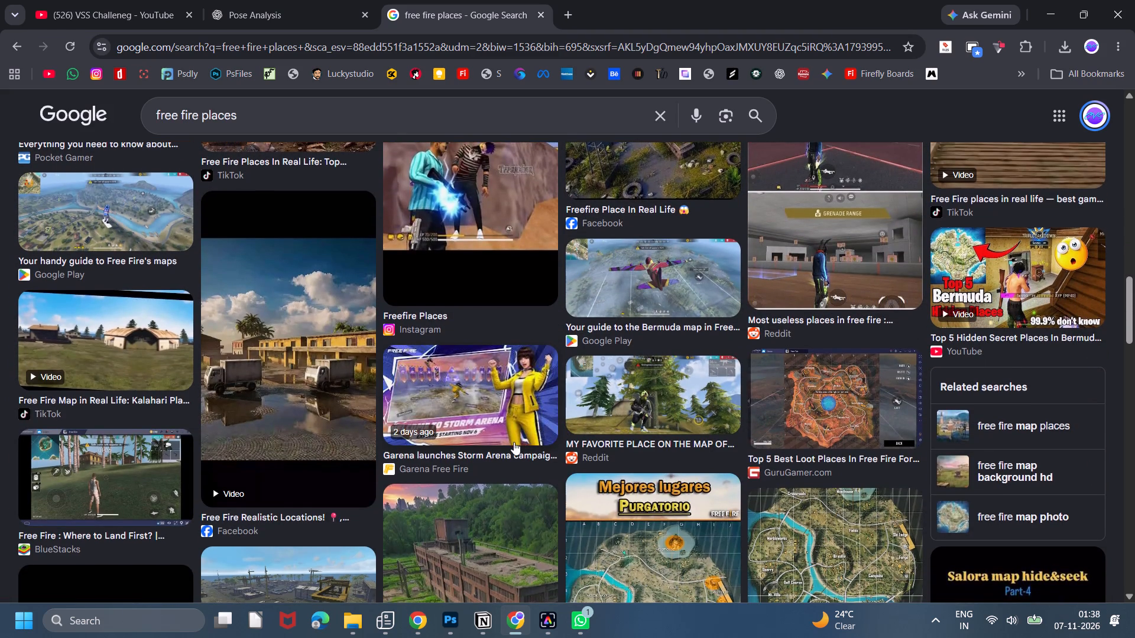
pyautogui.scroll(-4, 514, 442)
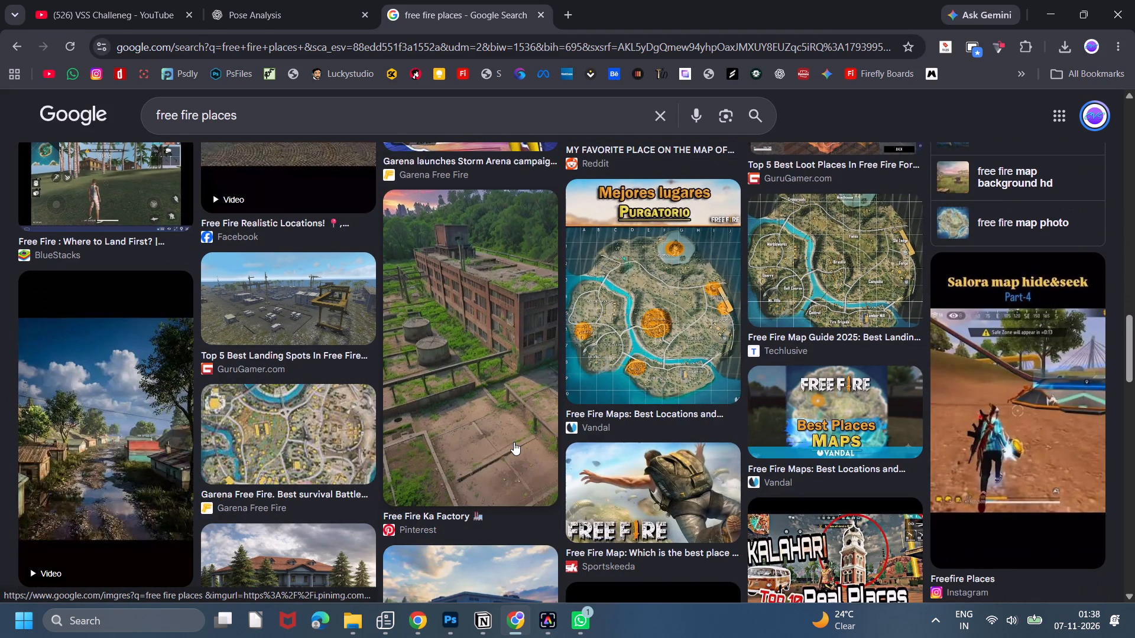
pyautogui.scroll(-3, 514, 443)
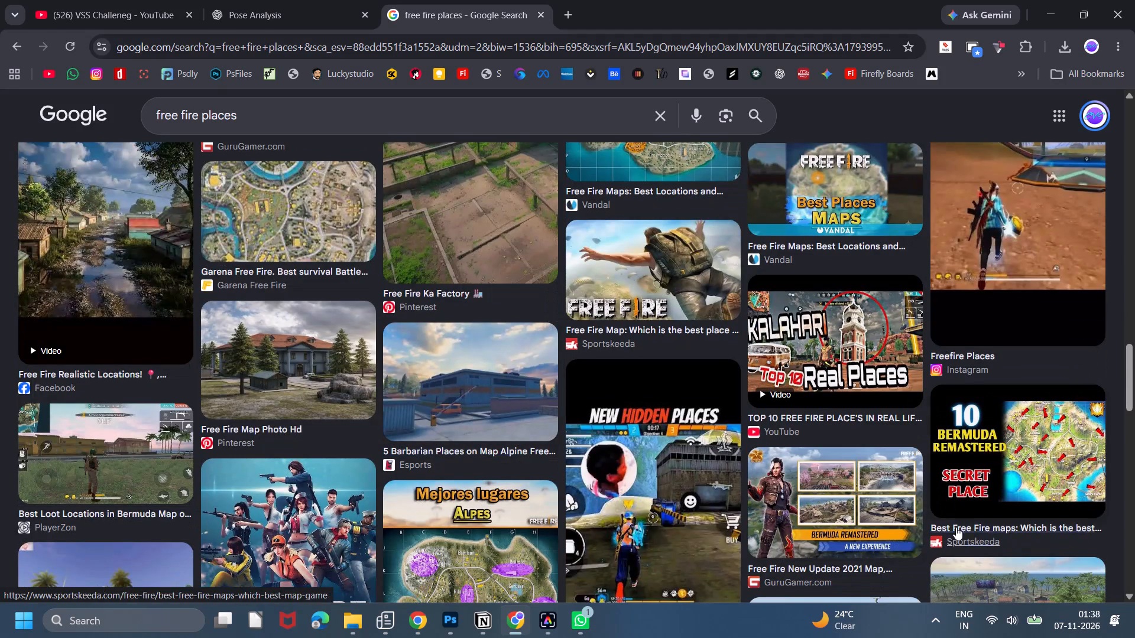
pyautogui.scroll(-4, 945, 516)
pyautogui.scroll(-5, 787, 507)
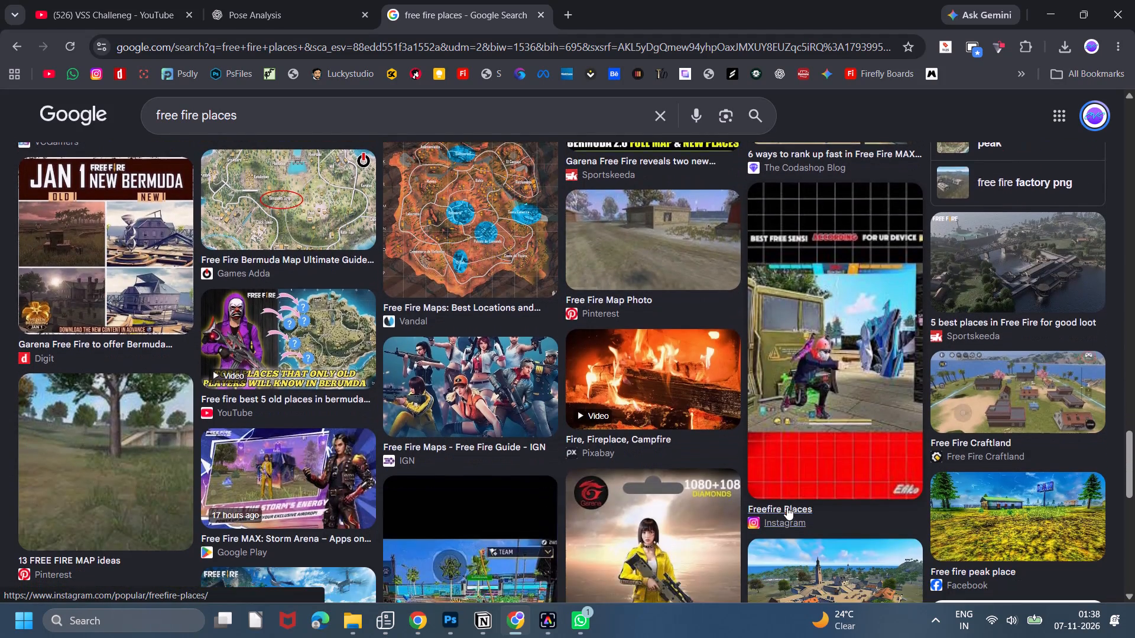
pyautogui.scroll(-6, 787, 507)
pyautogui.scroll(3, 787, 507)
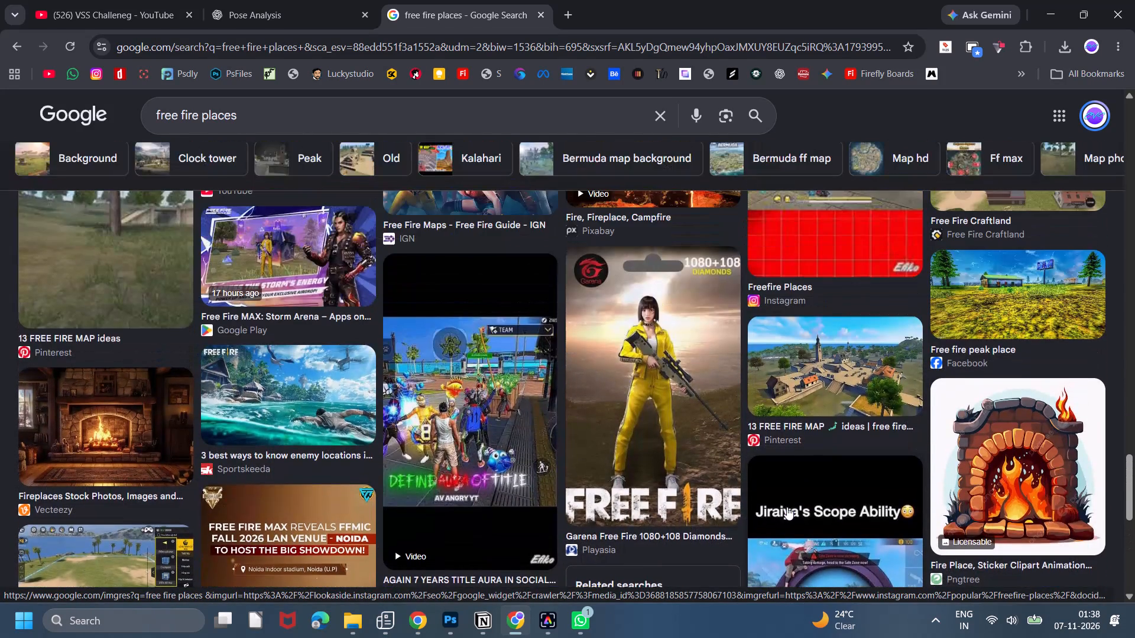
pyautogui.scroll(-9, 787, 507)
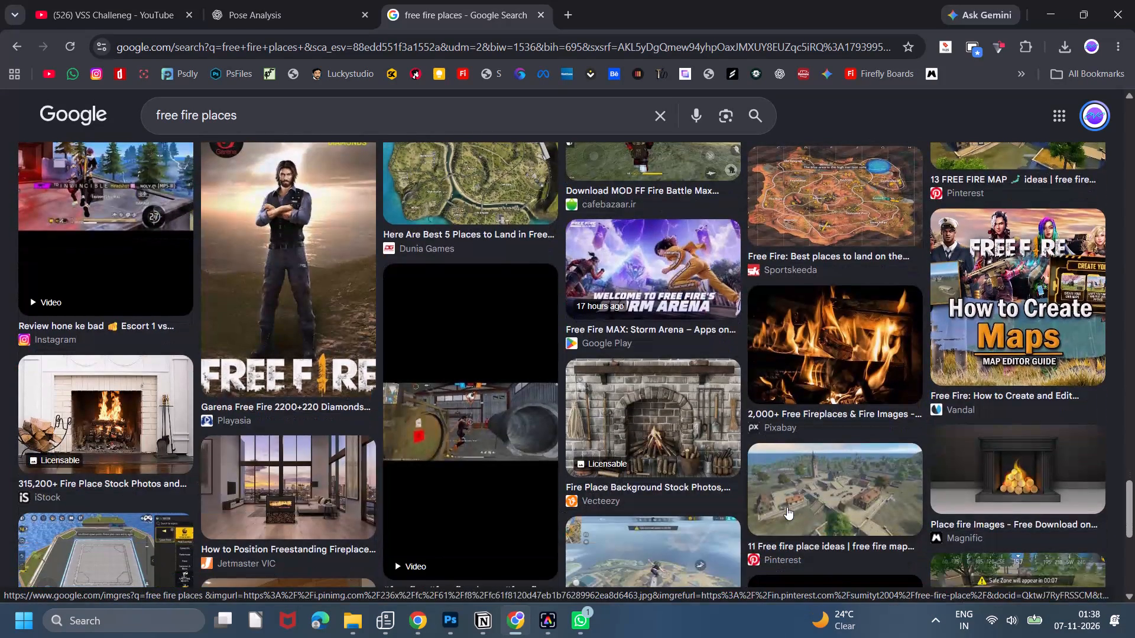
pyautogui.scroll(-3, 784, 507)
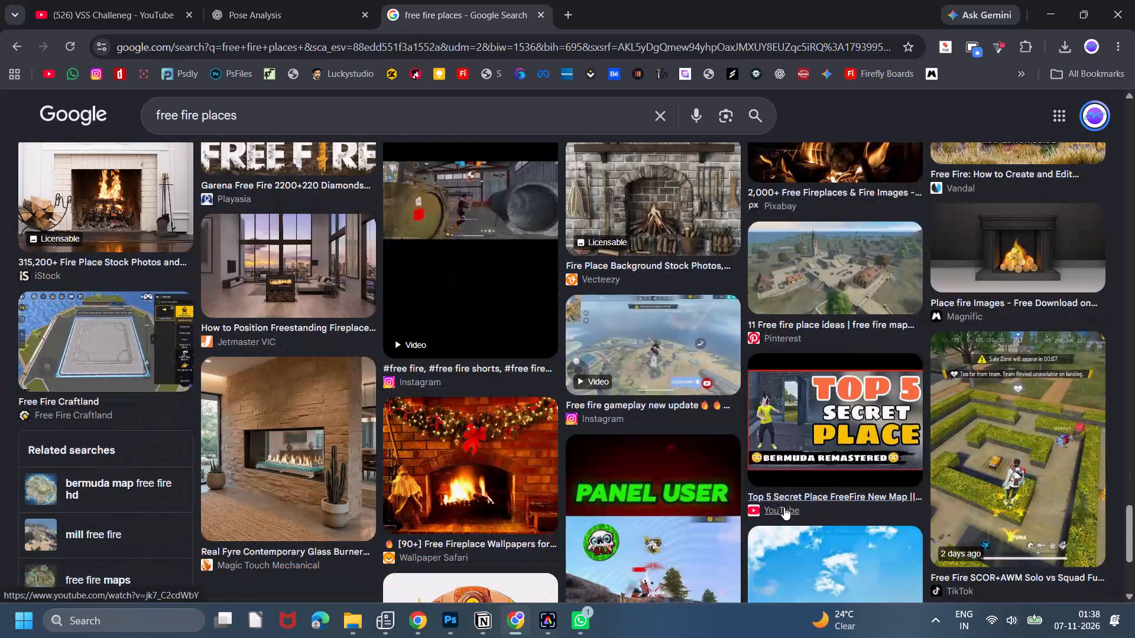
pyautogui.scroll(-5, 807, 327)
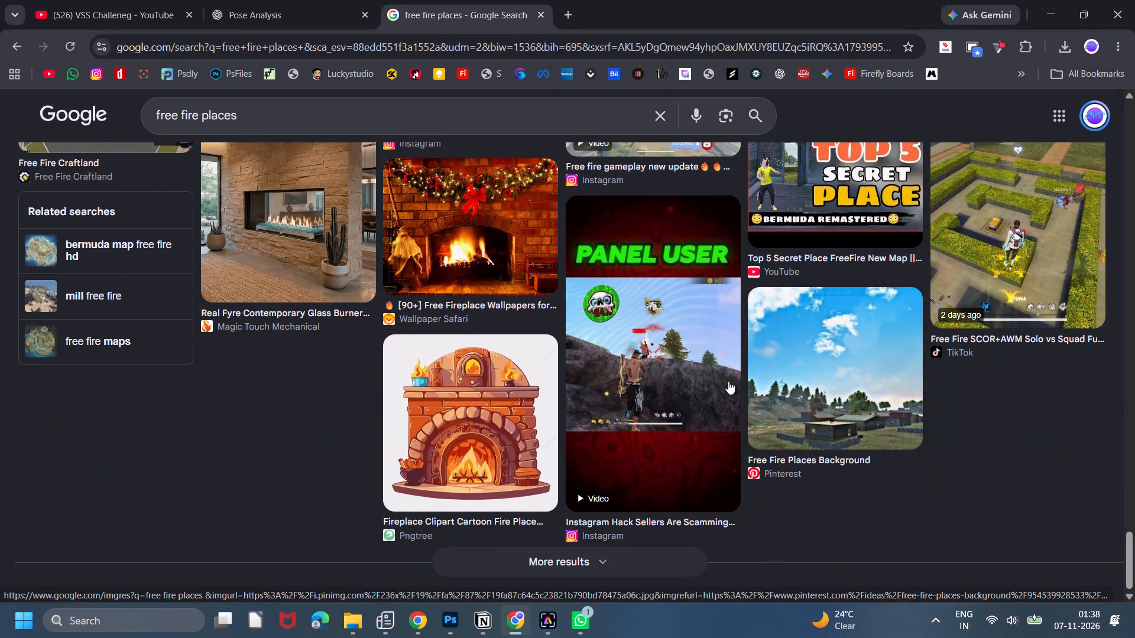
pyautogui.scroll(-4, 702, 402)
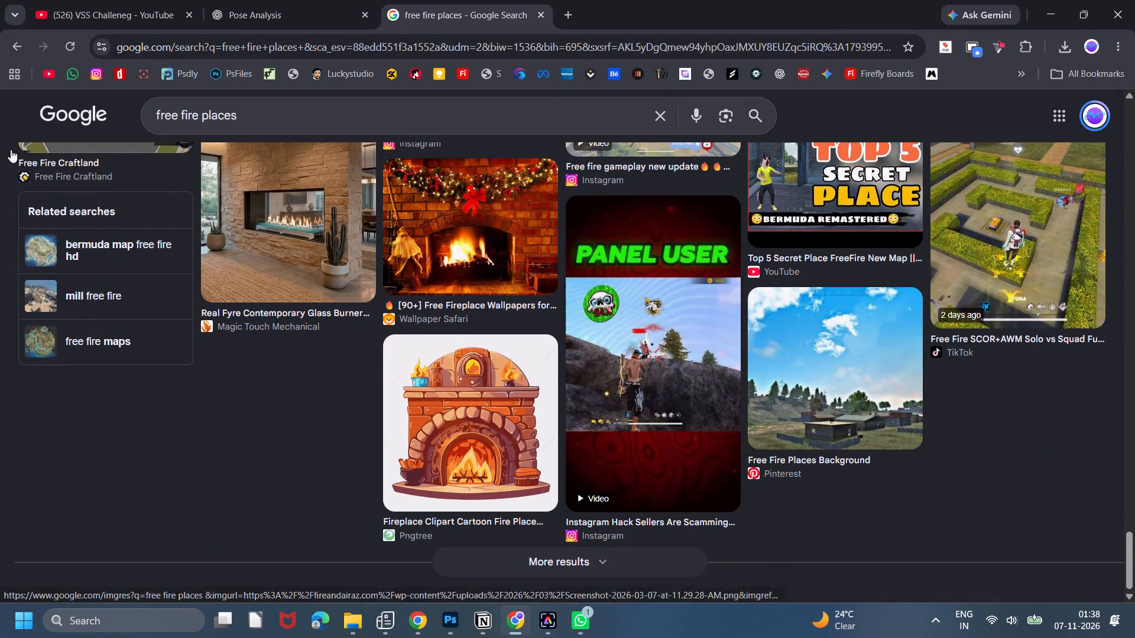
# Switch to File Explorer, go to the MBG folder and open the No Gun Skin challenge PSD in Photoshop.
pyautogui.click(271, 0)
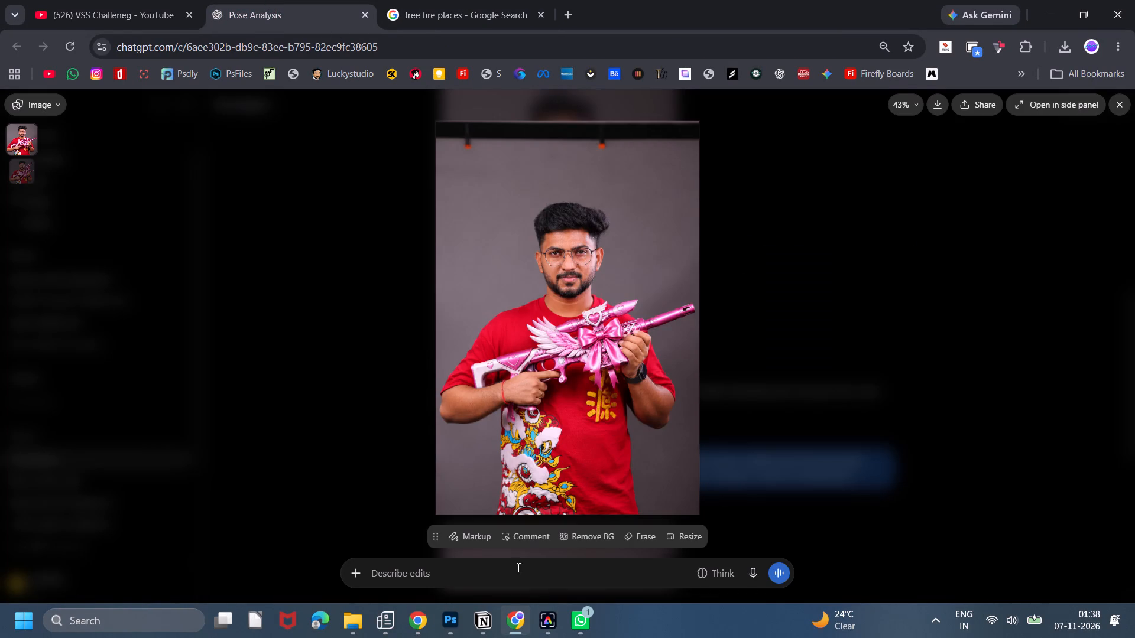
pyautogui.click(454, 623)
pyautogui.click(336, 619)
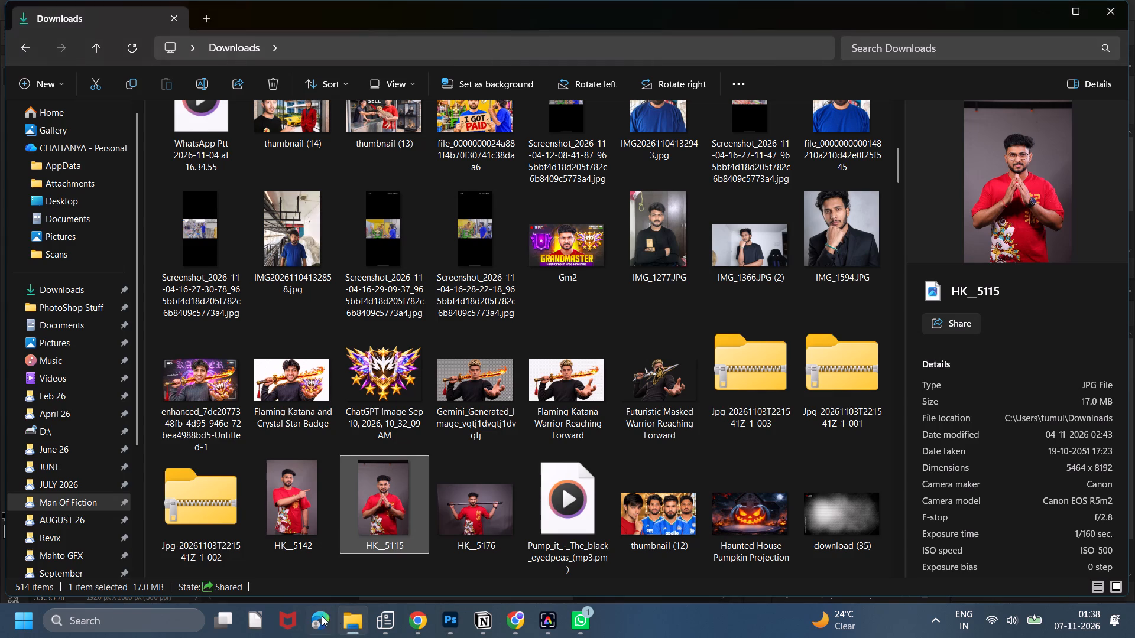
pyautogui.scroll(-2, 80, 545)
pyautogui.click(89, 525)
pyautogui.click(89, 535)
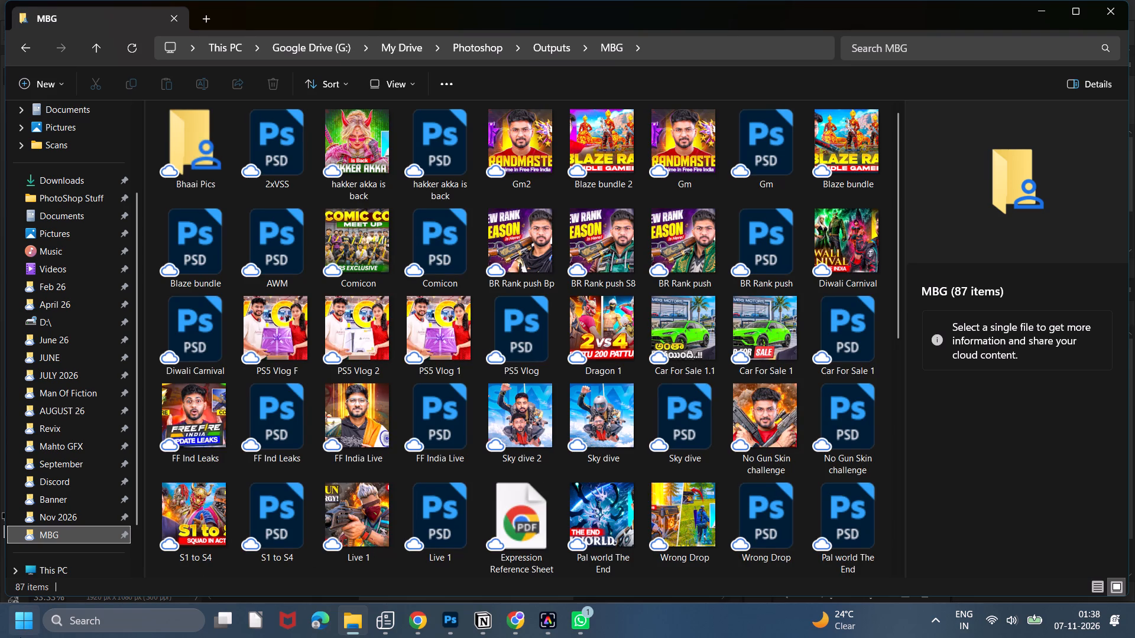
pyautogui.click(750, 430)
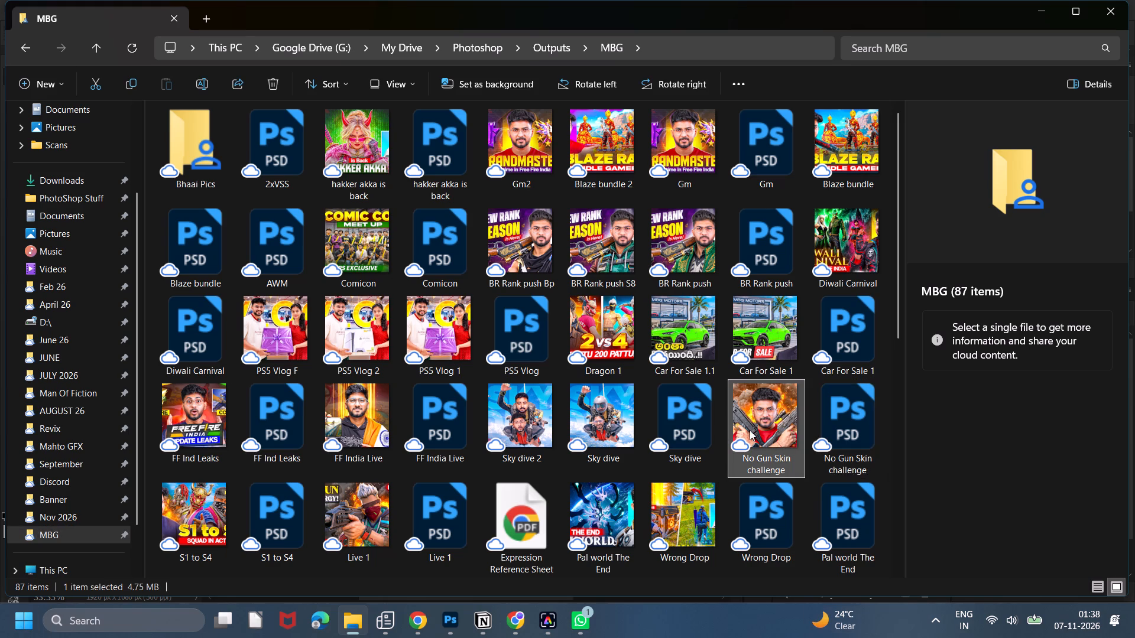
pyautogui.doubleClick(847, 429)
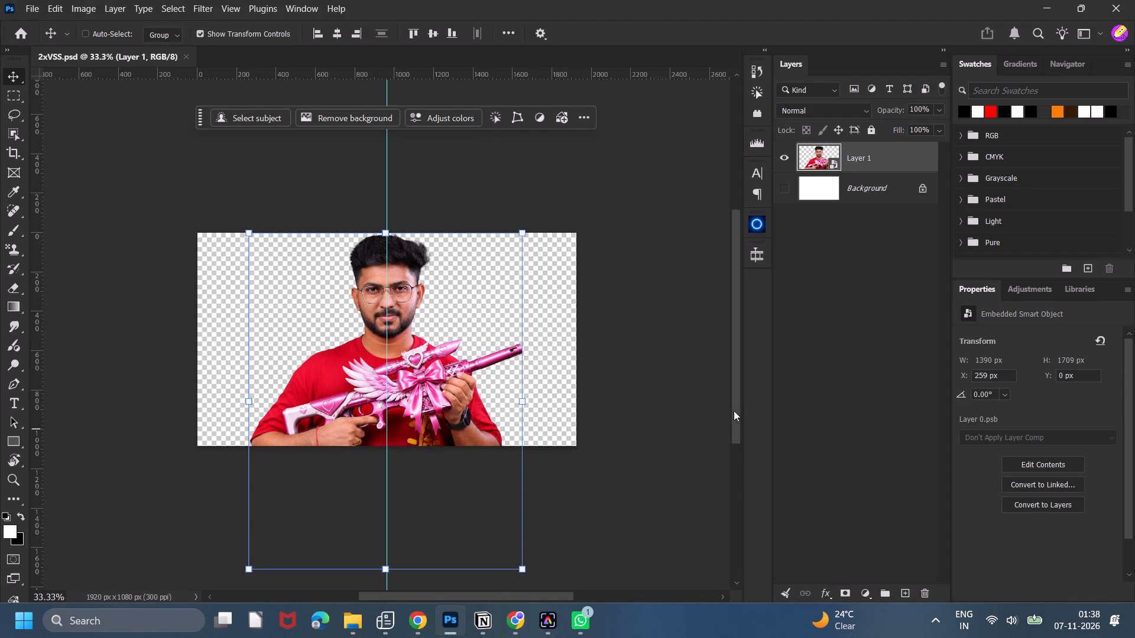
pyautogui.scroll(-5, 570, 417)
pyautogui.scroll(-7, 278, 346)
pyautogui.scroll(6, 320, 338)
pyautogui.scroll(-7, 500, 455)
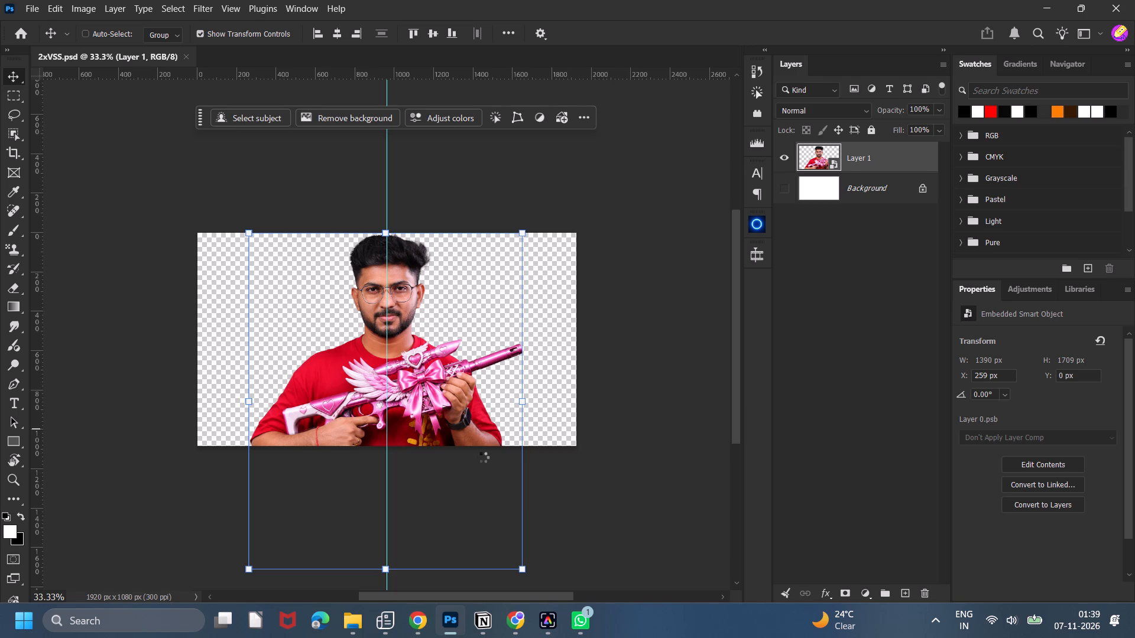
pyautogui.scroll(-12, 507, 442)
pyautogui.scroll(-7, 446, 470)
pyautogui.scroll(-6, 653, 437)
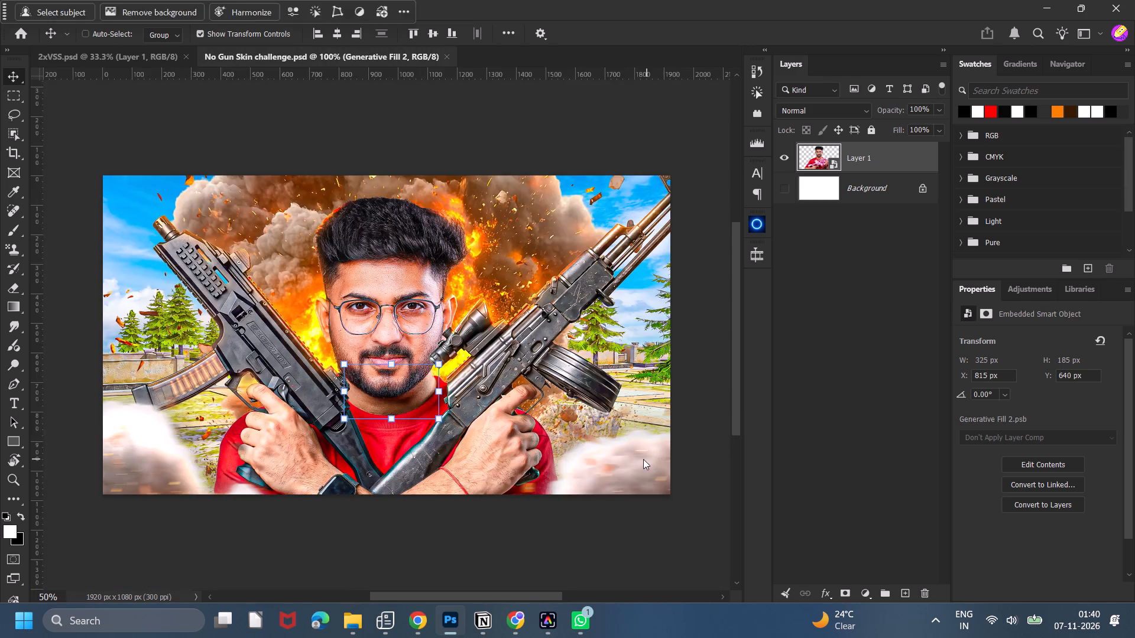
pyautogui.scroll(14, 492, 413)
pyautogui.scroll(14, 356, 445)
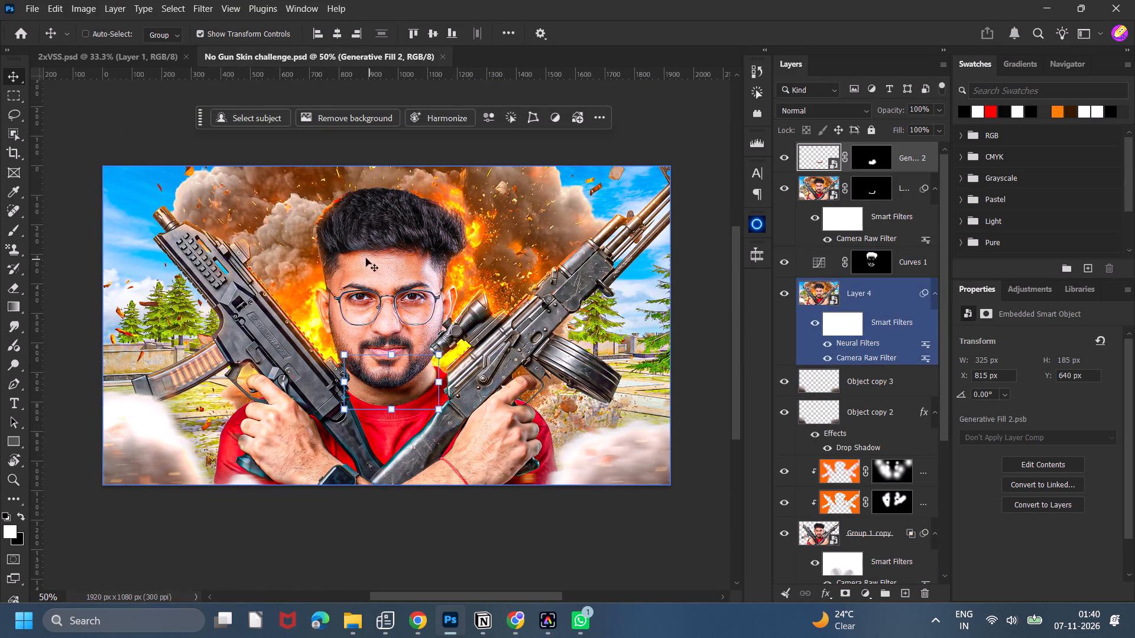
# Copy the Sky Replacement Group and Open Courtyard Among Pines layer, and paste them in place into 2xVSS.psd.
pyautogui.scroll(-14, 878, 382)
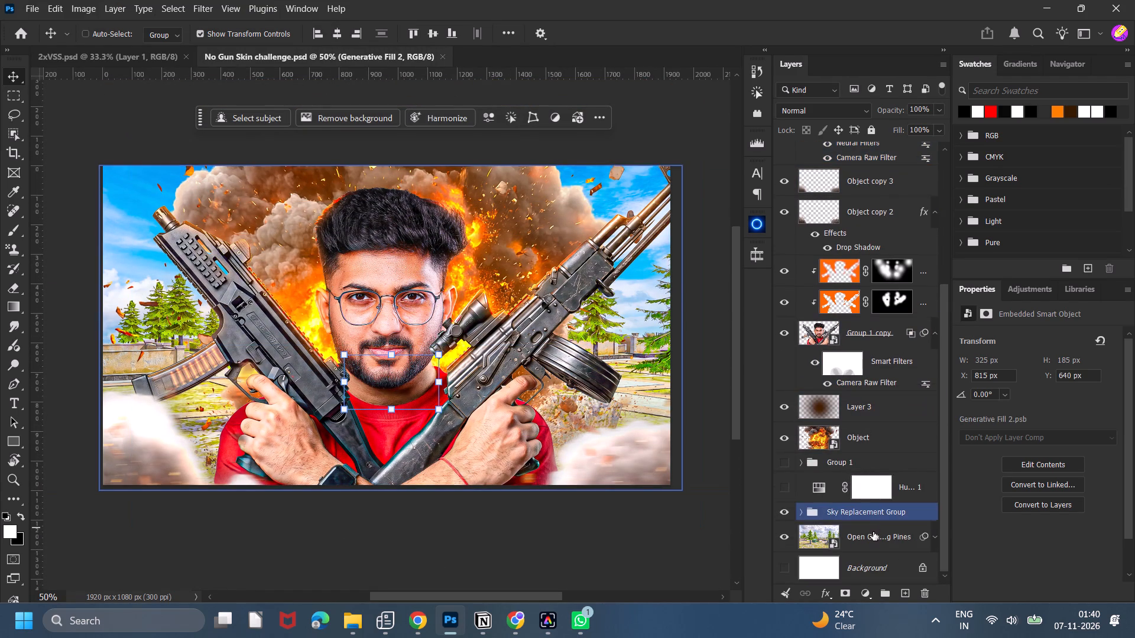
pyautogui.click(873, 532)
pyautogui.keyDown('ctrl'); pyautogui.click(873, 515); pyautogui.keyUp('ctrl')
pyautogui.hotkey('ctrl', 'c')
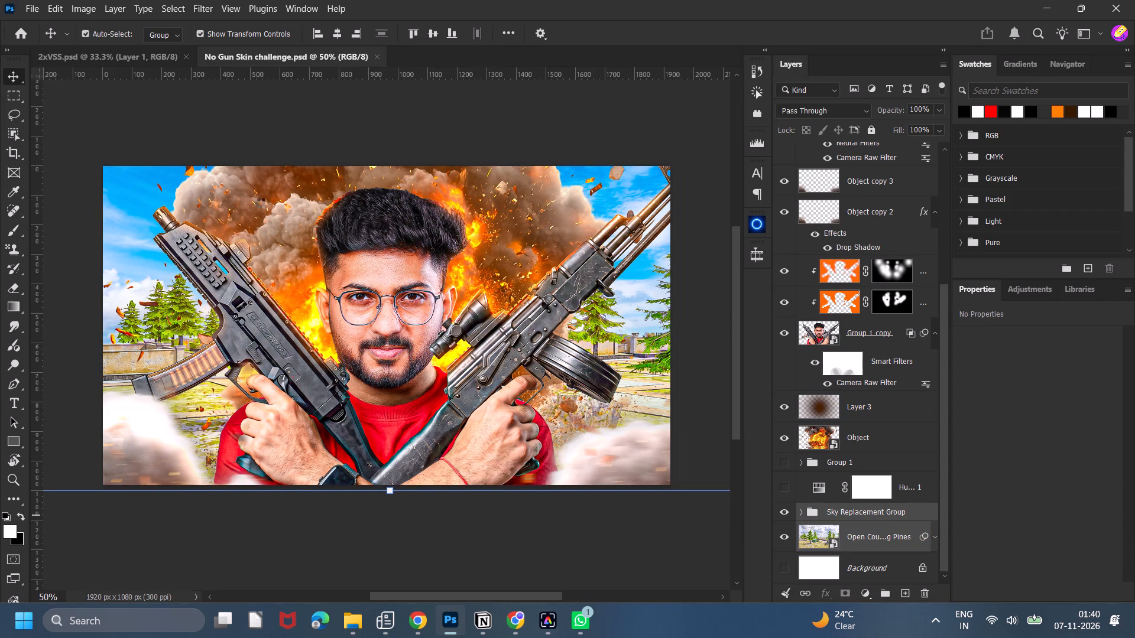
pyautogui.click(107, 57)
pyautogui.hotkey('ctrl', 'shift', 'v')
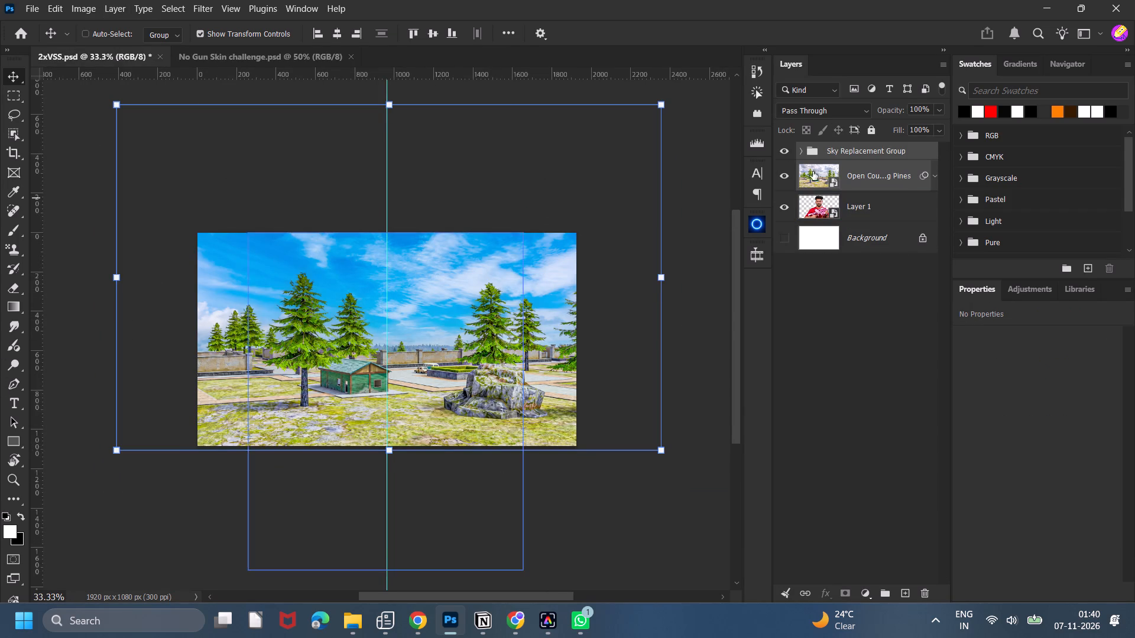
# Delete the pasted Sky Replacement Group and select the Open Courtyard Among Pines layer.
pyautogui.click(833, 157)
pyautogui.press('Delete')
pyautogui.click(862, 187)
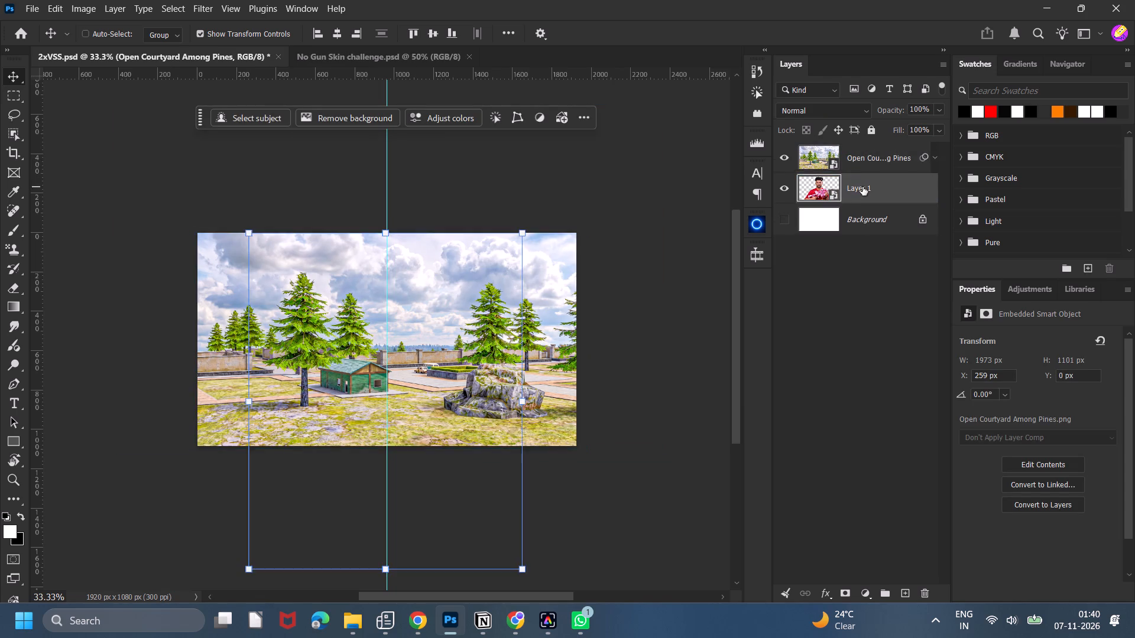
pyautogui.click(855, 156)
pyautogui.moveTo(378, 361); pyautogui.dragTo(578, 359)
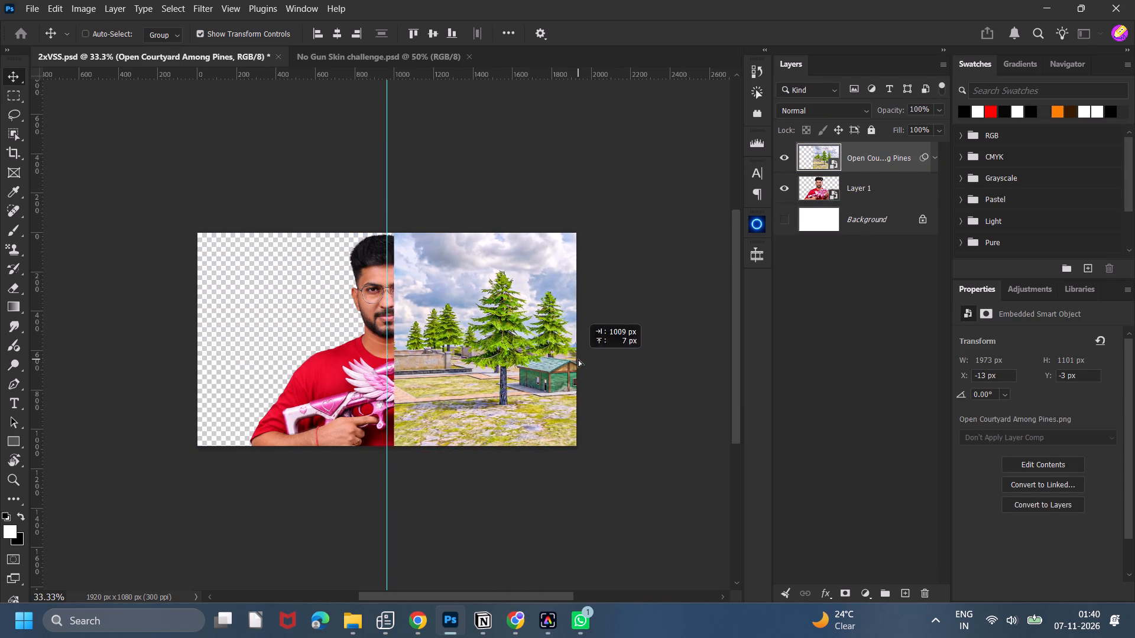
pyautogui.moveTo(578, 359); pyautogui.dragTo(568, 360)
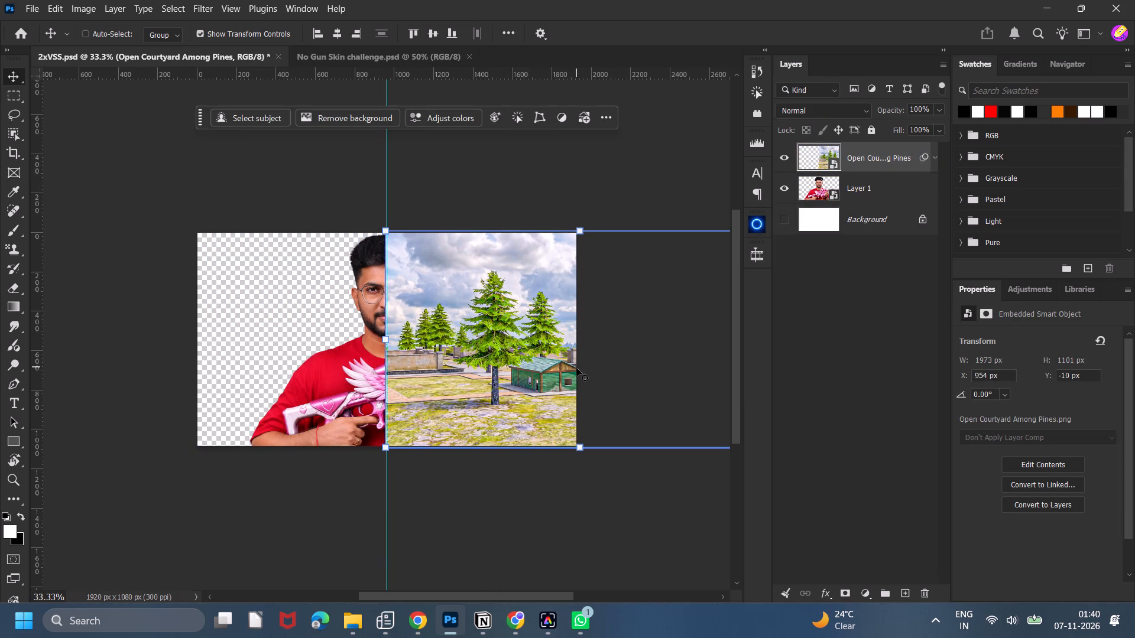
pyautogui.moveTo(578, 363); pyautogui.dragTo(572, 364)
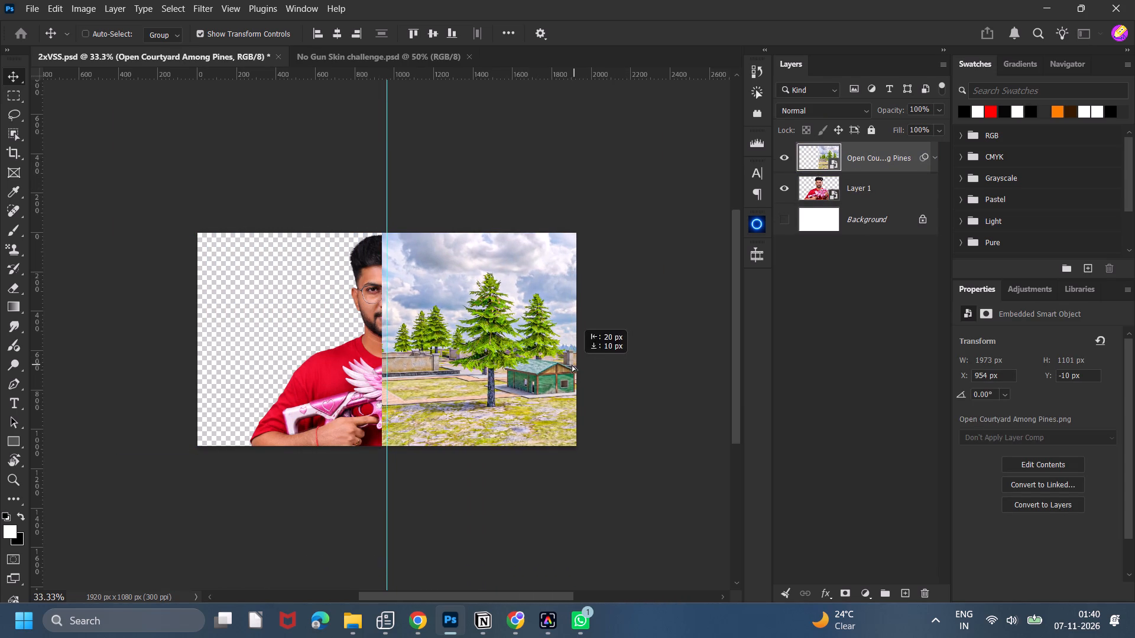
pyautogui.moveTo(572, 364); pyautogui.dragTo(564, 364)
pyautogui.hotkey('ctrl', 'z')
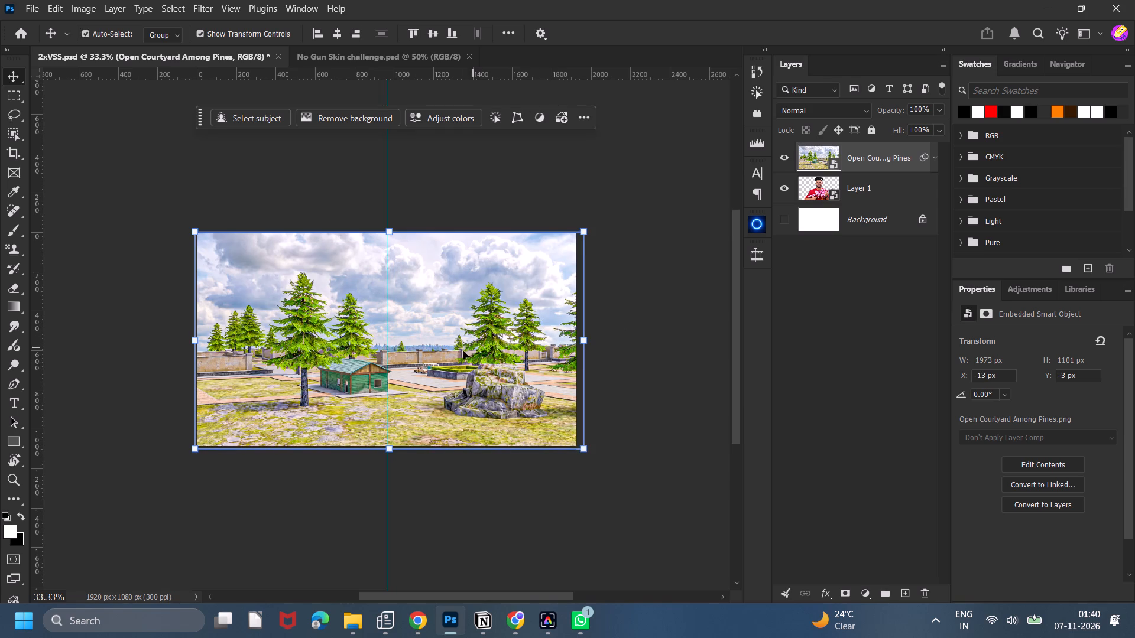
# Move the Open Courtyard Among Pines layer over the canvas's right half, at about X 897 px, Y 0 px.
pyautogui.keyDown('shift'); pyautogui.moveTo(443, 357); pyautogui.dragTo(639, 354); pyautogui.keyUp('shift')
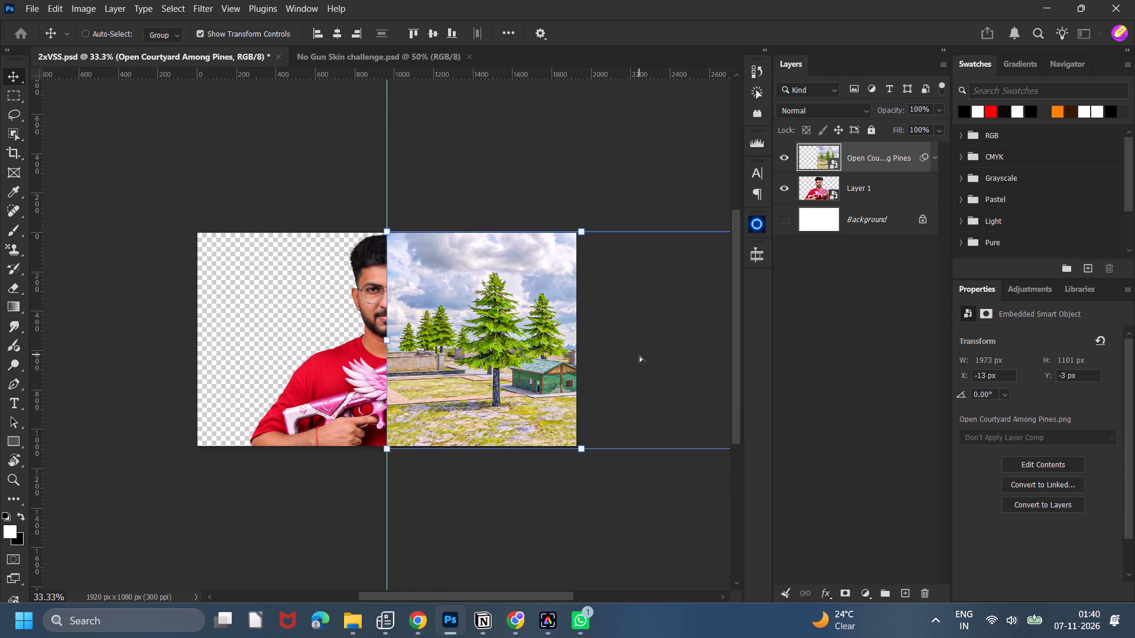
pyautogui.moveTo(628, 359); pyautogui.dragTo(607, 360)
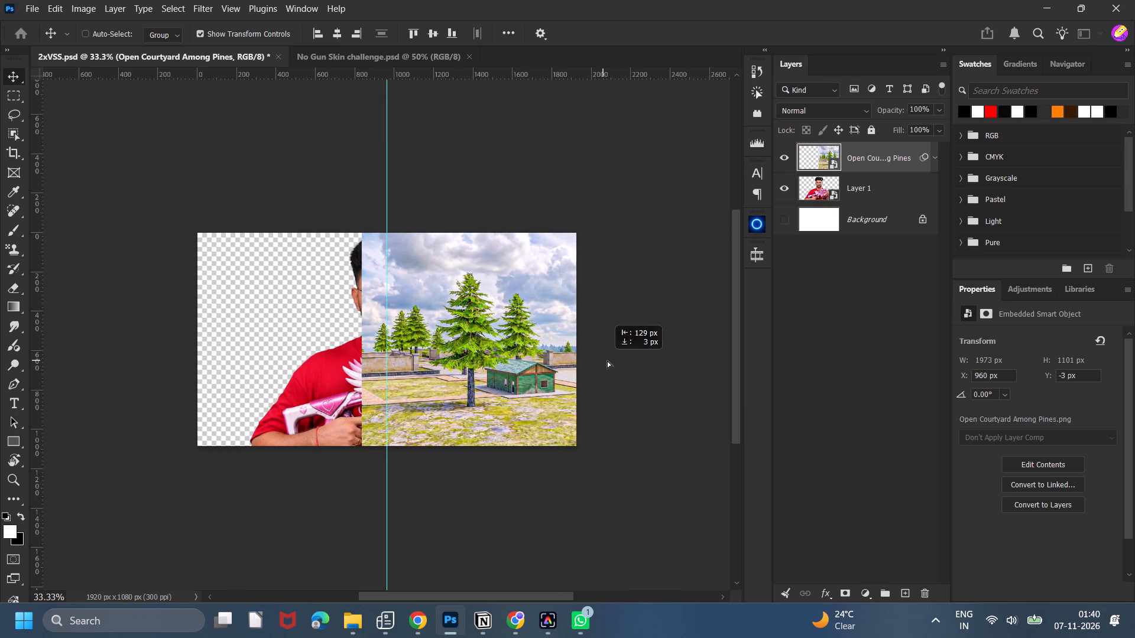
pyautogui.moveTo(607, 360); pyautogui.dragTo(615, 360)
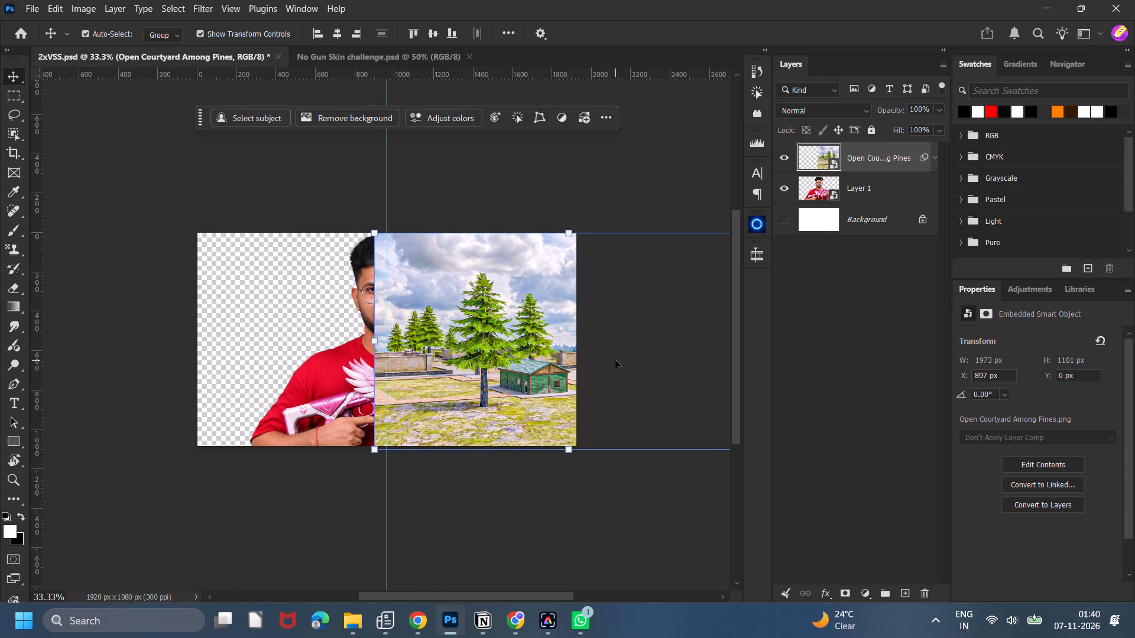
# Duplicate the Open Courtyard Among Pines layer and flip the copy horizontally.
pyautogui.hotkey('ctrl', 'j')
pyautogui.hotkey('ctrl', 't')
pyautogui.click(342, 121)
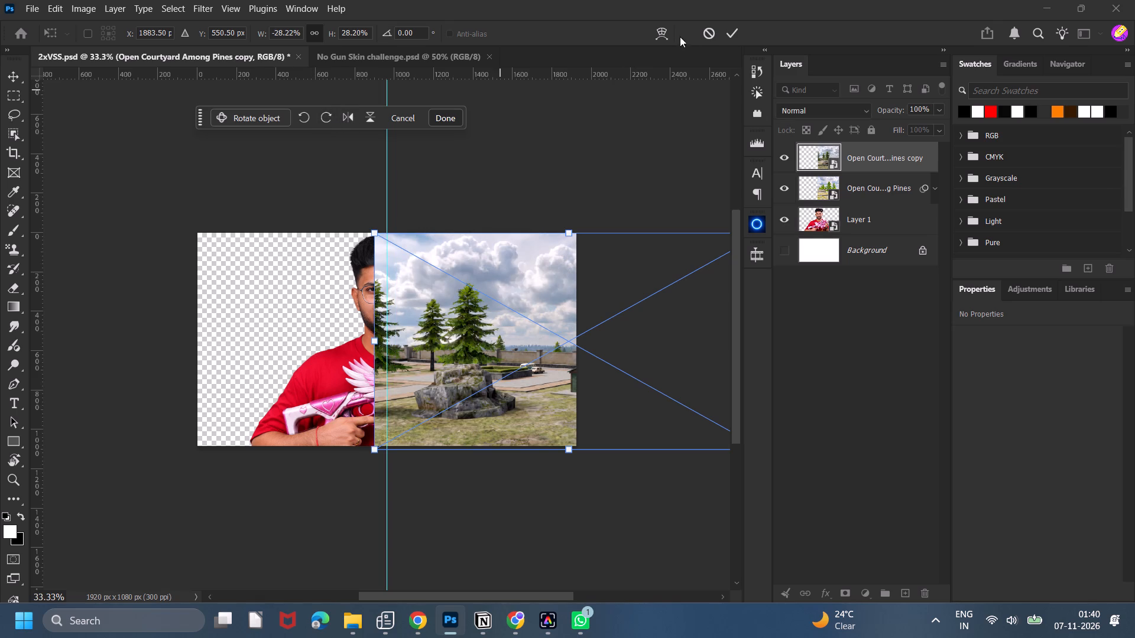
pyautogui.click(737, 37)
# Move the flipped courtyard copy over the canvas's left half, at about X -942 px, Y 0 px, slightly overlapping the original.
pyautogui.keyDown('shift'); pyautogui.moveTo(572, 345); pyautogui.dragTo(465, 349); pyautogui.keyUp('shift')
pyautogui.keyDown('shift'); pyautogui.click(465, 349); pyautogui.keyUp('shift')
pyautogui.keyDown('shift'); pyautogui.moveTo(552, 350); pyautogui.dragTo(541, 350); pyautogui.keyUp('shift')
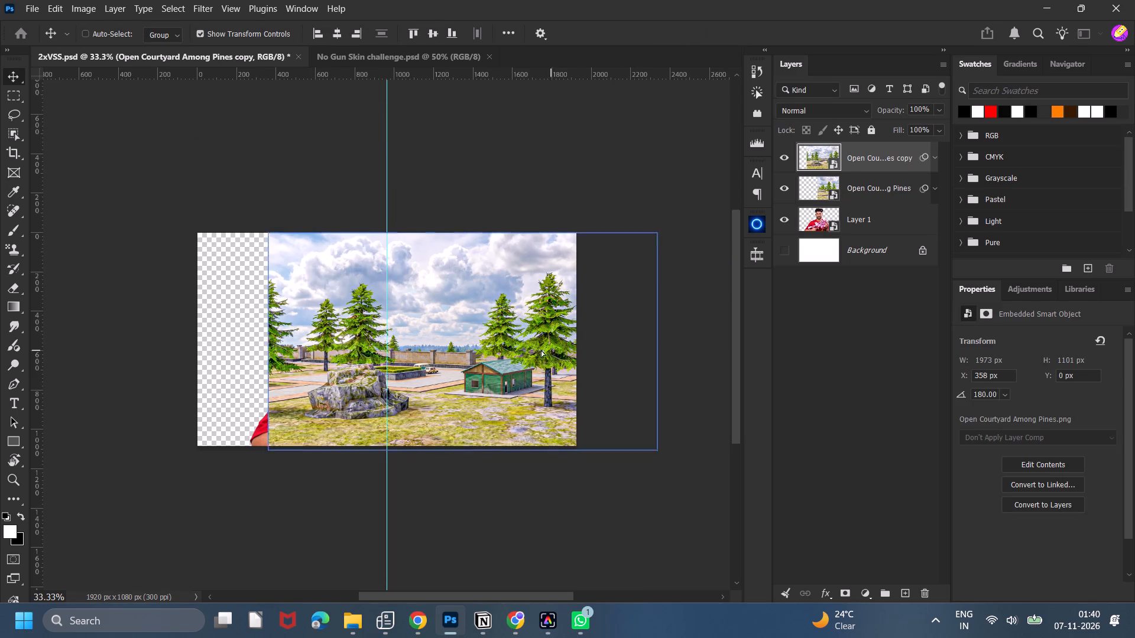
pyautogui.keyDown('shift'); pyautogui.moveTo(541, 350); pyautogui.dragTo(321, 346); pyautogui.keyUp('shift')
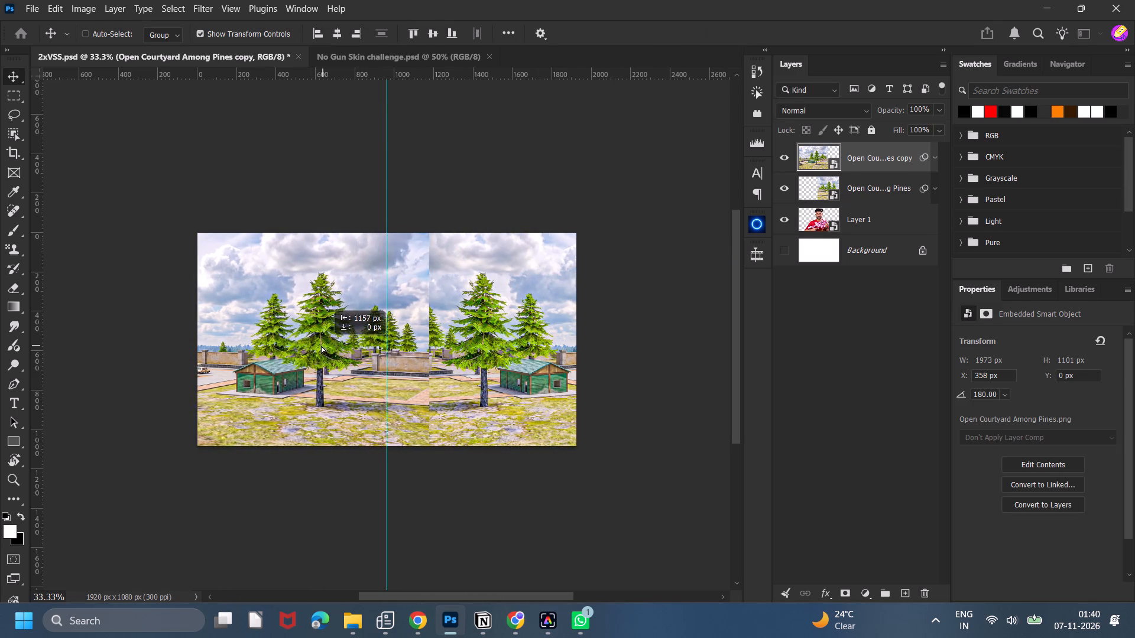
pyautogui.keyDown('shift'); pyautogui.moveTo(321, 346); pyautogui.dragTo(297, 345); pyautogui.keyUp('shift')
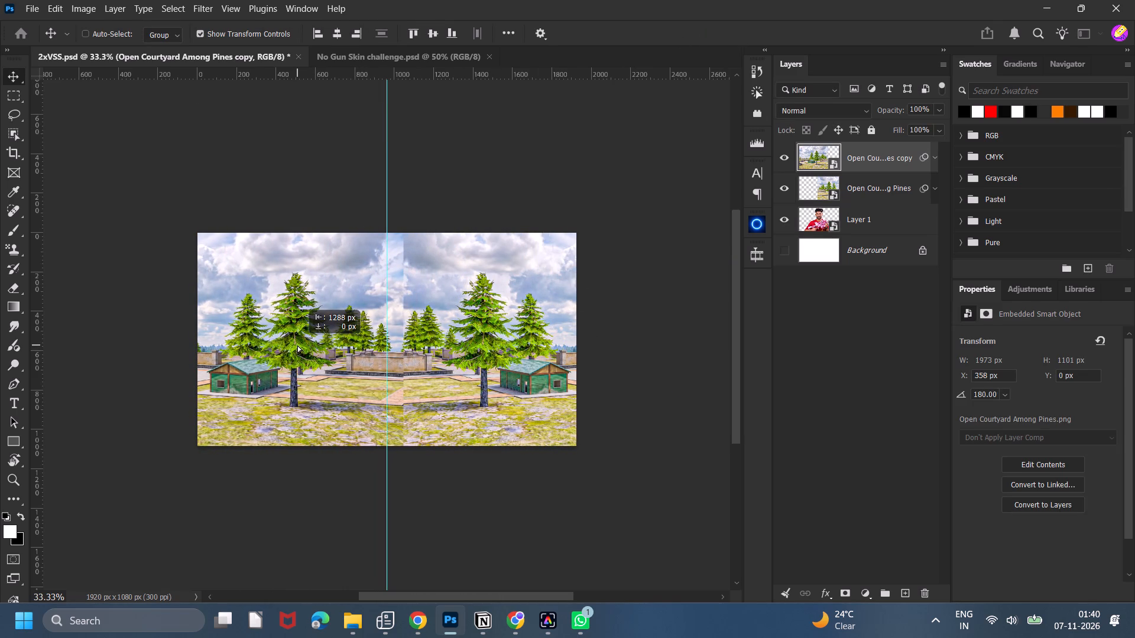
pyautogui.keyDown('shift'); pyautogui.moveTo(297, 345); pyautogui.dragTo(295, 343); pyautogui.keyUp('shift')
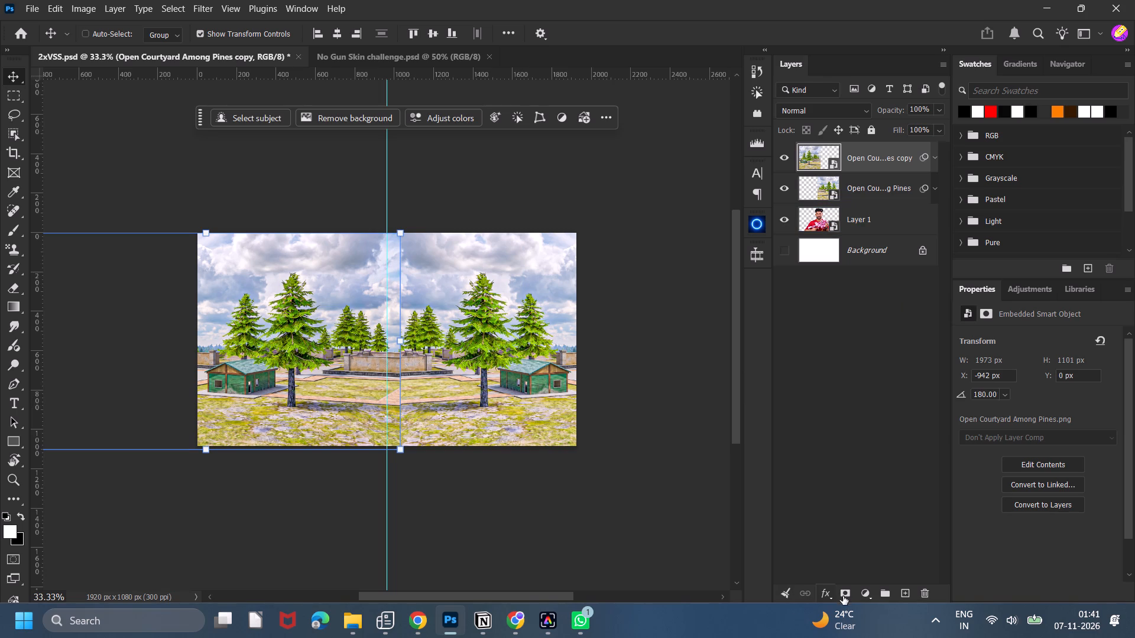
# Add a layer mask to the flipped courtyard copy and paint black along its inner edge with a 400 px Soft Round brush.
pyautogui.click(843, 597)
pyautogui.press('b')
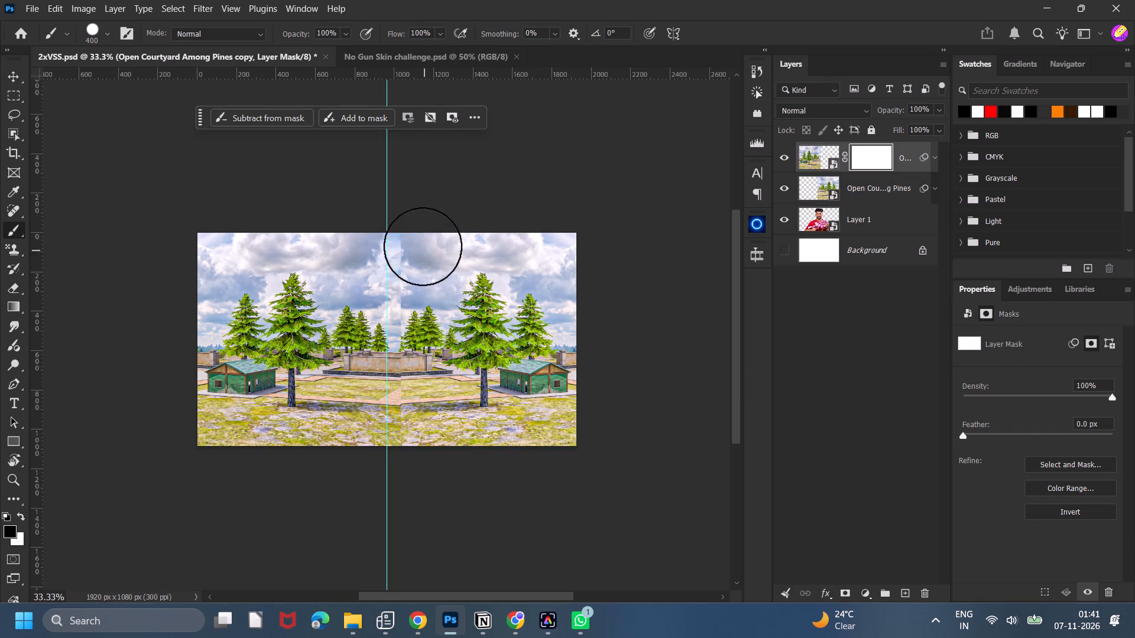
pyautogui.moveTo(423, 246); pyautogui.dragTo(414, 496)
pyautogui.hotkey('ctrl', 'z')
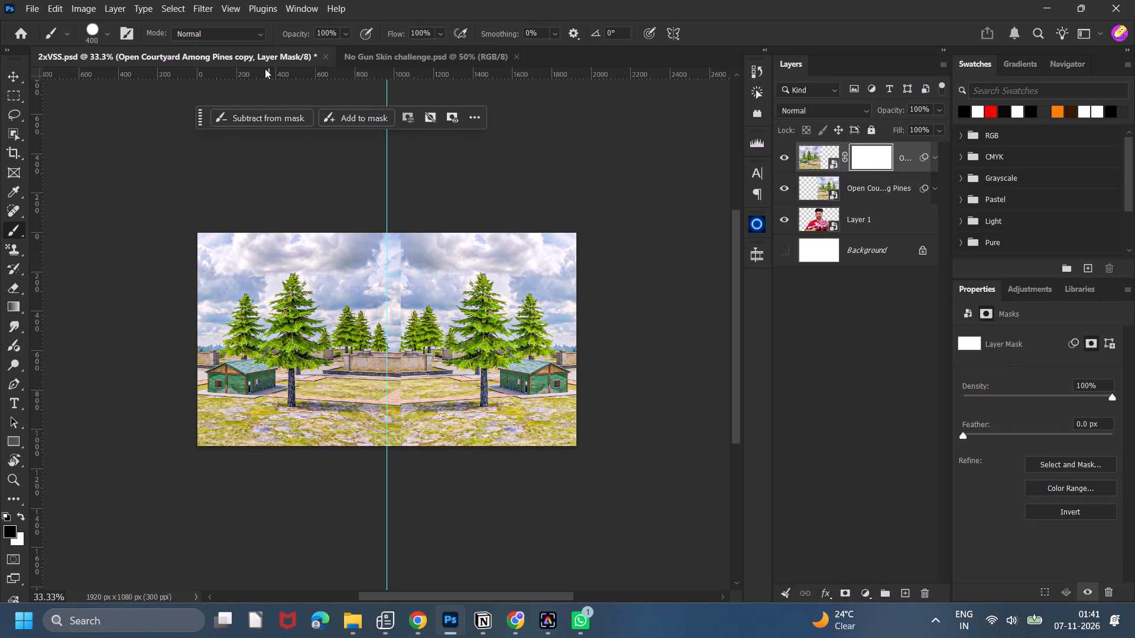
pyautogui.click(95, 35)
pyautogui.click(137, 220)
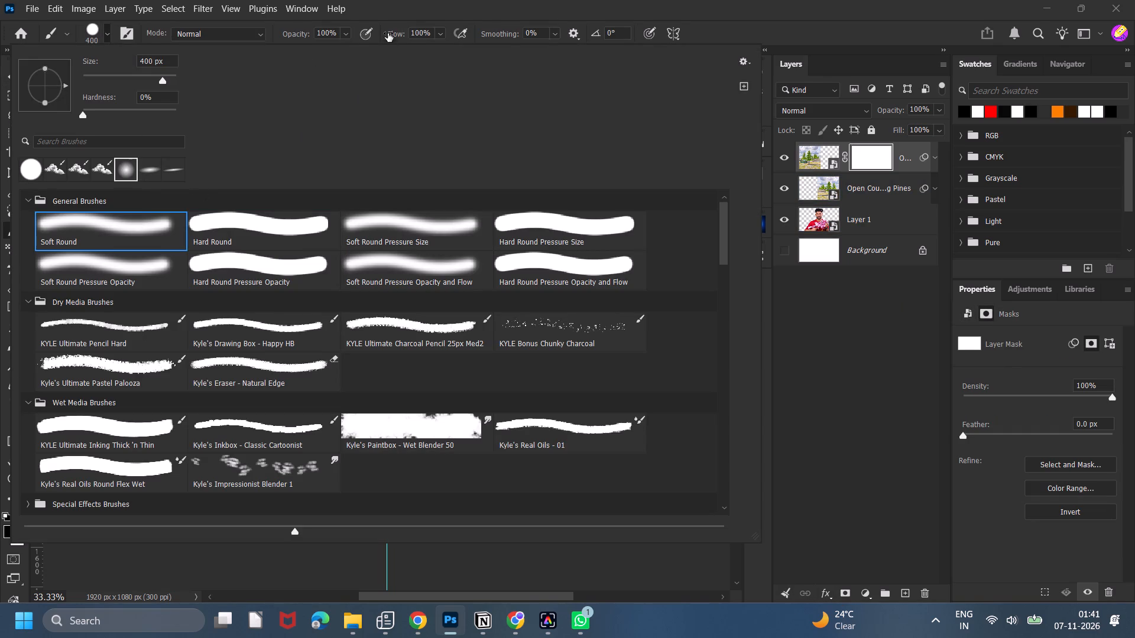
pyautogui.click(392, 24)
pyautogui.moveTo(414, 230); pyautogui.dragTo(426, 422)
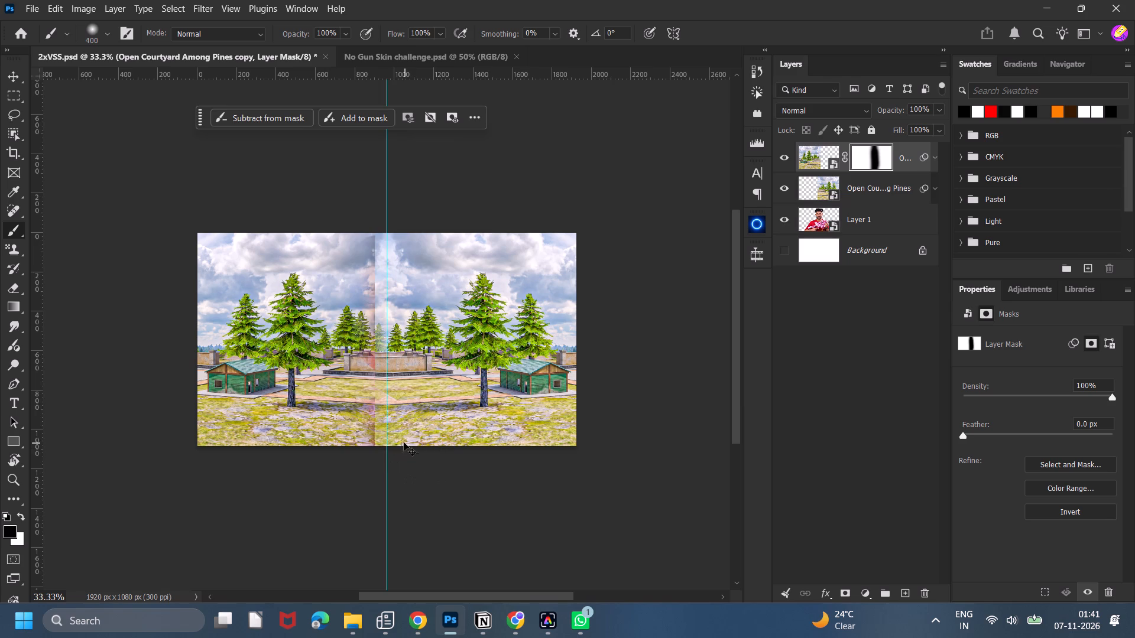
pyautogui.hotkey('ctrl', 'z')
pyautogui.moveTo(458, 227); pyautogui.dragTo(442, 340)
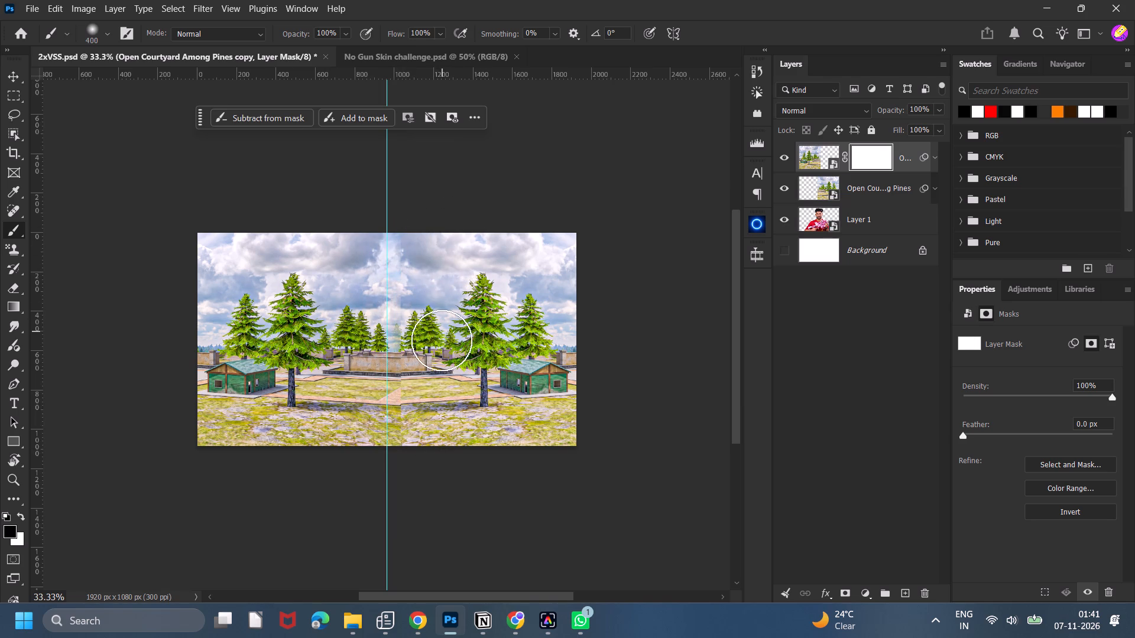
pyautogui.moveTo(442, 340); pyautogui.dragTo(425, 236)
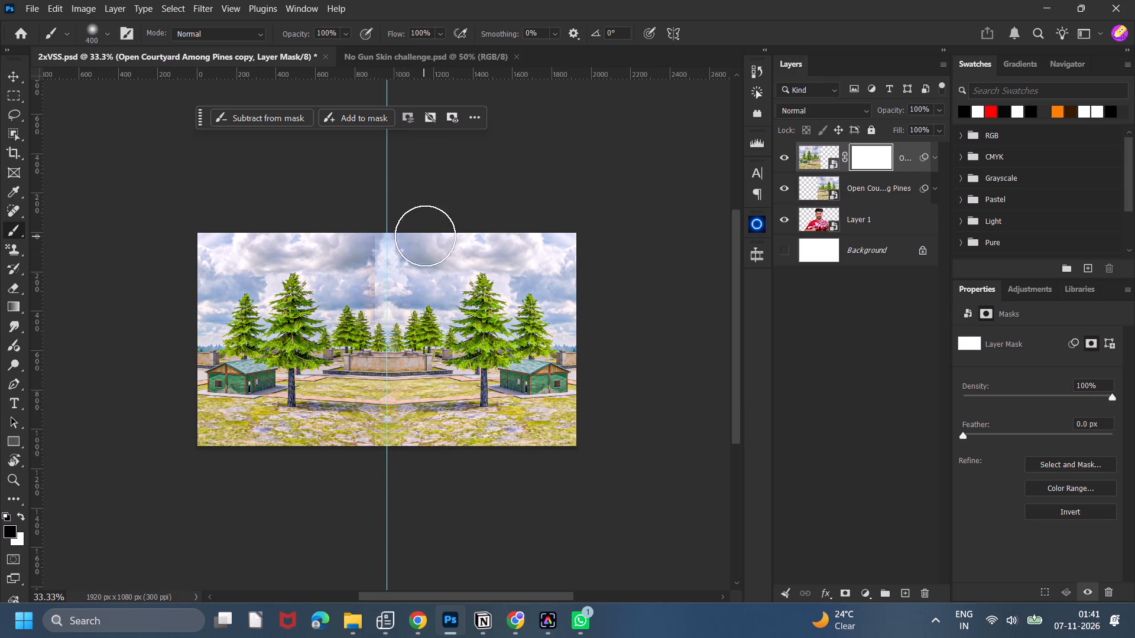
pyautogui.moveTo(425, 236); pyautogui.dragTo(430, 249)
# Paint white on the mask with the brush reduced to 200 px, restoring the flipped copy beside the central seam.
pyautogui.press('x')
pyautogui.press('[')
pyautogui.press('[')
pyautogui.press('[')
pyautogui.moveTo(339, 250); pyautogui.dragTo(347, 305)
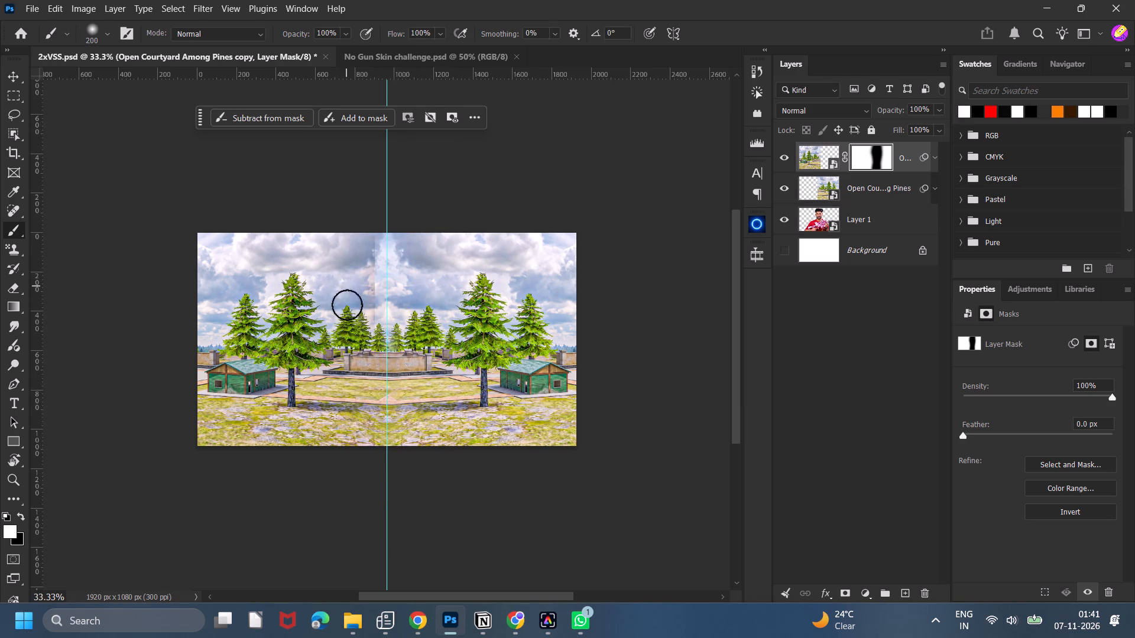
pyautogui.moveTo(347, 305); pyautogui.dragTo(356, 423)
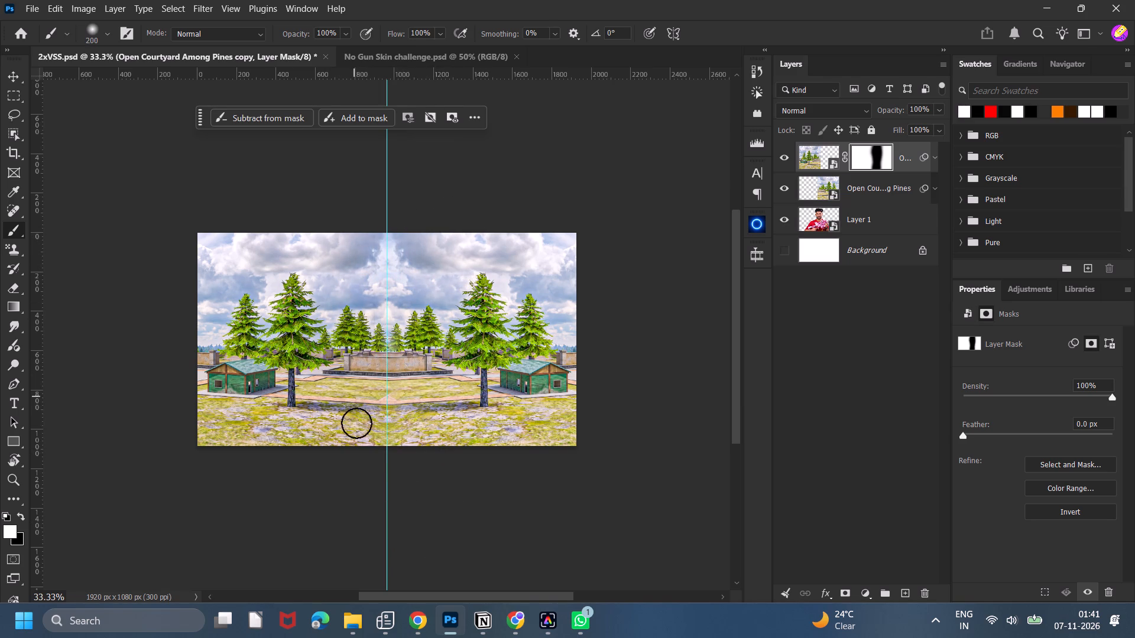
pyautogui.moveTo(356, 423); pyautogui.dragTo(337, 552)
# Move Layer 1 with the pink-gun man to the top of the layer stack, above both courtyard layers.
pyautogui.click(13, 84)
pyautogui.moveTo(873, 221); pyautogui.dragTo(866, 148)
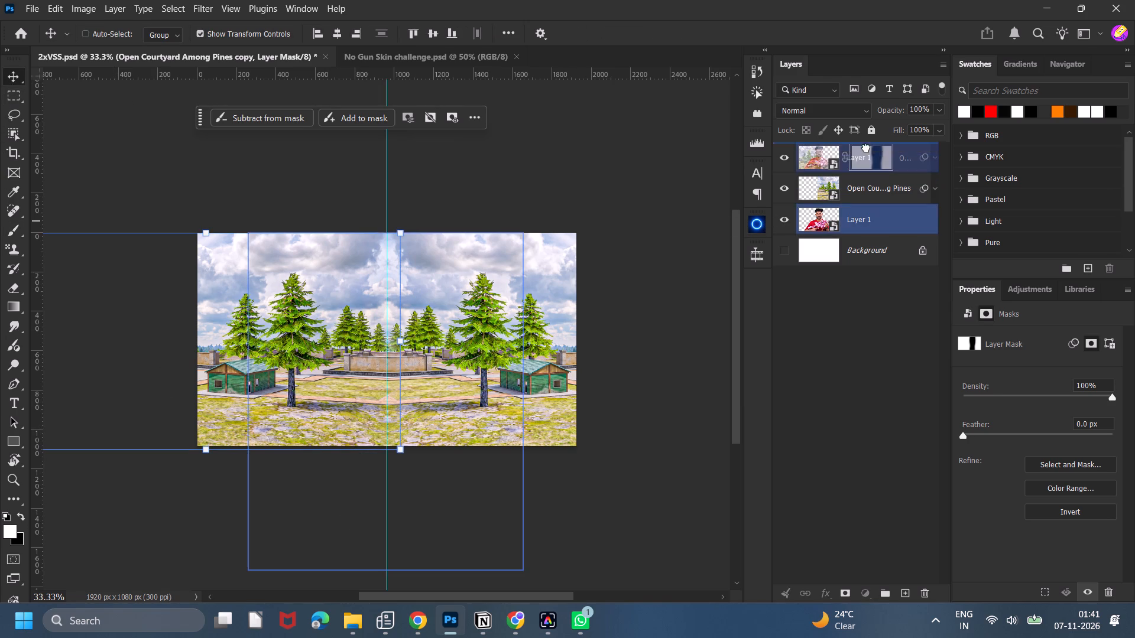
pyautogui.moveTo(866, 148); pyautogui.dragTo(866, 144)
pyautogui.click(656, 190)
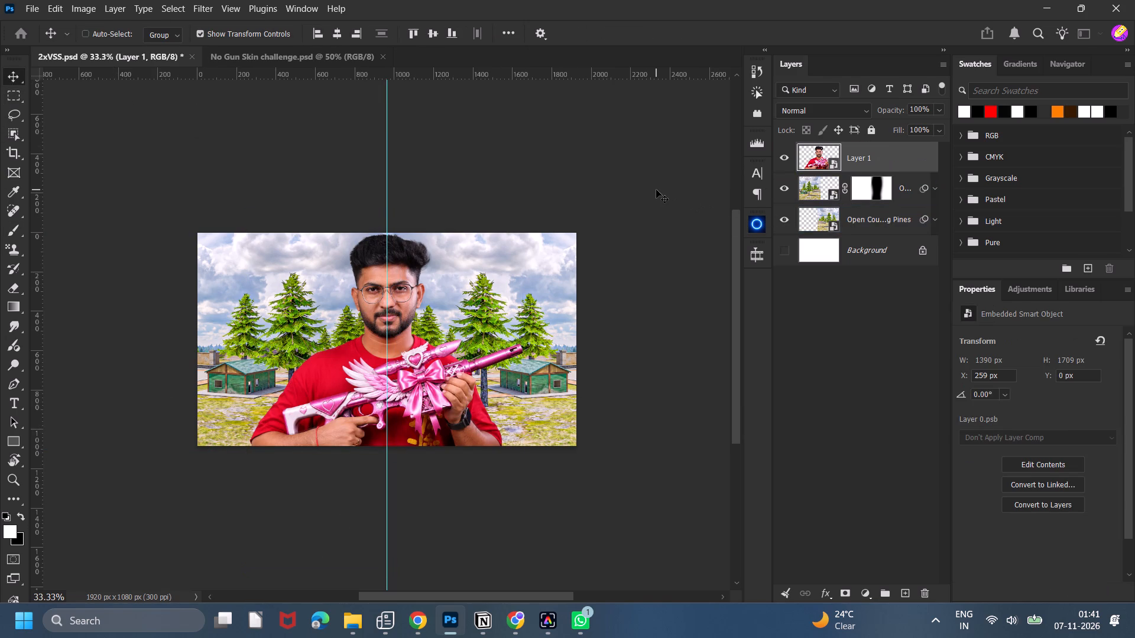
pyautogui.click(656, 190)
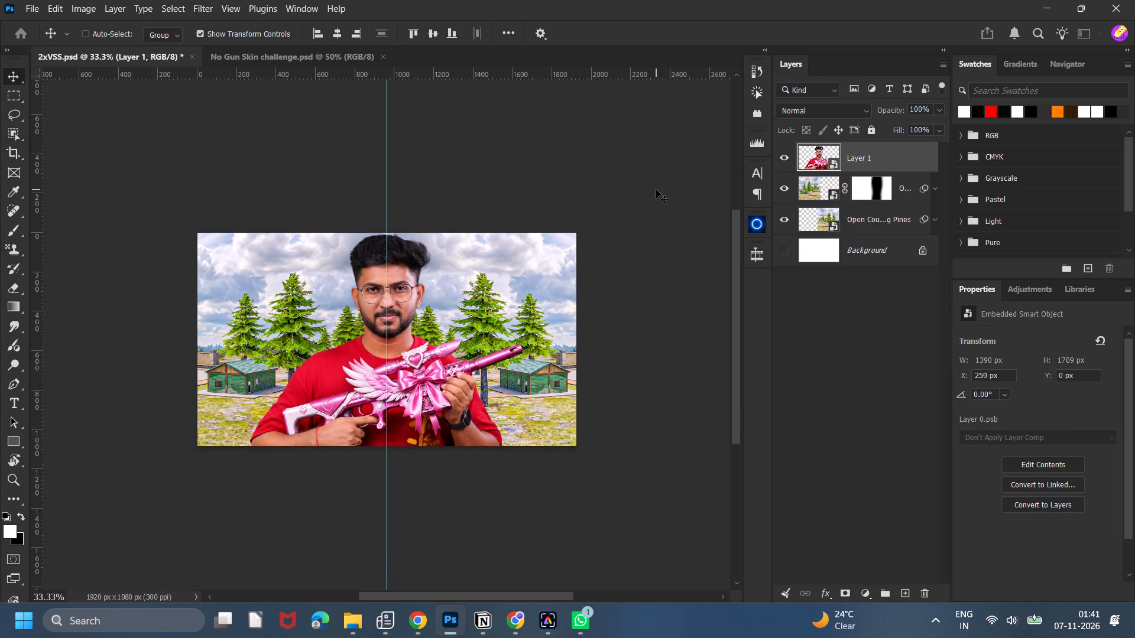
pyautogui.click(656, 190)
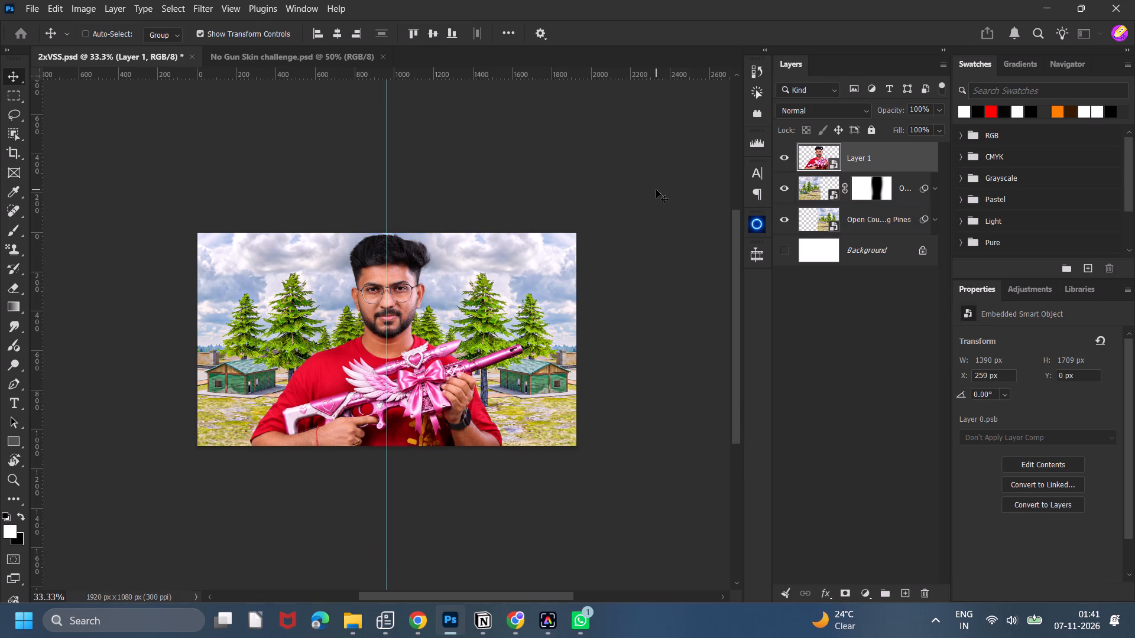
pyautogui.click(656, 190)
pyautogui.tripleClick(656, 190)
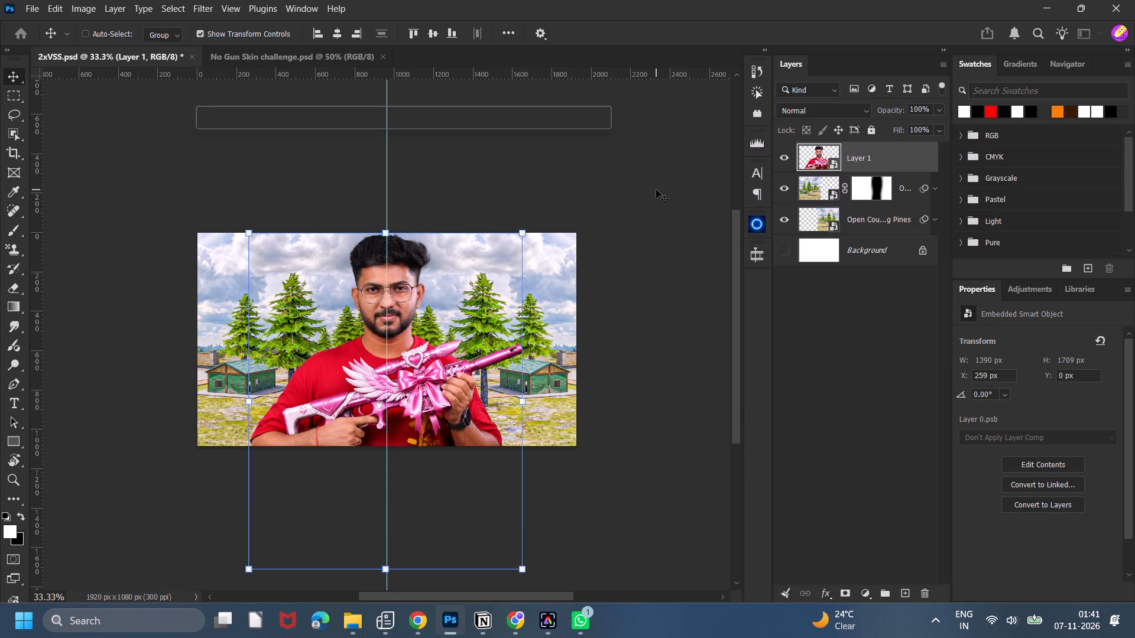
# Nudge Layer 1 with the pink-gun man down to Y 10 px.
pyautogui.click(844, 162)
pyautogui.press('Down')
pyautogui.press('Down')
pyautogui.press('Down')
pyautogui.press('Down')
pyautogui.press('Down')
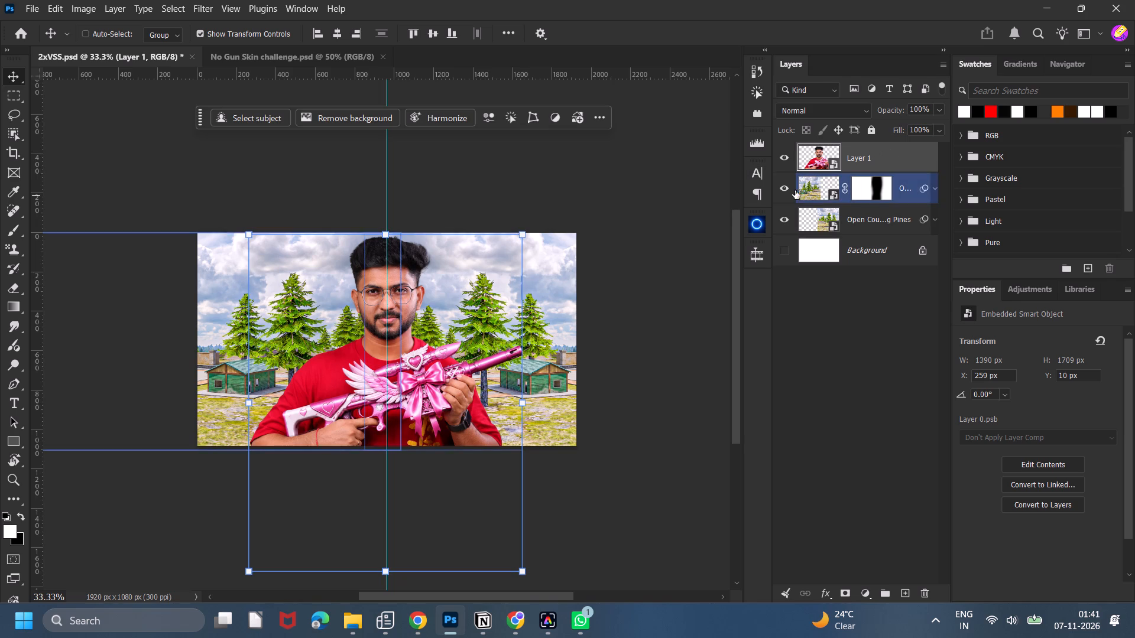
# Hide both Open Courtyard Among Pines layers so only the man is shown.
pyautogui.click(776, 185)
pyautogui.click(787, 214)
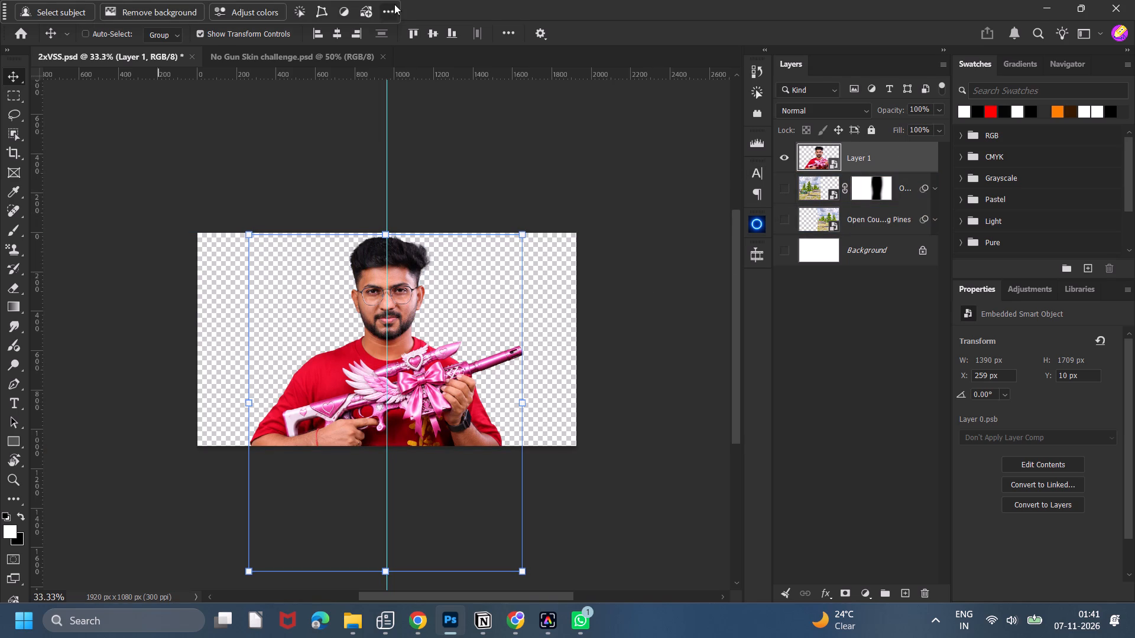
# In a Camera Raw filter on Layer 1, set Exposure +0.60, Contrast +5, Highlights -16, Shadows +42, Whites +22 and Blacks -3.
pyautogui.click(432, 9)
pyautogui.click(200, 13)
pyautogui.click(199, 24)
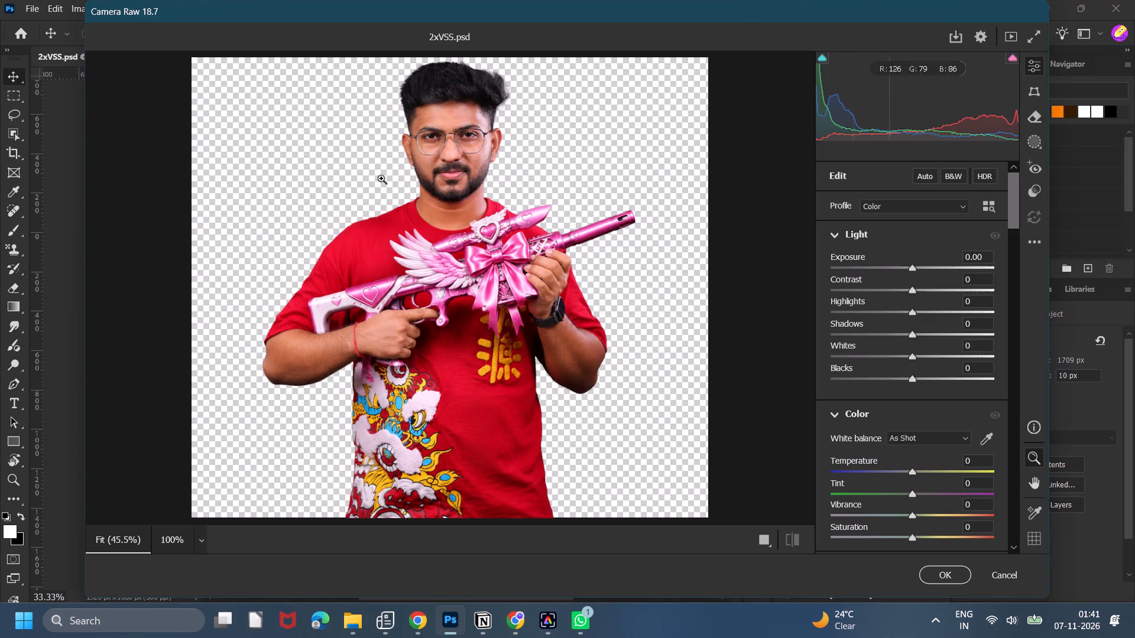
pyautogui.click(444, 165)
pyautogui.scroll(1, 471, 241)
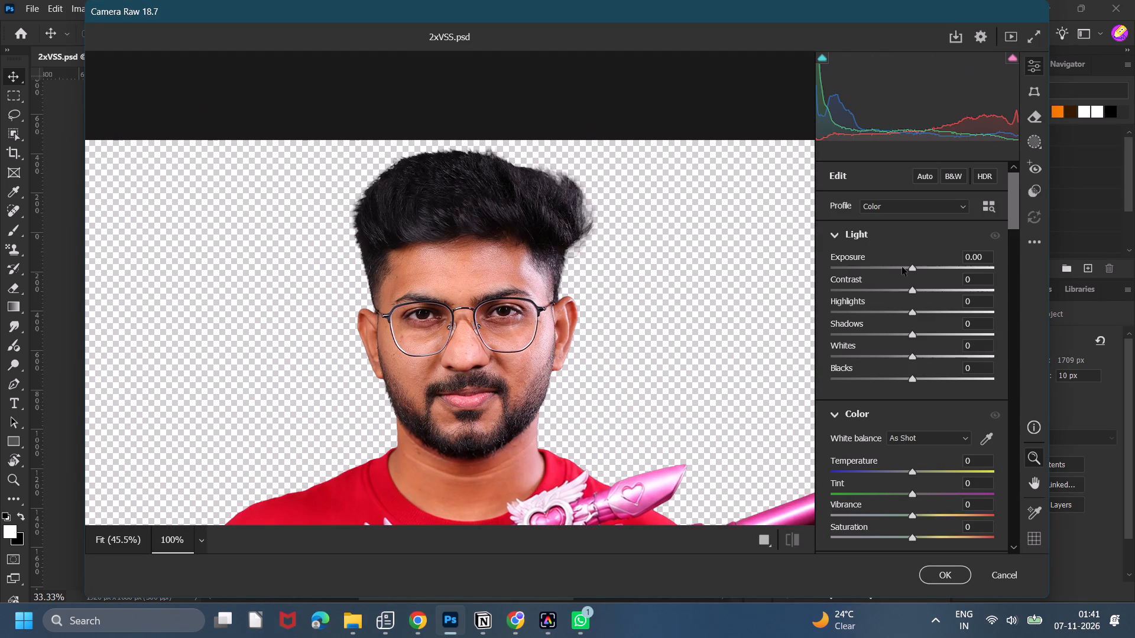
pyautogui.moveTo(918, 263); pyautogui.dragTo(926, 270)
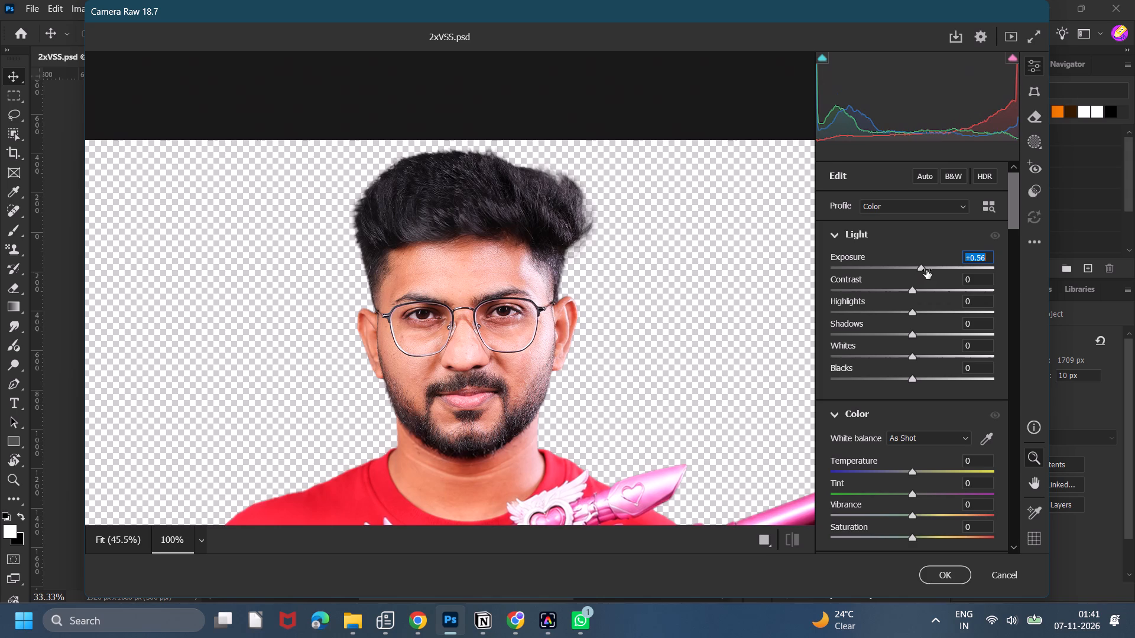
pyautogui.moveTo(926, 270); pyautogui.dragTo(927, 270)
pyautogui.click(912, 290)
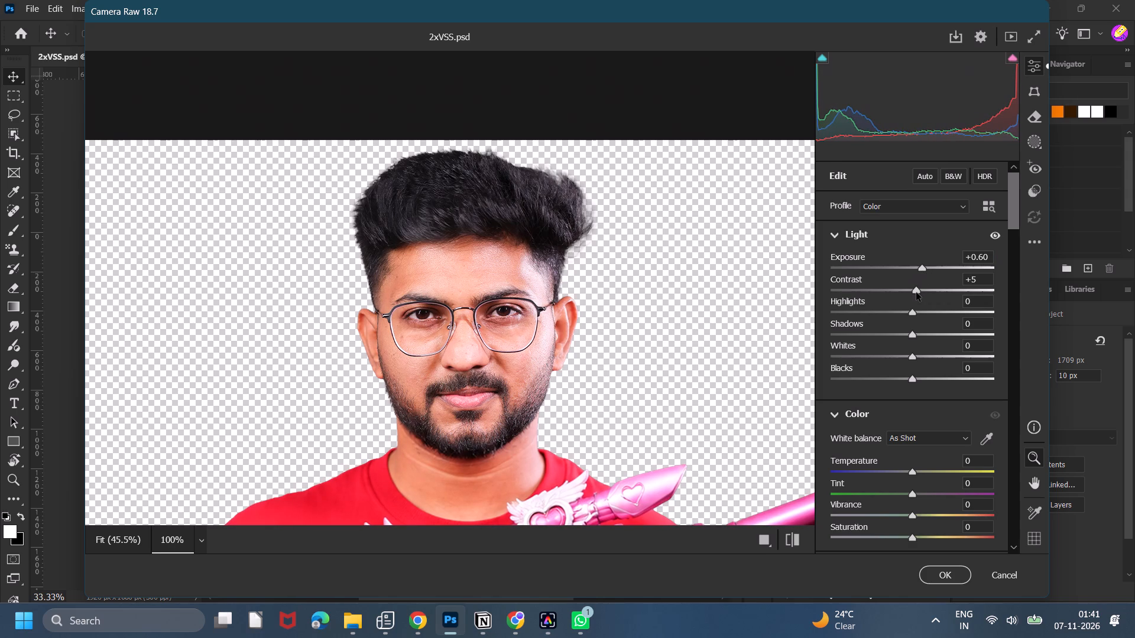
pyautogui.moveTo(912, 313); pyautogui.dragTo(899, 316)
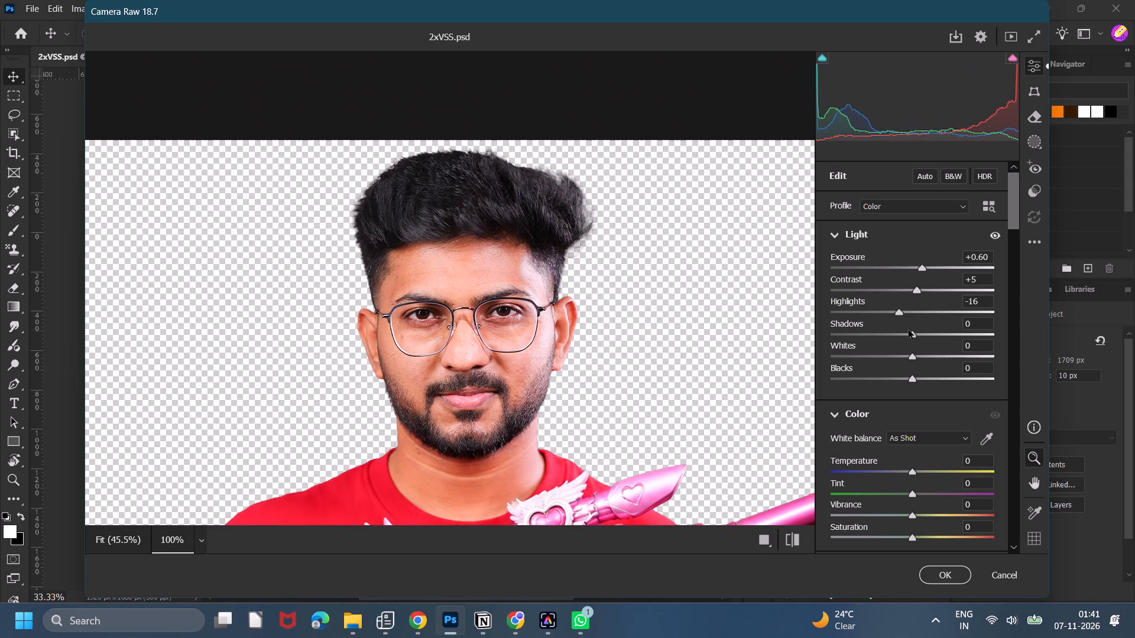
pyautogui.moveTo(910, 330); pyautogui.dragTo(944, 334)
pyautogui.moveTo(910, 351); pyautogui.dragTo(924, 354)
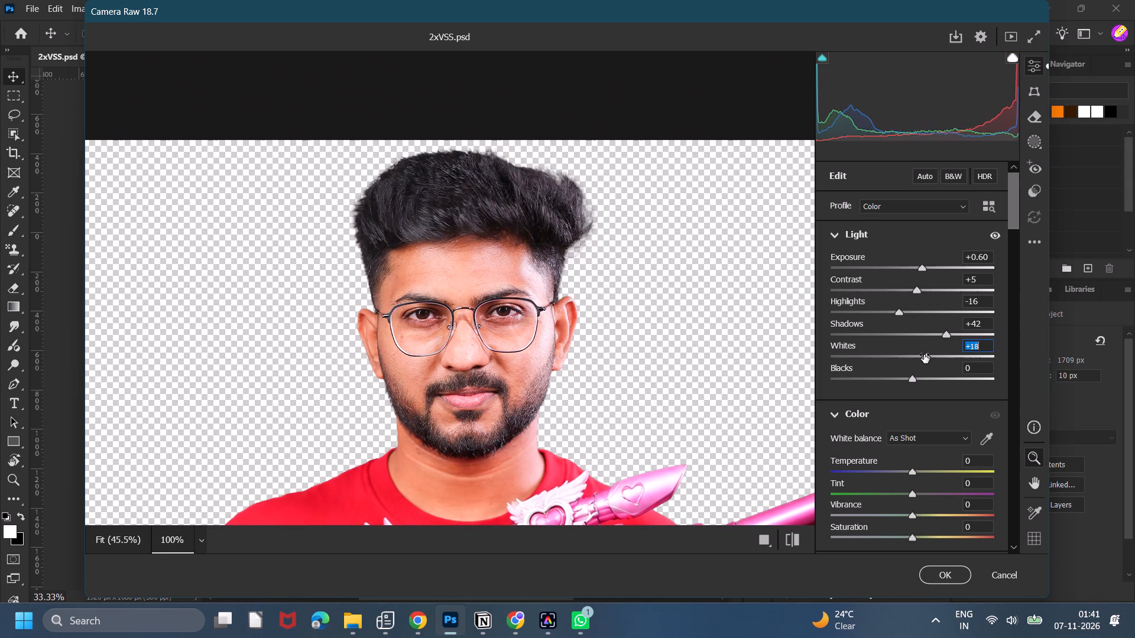
pyautogui.moveTo(924, 354); pyautogui.dragTo(926, 354)
pyautogui.moveTo(912, 377); pyautogui.dragTo(909, 385)
# Raise the man's Texture to +42 and increase Clarity slightly in the Camera Raw effects.
pyautogui.scroll(-2, 901, 396)
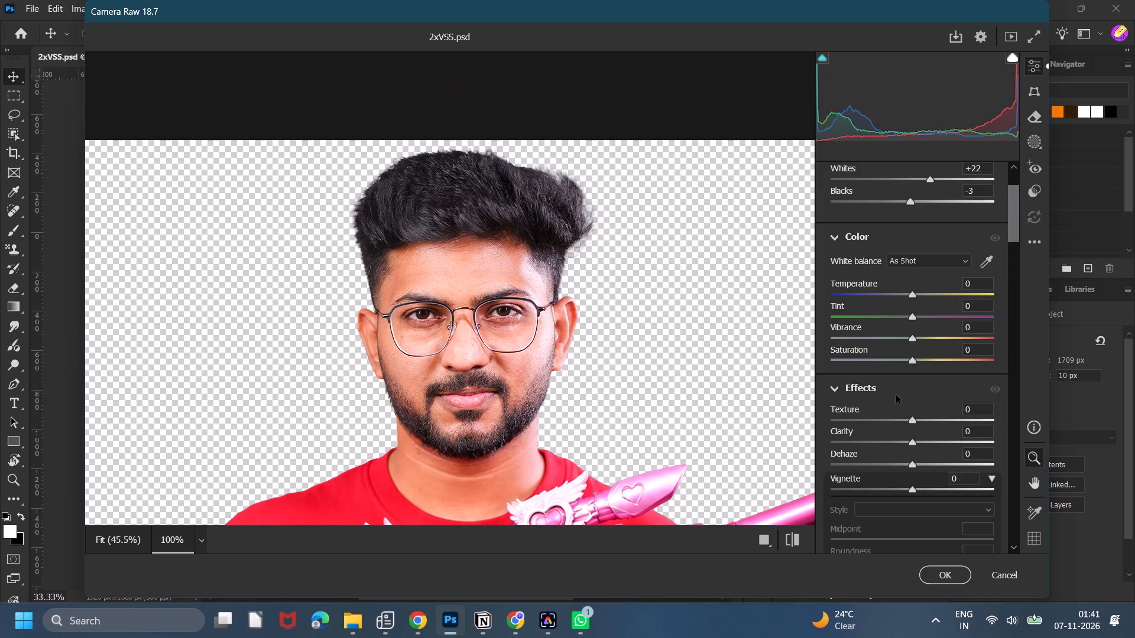
pyautogui.scroll(-1, 896, 395)
pyautogui.moveTo(913, 328); pyautogui.dragTo(947, 333)
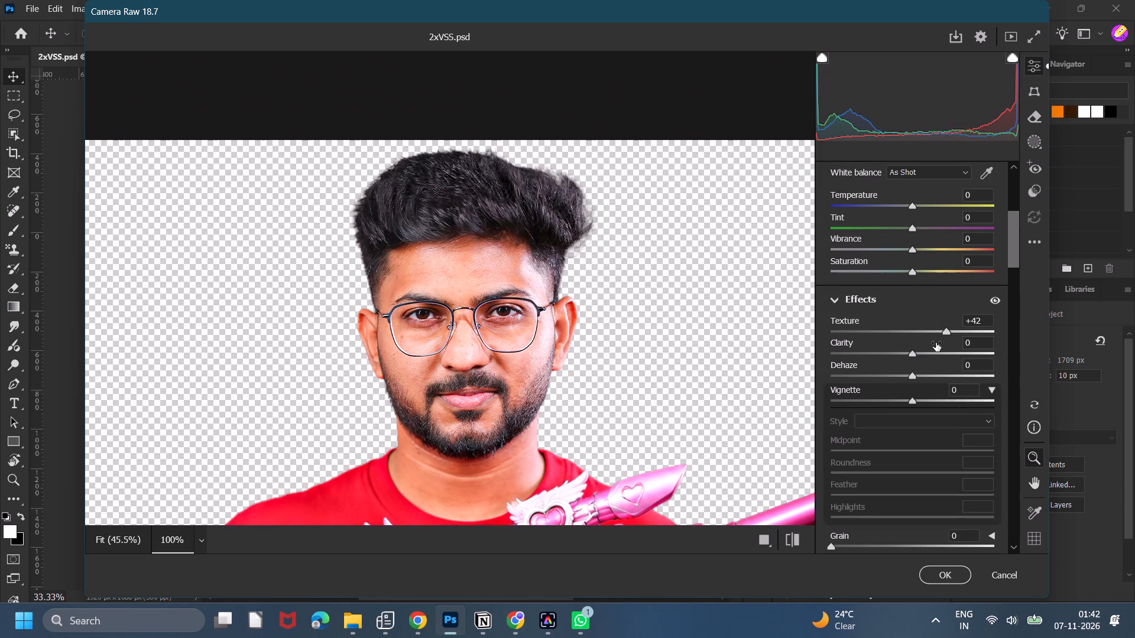
pyautogui.moveTo(915, 355); pyautogui.dragTo(920, 358)
# Brighten the skin tones slightly by raising the Oranges luminance in the Color Mixer.
pyautogui.scroll(-6, 913, 373)
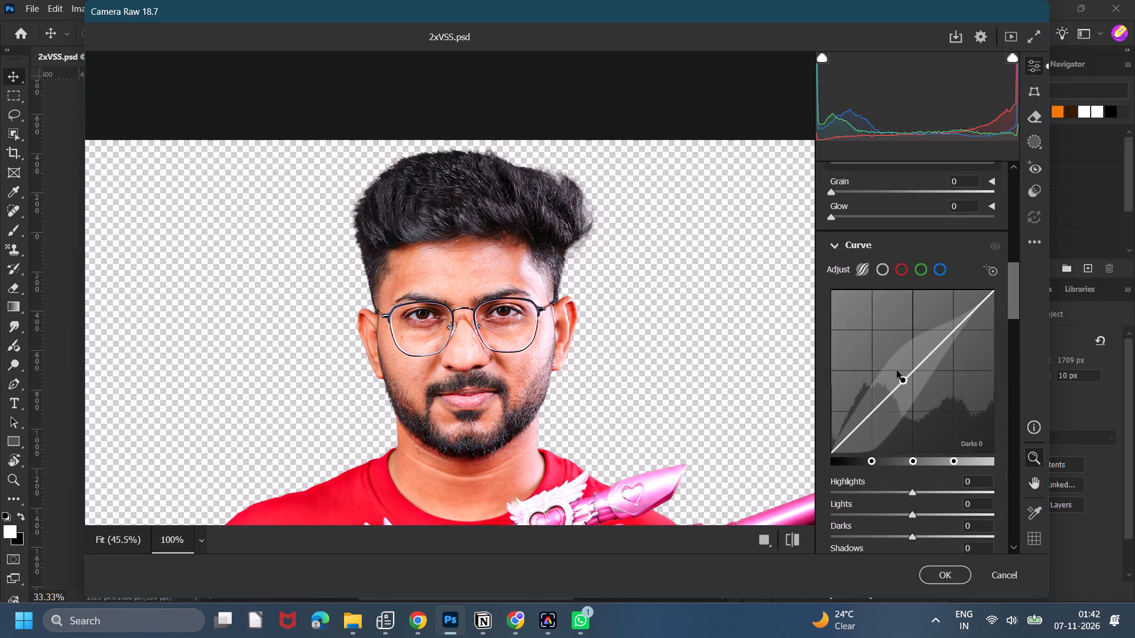
pyautogui.scroll(-2, 897, 370)
pyautogui.click(933, 304)
pyautogui.moveTo(913, 367); pyautogui.dragTo(919, 367)
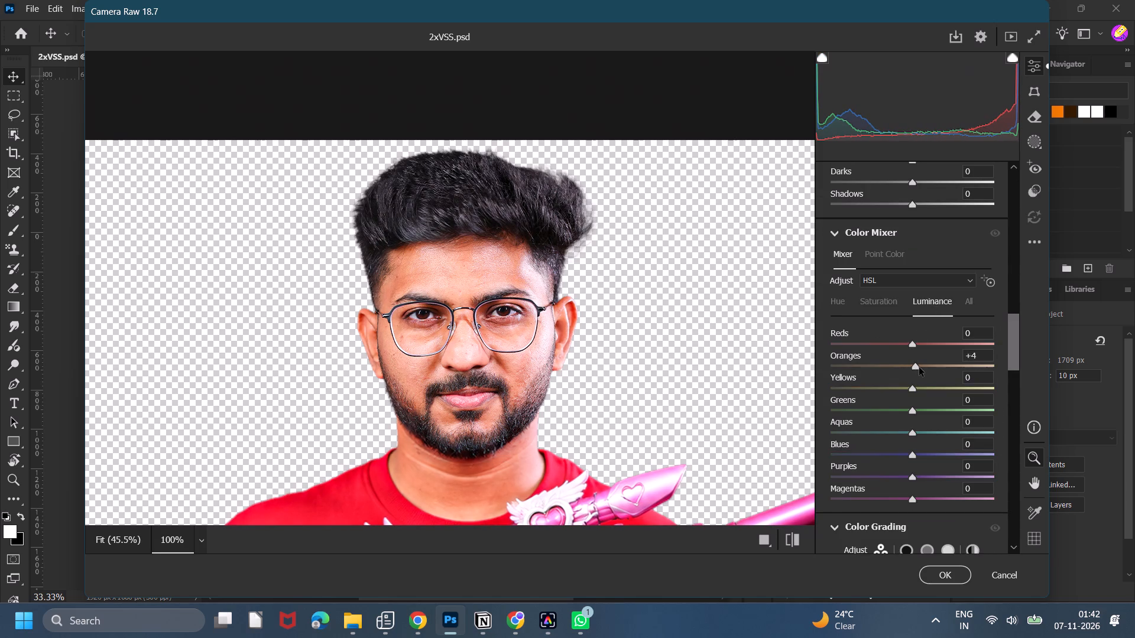
pyautogui.moveTo(919, 367); pyautogui.dragTo(923, 367)
# Add slight Noise Reduction and Sharpening in the Camera Raw detail settings, and apply the filter to Layer 1.
pyautogui.scroll(-7, 901, 393)
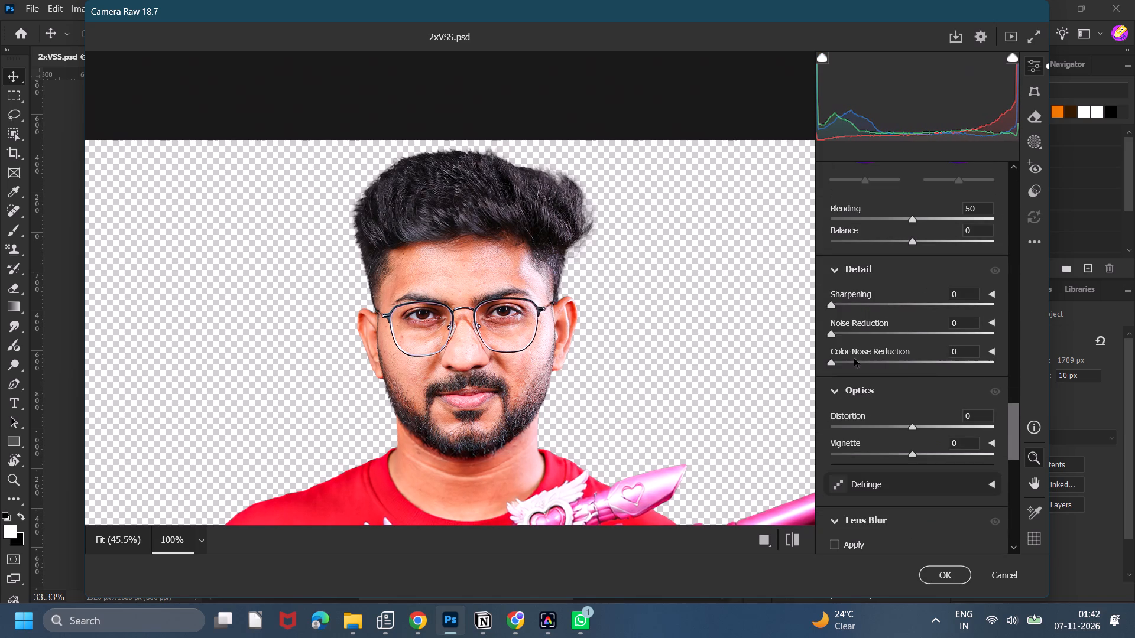
pyautogui.moveTo(831, 330); pyautogui.dragTo(838, 336)
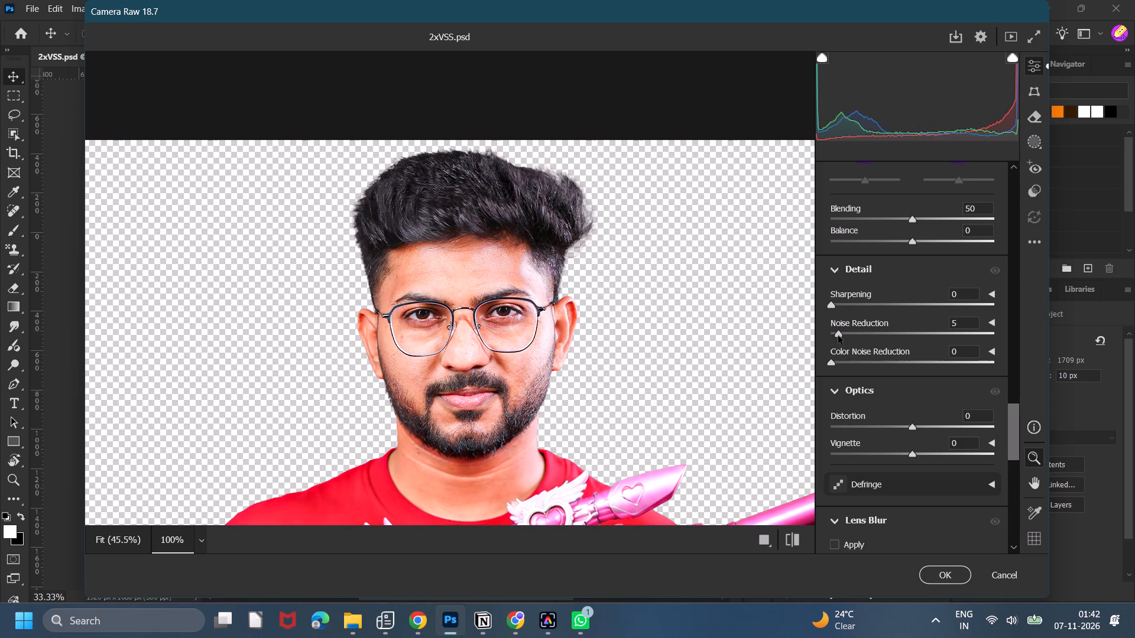
pyautogui.moveTo(838, 336); pyautogui.dragTo(836, 337)
pyautogui.click(835, 307)
pyautogui.scroll(-4, 900, 386)
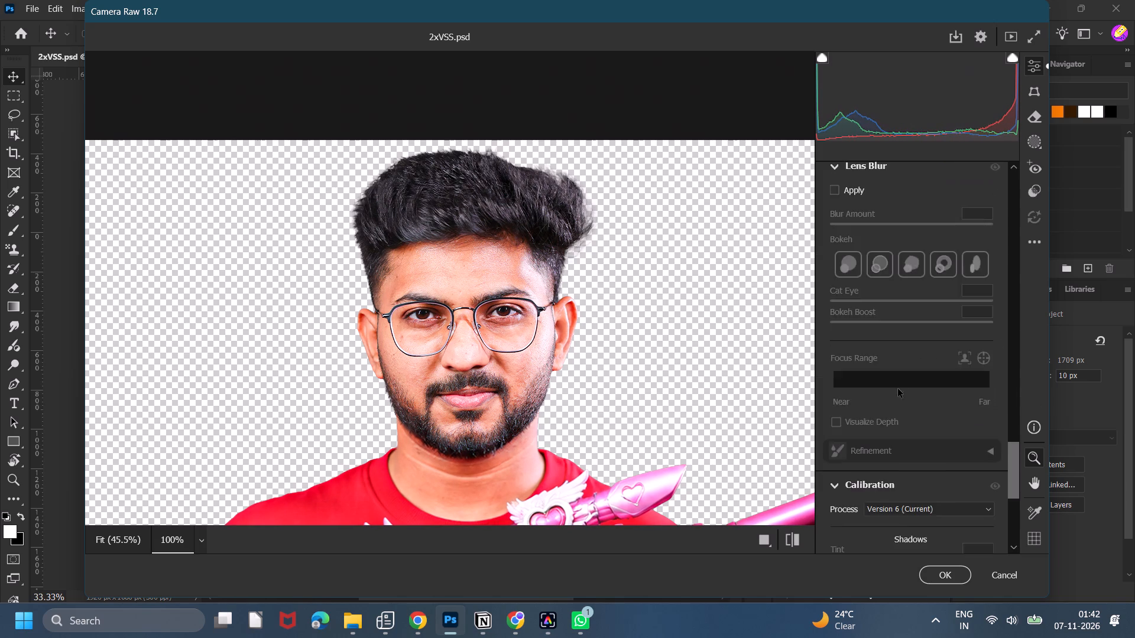
pyautogui.scroll(-4, 891, 398)
pyautogui.click(932, 578)
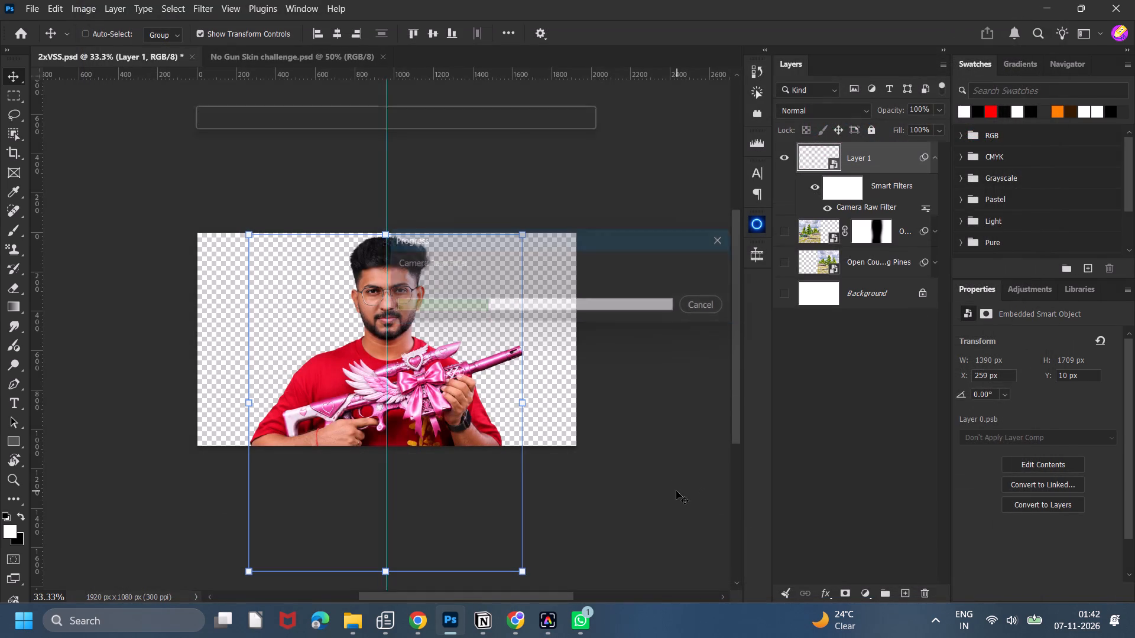
# Add a Curves adjustment clipped to Layer 1, darkening the midtones with a point at Input 149, Output 104.
pyautogui.scroll(3, 657, 444)
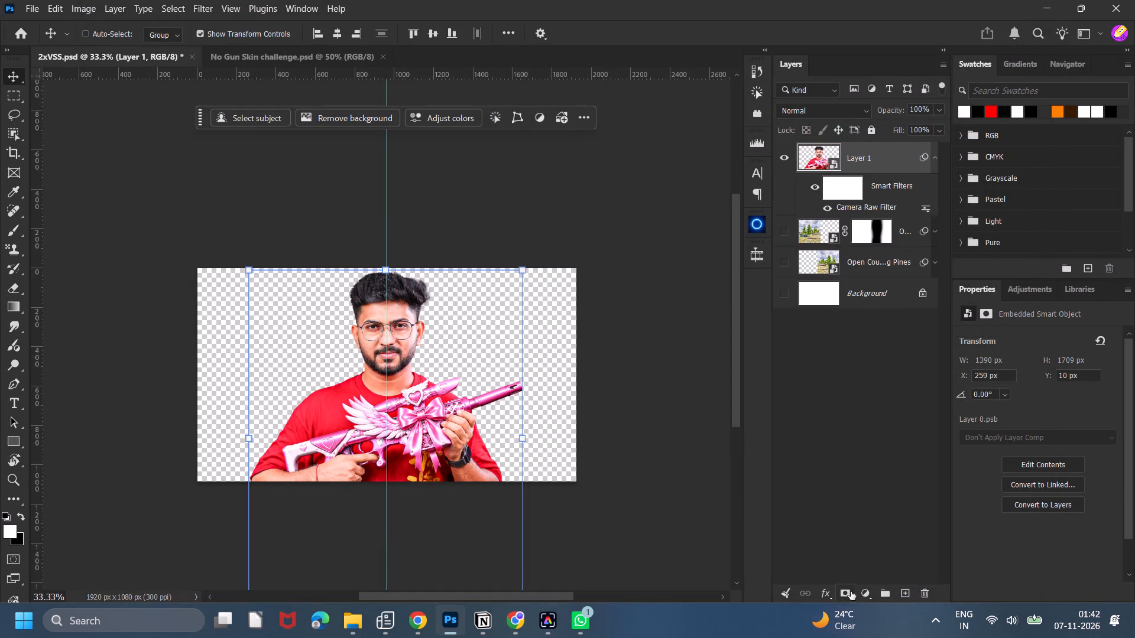
pyautogui.click(867, 592)
pyautogui.click(896, 377)
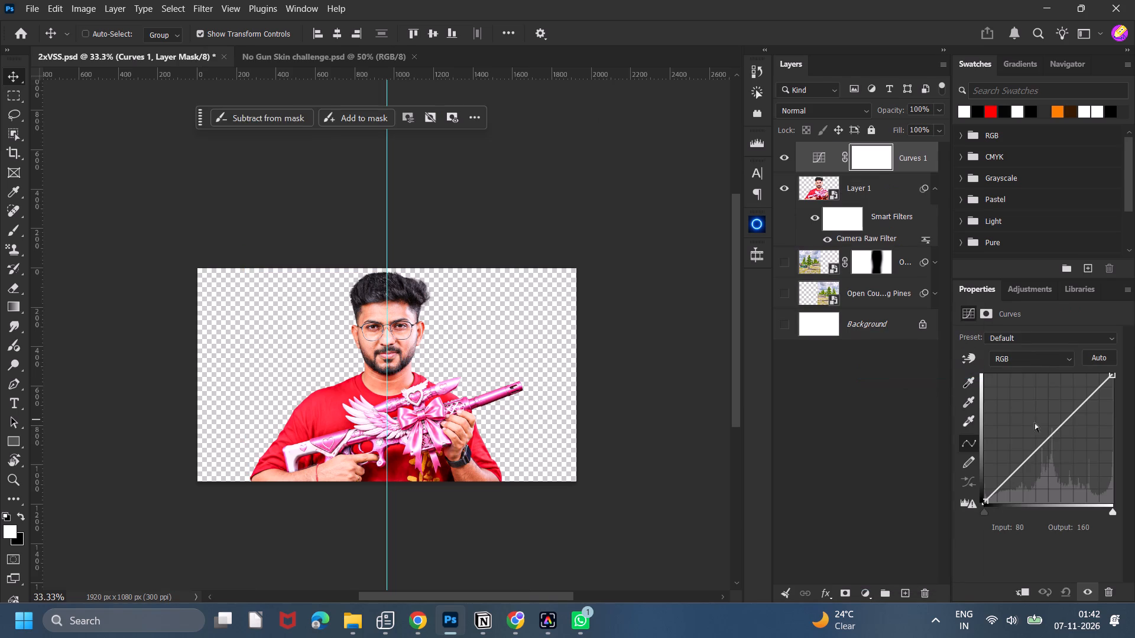
pyautogui.moveTo(1048, 438); pyautogui.dragTo(1060, 450)
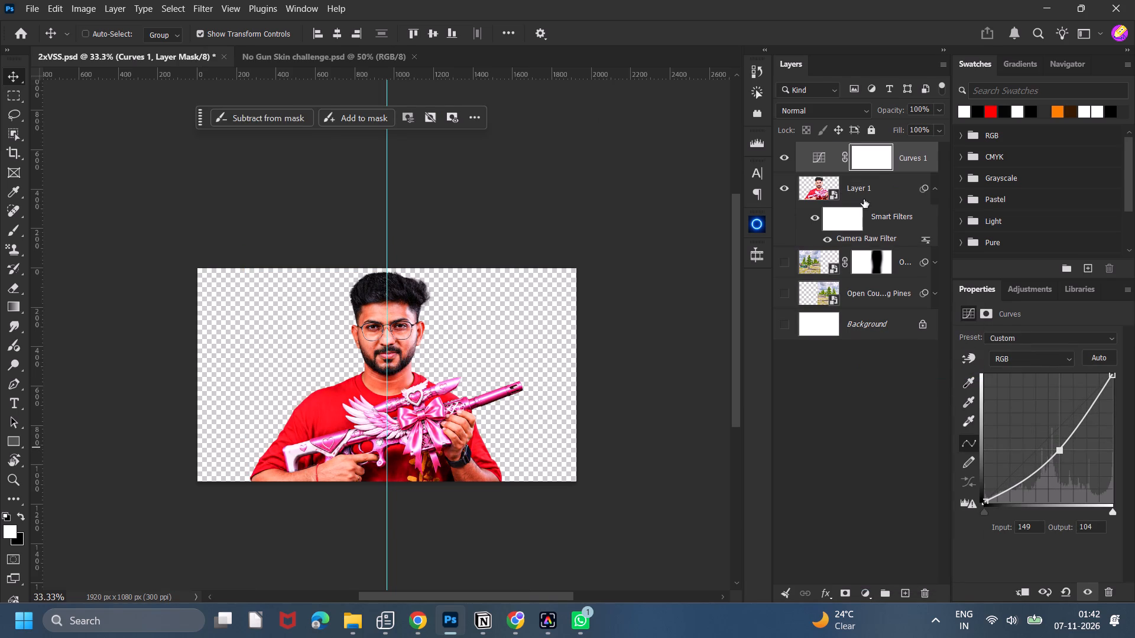
pyautogui.keyDown('alt'); pyautogui.click(847, 172); pyautogui.keyUp('alt')
# Fill the Curves layer mask with black to hide the darkening effect.
pyautogui.press('x')
pyautogui.hotkey('alt', 'BackSpace')
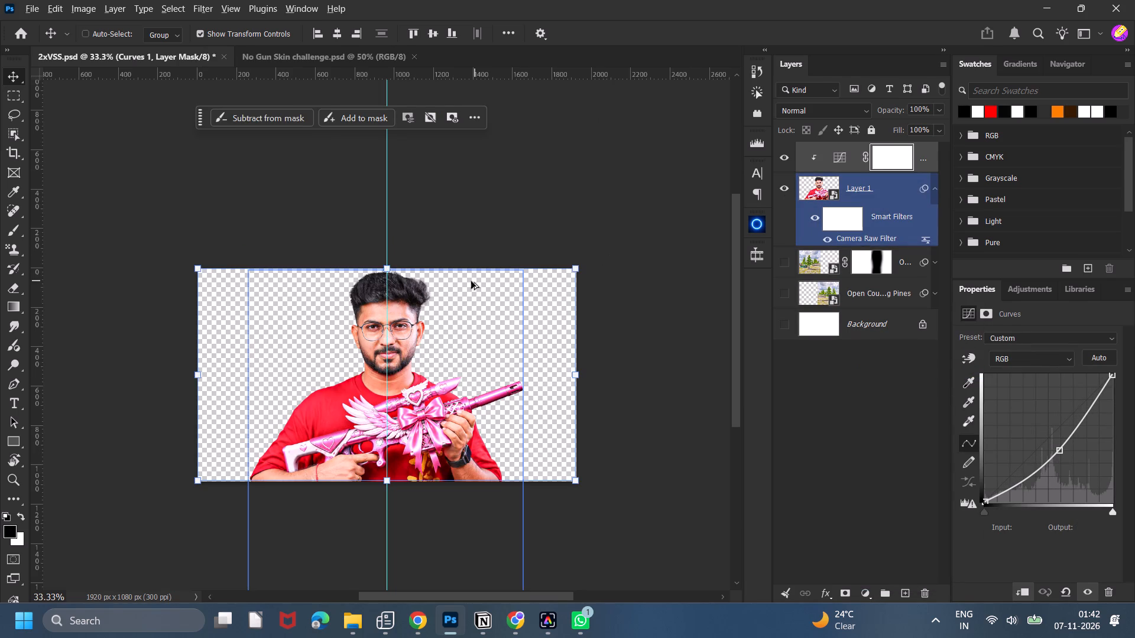
# Paint white on the Curves mask over the top of the man's hair with a 200 px brush at 100% opacity.
pyautogui.hotkey('ctrl', '=')
pyautogui.hotkey('ctrl', '=')
pyautogui.hotkey('ctrl', '=')
pyautogui.hotkey('ctrl', '=')
pyautogui.hotkey('ctrl', '=')
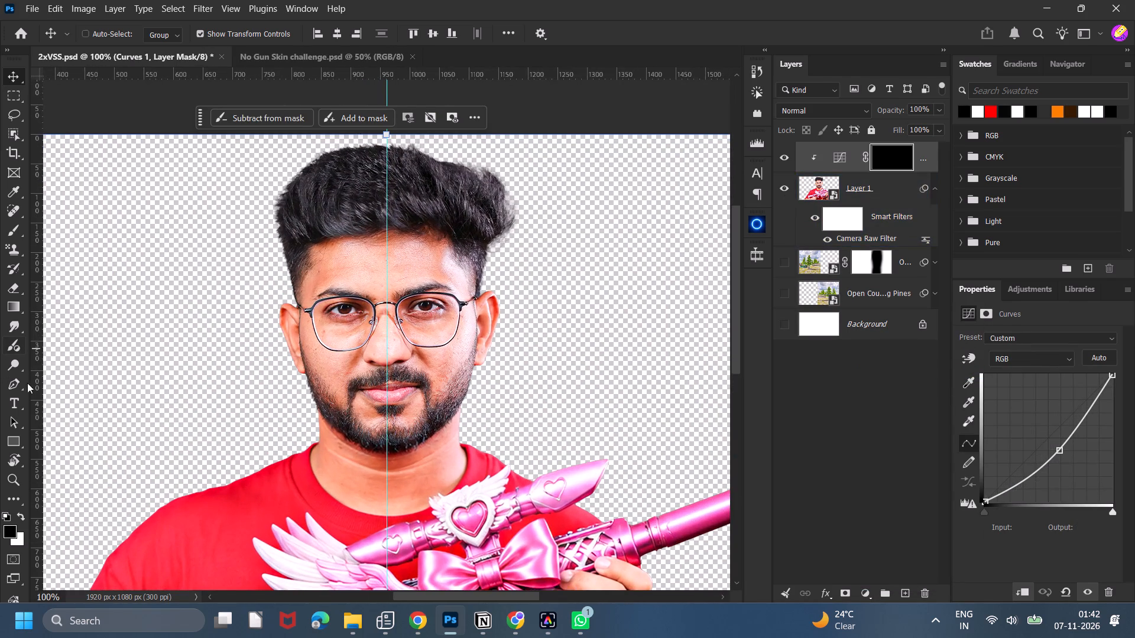
pyautogui.scroll(6, 154, 200)
pyautogui.press('b')
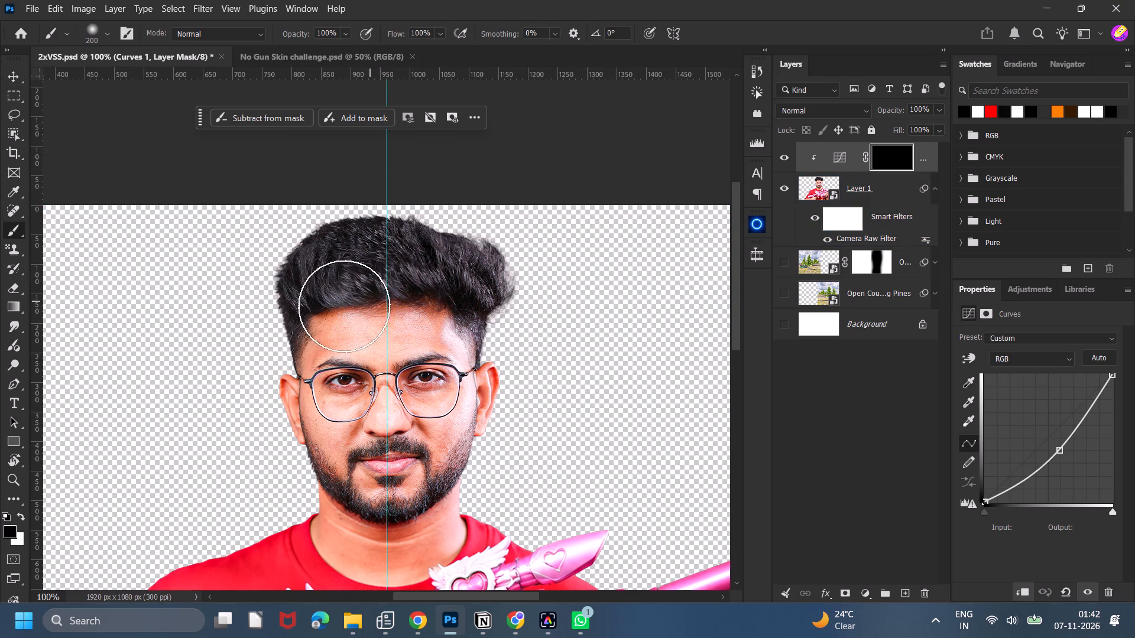
pyautogui.press('x')
pyautogui.moveTo(391, 243); pyautogui.dragTo(481, 237)
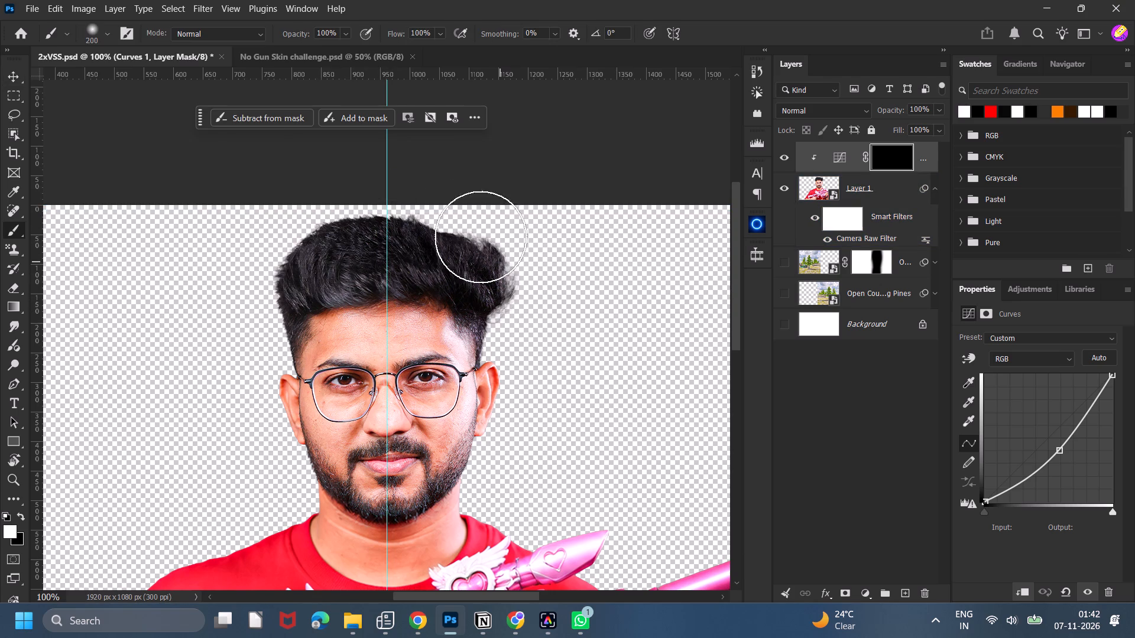
pyautogui.moveTo(481, 237); pyautogui.dragTo(251, 247)
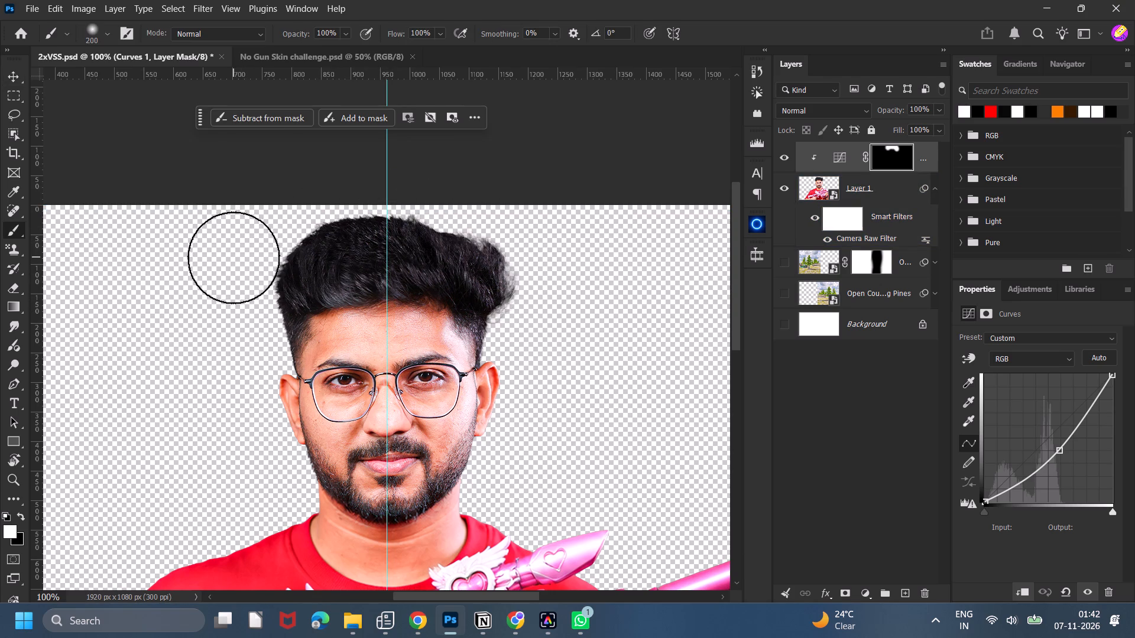
# Reduce the brush to 70 px and paint white on the mask along the hair's side and upper edges.
pyautogui.press('[')
pyautogui.press('[')
pyautogui.press('[')
pyautogui.press('[')
pyautogui.press('[')
pyautogui.press('[')
pyautogui.press('[')
pyautogui.press('[')
pyautogui.press('[')
pyautogui.moveTo(269, 276); pyautogui.dragTo(291, 343)
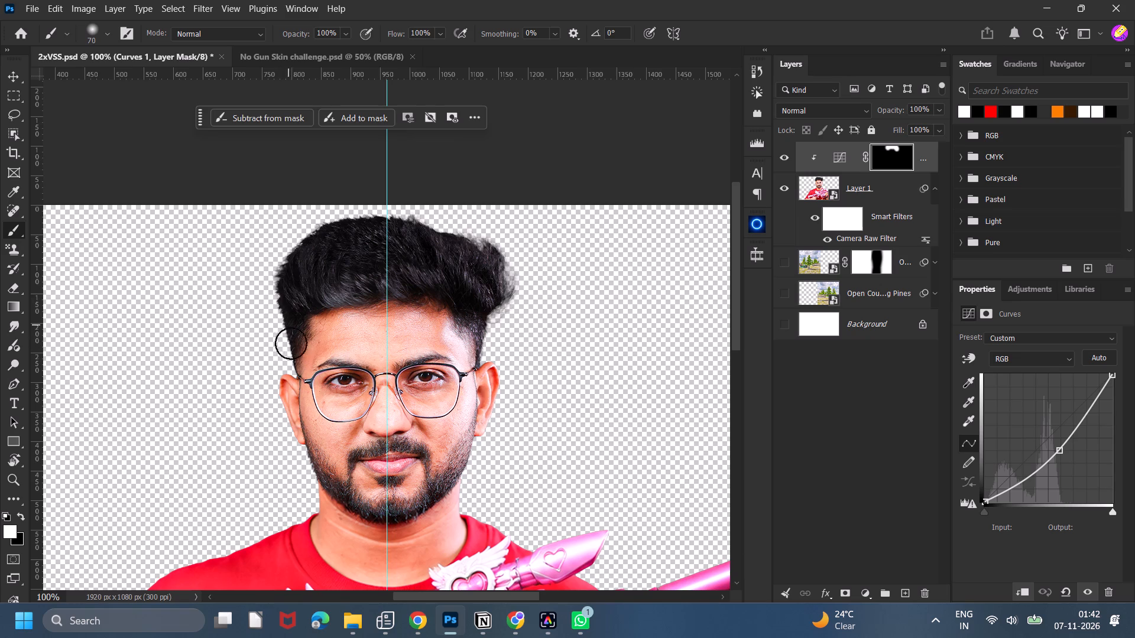
pyautogui.moveTo(291, 343); pyautogui.dragTo(405, 211)
pyautogui.moveTo(405, 211); pyautogui.dragTo(379, 204)
# Paint white on the Curves mask along the beard and jawline with a 40 px brush at 44% opacity.
pyautogui.moveTo(301, 34); pyautogui.dragTo(270, 43)
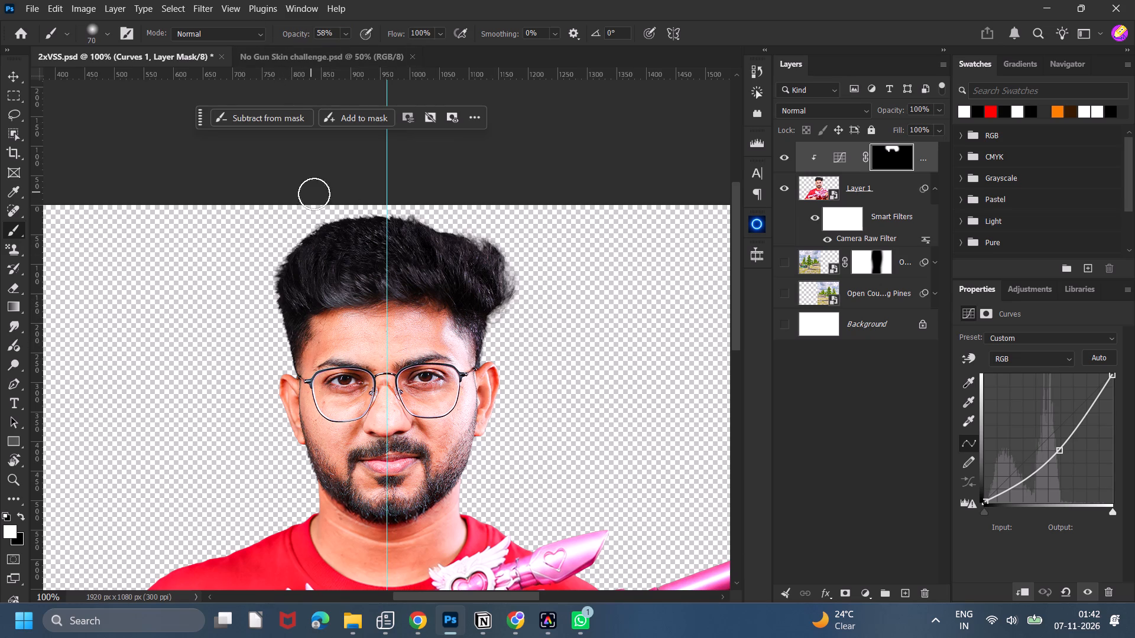
pyautogui.moveTo(291, 34); pyautogui.dragTo(274, 43)
pyautogui.moveTo(288, 35); pyautogui.dragTo(296, 37)
pyautogui.press('[')
pyautogui.press('[')
pyautogui.press('[')
pyautogui.press('[')
pyautogui.moveTo(303, 429); pyautogui.dragTo(320, 470)
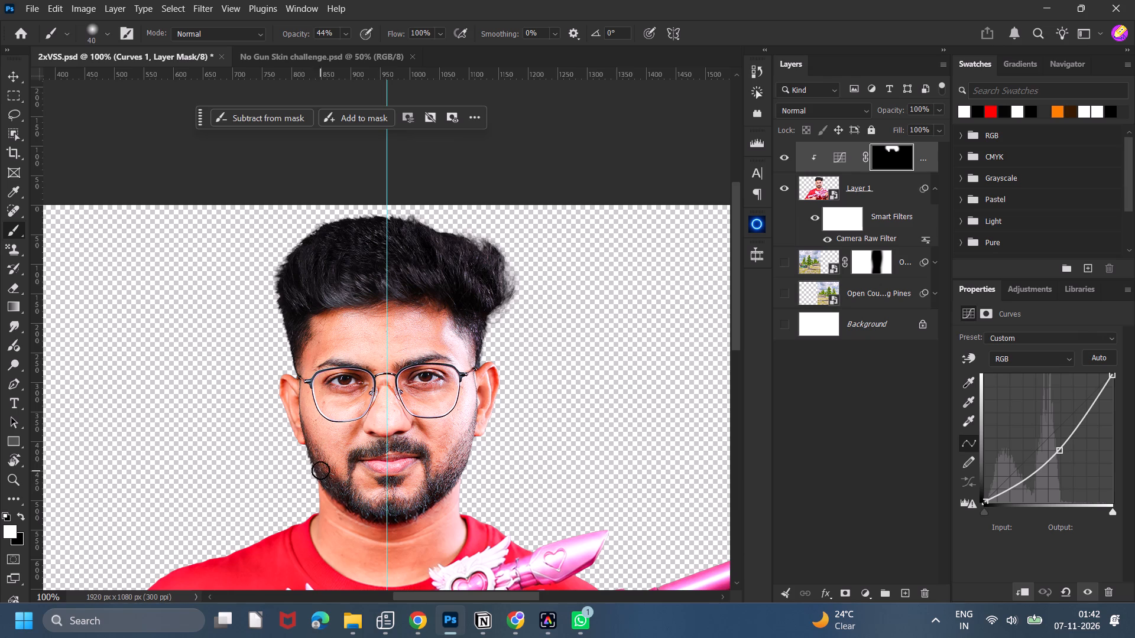
pyautogui.moveTo(320, 470); pyautogui.dragTo(469, 461)
pyautogui.moveTo(469, 461); pyautogui.dragTo(433, 490)
# Darken the moustache and chin beard by painting white on the mask with a 25 px brush.
pyautogui.press('[')
pyautogui.press('[')
pyautogui.press('[')
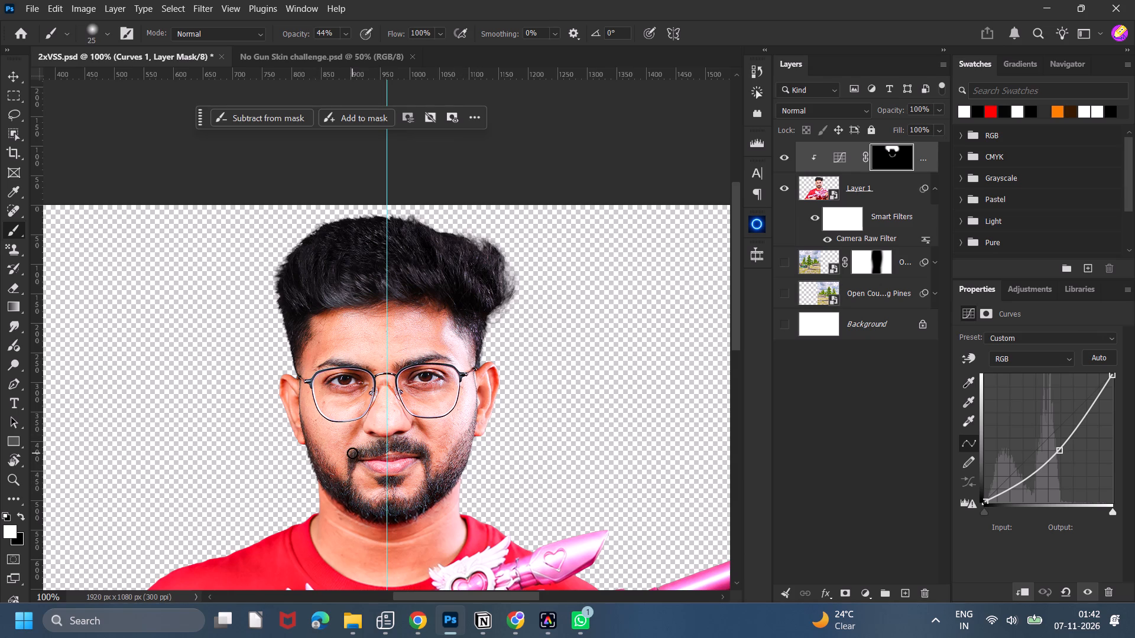
pyautogui.moveTo(352, 453); pyautogui.dragTo(381, 442)
pyautogui.moveTo(402, 444); pyautogui.dragTo(419, 453)
pyautogui.moveTo(419, 453); pyautogui.dragTo(437, 497)
pyautogui.click(393, 482)
# Darken both of the man's eyes by dabbing white on the mask with a 30 px brush.
pyautogui.press(']')
pyautogui.click(427, 376)
pyautogui.click(427, 376)
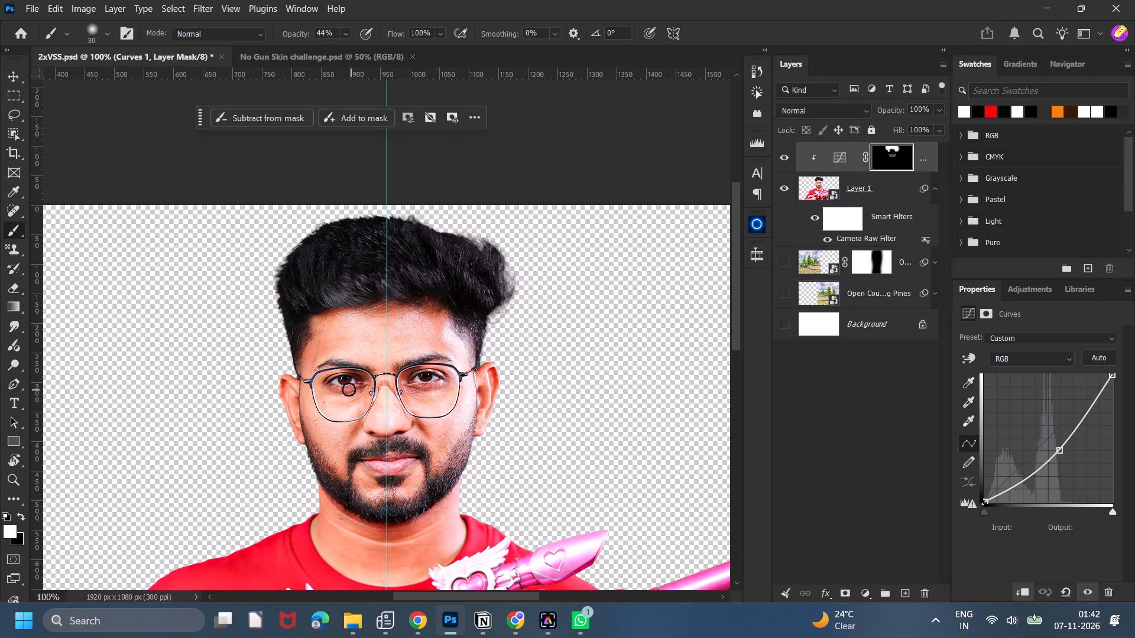
pyautogui.click(345, 379)
# Darken both eyebrows by painting white on the mask with a 15 px brush.
pyautogui.press('[')
pyautogui.press('[')
pyautogui.press('[')
pyautogui.moveTo(317, 366); pyautogui.dragTo(320, 366)
pyautogui.moveTo(320, 366); pyautogui.dragTo(365, 369)
pyautogui.moveTo(404, 368); pyautogui.dragTo(416, 365)
pyautogui.moveTo(416, 365); pyautogui.dragTo(440, 355)
# Enlarge the brush to 60 px and paint white on the mask over the swept hair above the man's ear.
pyautogui.press(']')
pyautogui.press(']')
pyautogui.press(']')
pyautogui.press(']')
pyautogui.press(']')
pyautogui.press(']')
pyautogui.press(']')
pyautogui.press(']')
pyautogui.press(']')
pyautogui.moveTo(478, 288); pyautogui.dragTo(498, 245)
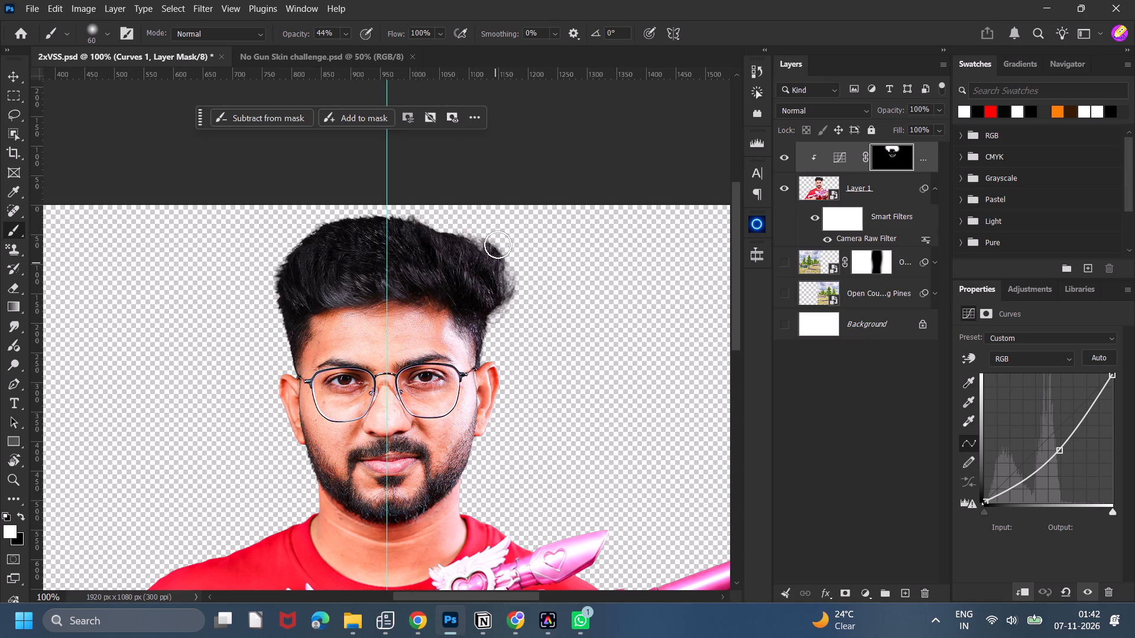
pyautogui.moveTo(498, 245); pyautogui.dragTo(463, 216)
# Stamp the visible layers into a new merged layer and clip it to the man's layer below.
pyautogui.hotkey('ctrl', 'alt', 'shift', 'e')
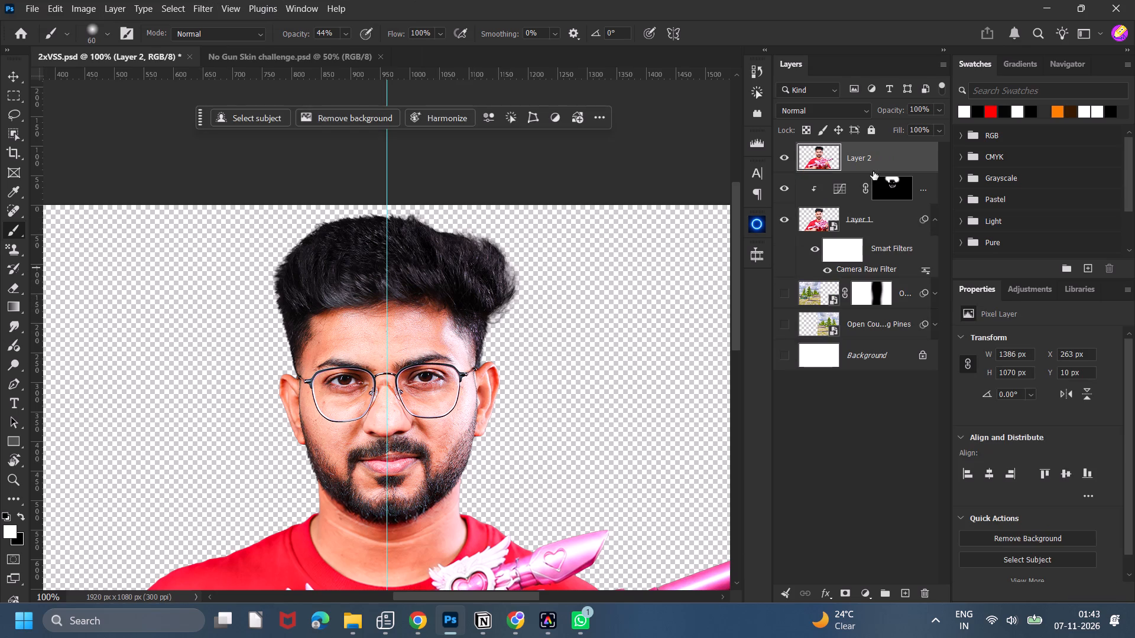
pyautogui.keyDown('alt'); pyautogui.click(865, 171); pyautogui.keyUp('alt')
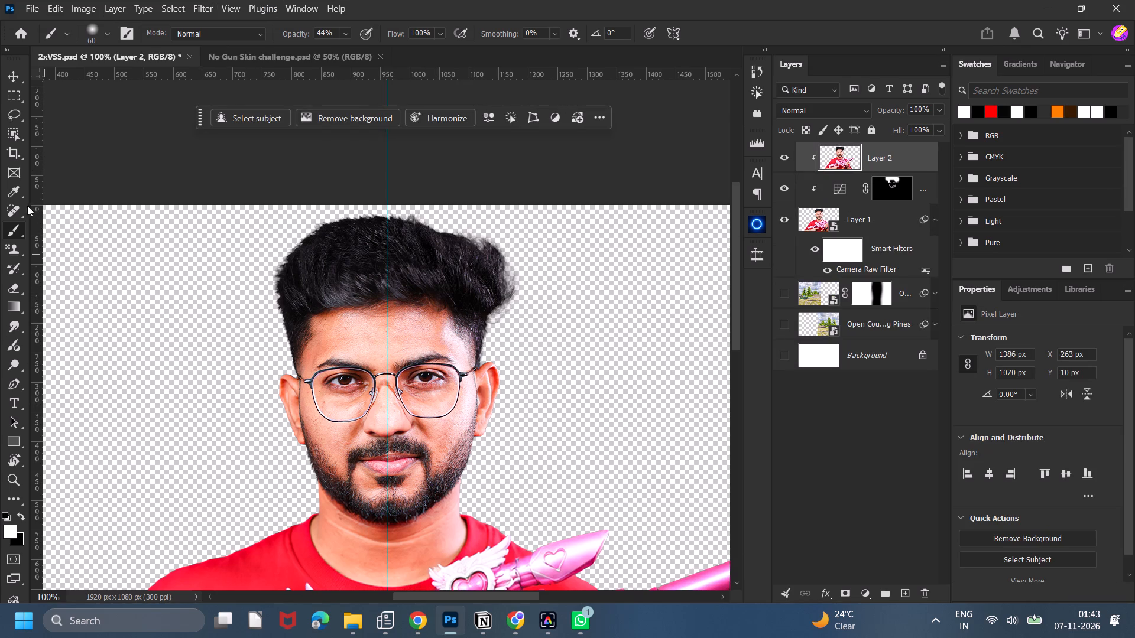
# Remove the spots on the man's forehead and between his eyebrows with the Spot Healing Brush at 7 to 10 px.
pyautogui.click(17, 201)
pyautogui.click(18, 207)
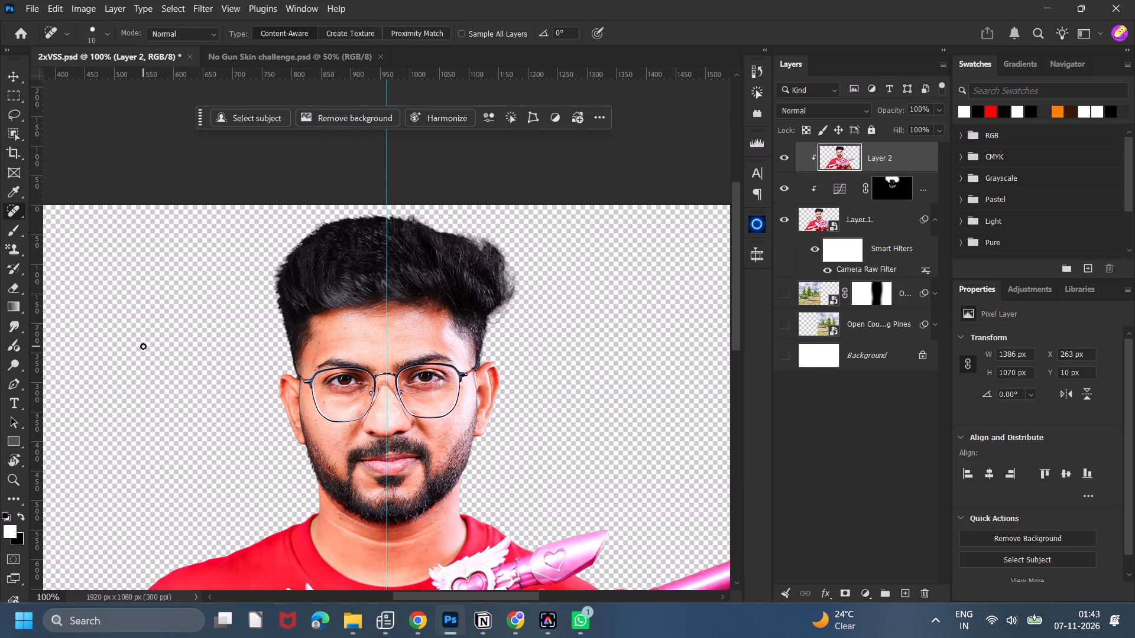
pyautogui.hotkey('ctrl', '=')
pyautogui.hotkey('ctrl', '=')
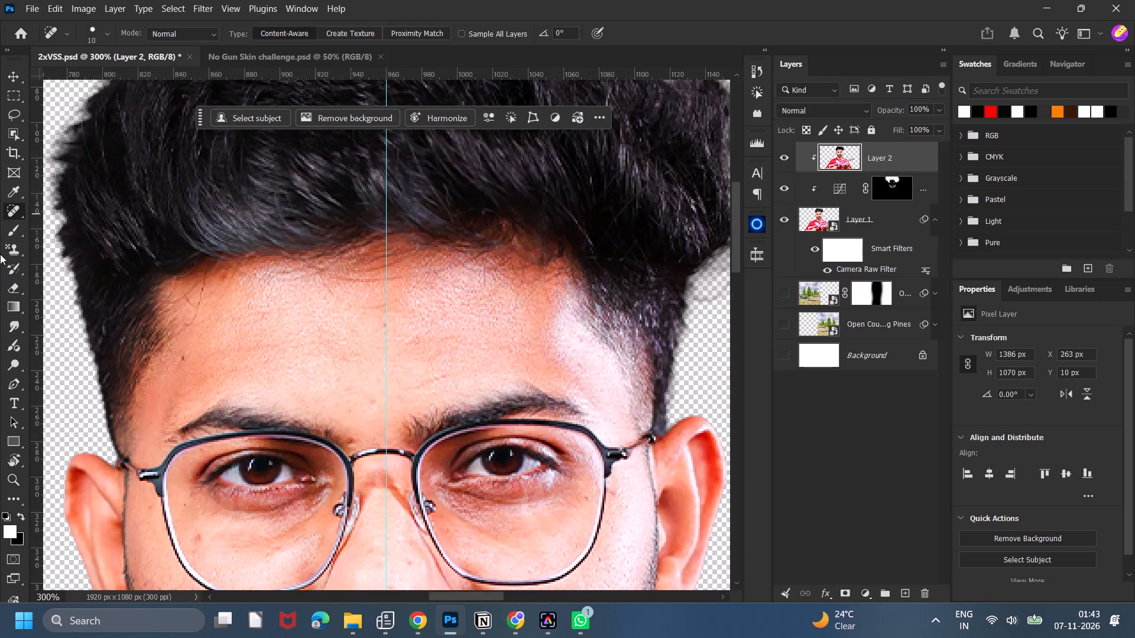
pyautogui.click(372, 402)
pyautogui.scroll(-4, 451, 356)
pyautogui.click(181, 310)
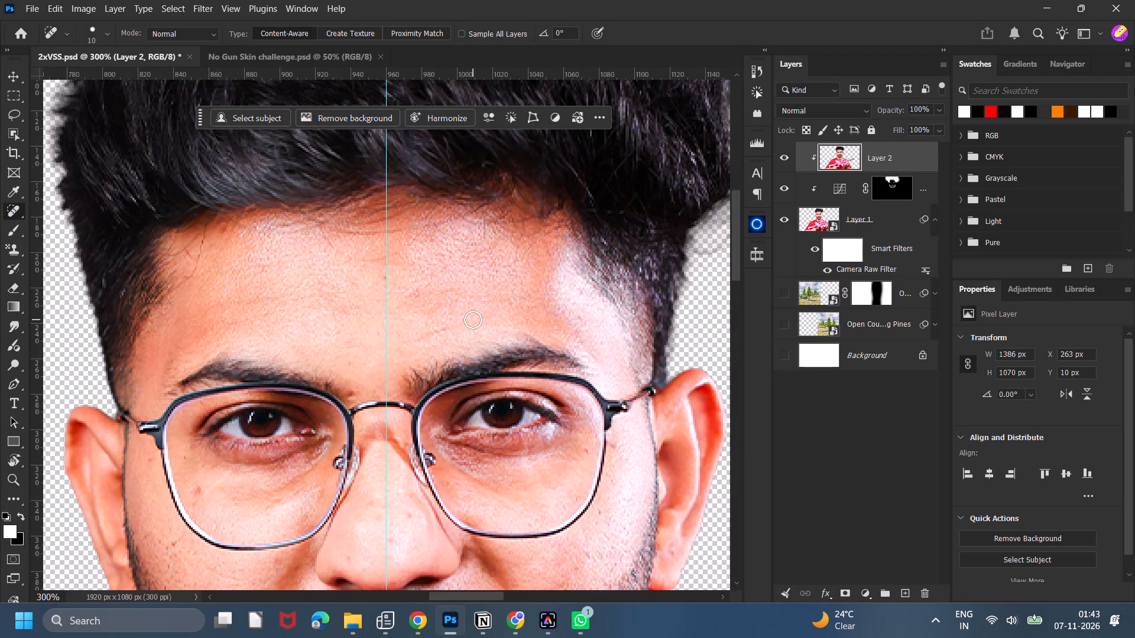
pyautogui.press('[')
pyautogui.press('[')
pyautogui.press('[')
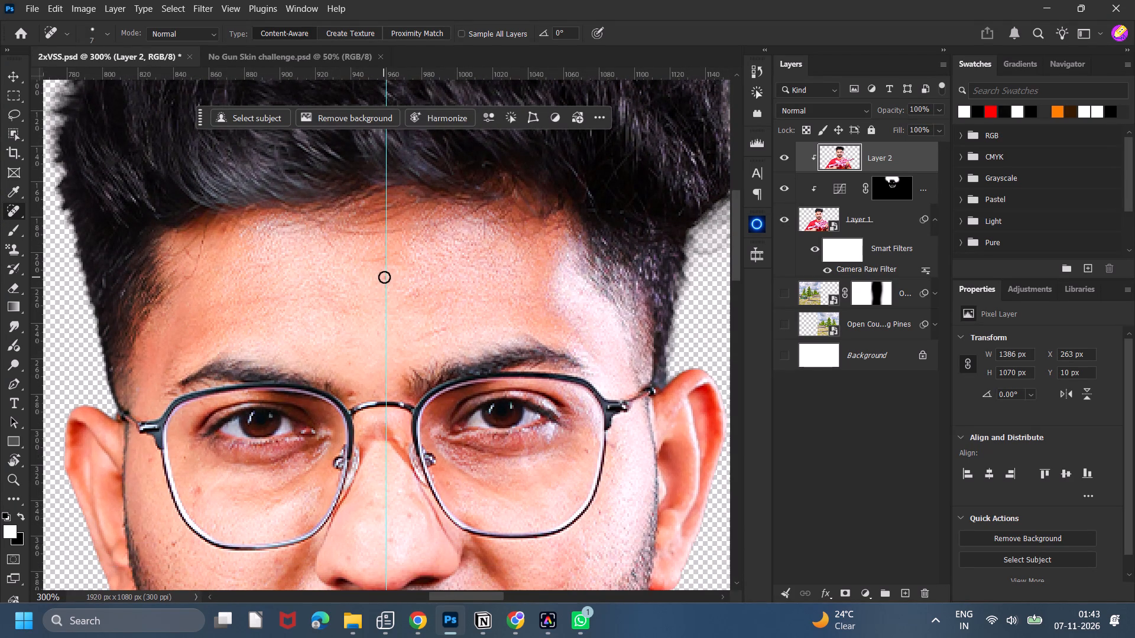
pyautogui.click(386, 278)
pyautogui.press(']')
pyautogui.press(']')
pyautogui.click(444, 330)
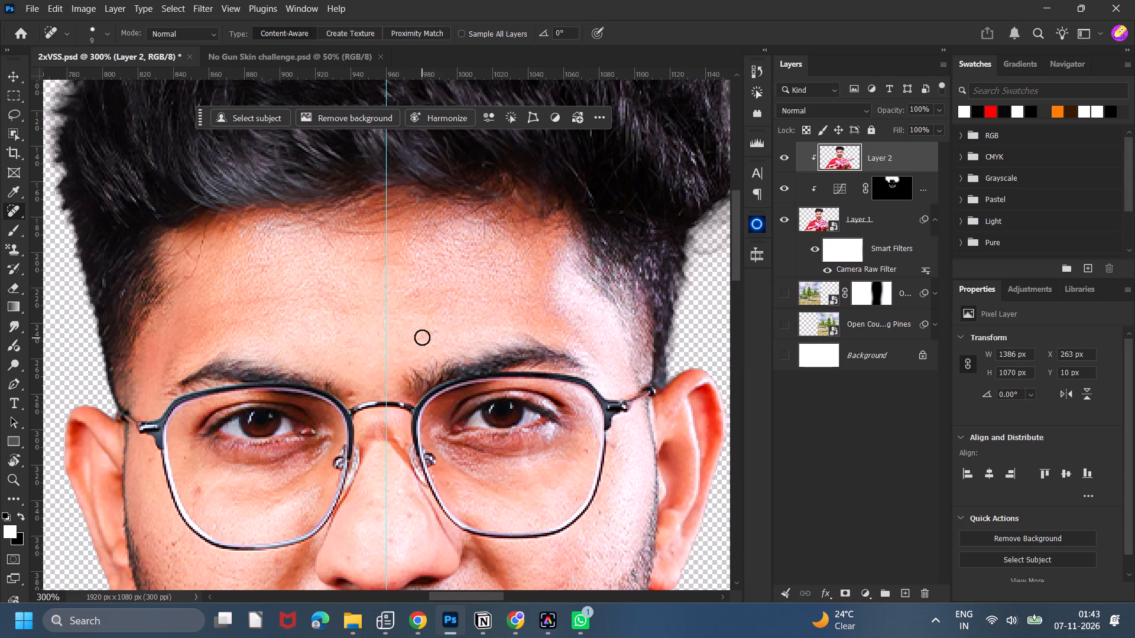
pyautogui.click(429, 333)
pyautogui.click(416, 343)
pyautogui.click(432, 331)
pyautogui.click(409, 297)
# Heal the small blemishes on the man's nose with a 7 px Spot Healing Brush.
pyautogui.scroll(-6, 423, 341)
pyautogui.scroll(-5, 367, 360)
pyautogui.press('[')
pyautogui.press('[')
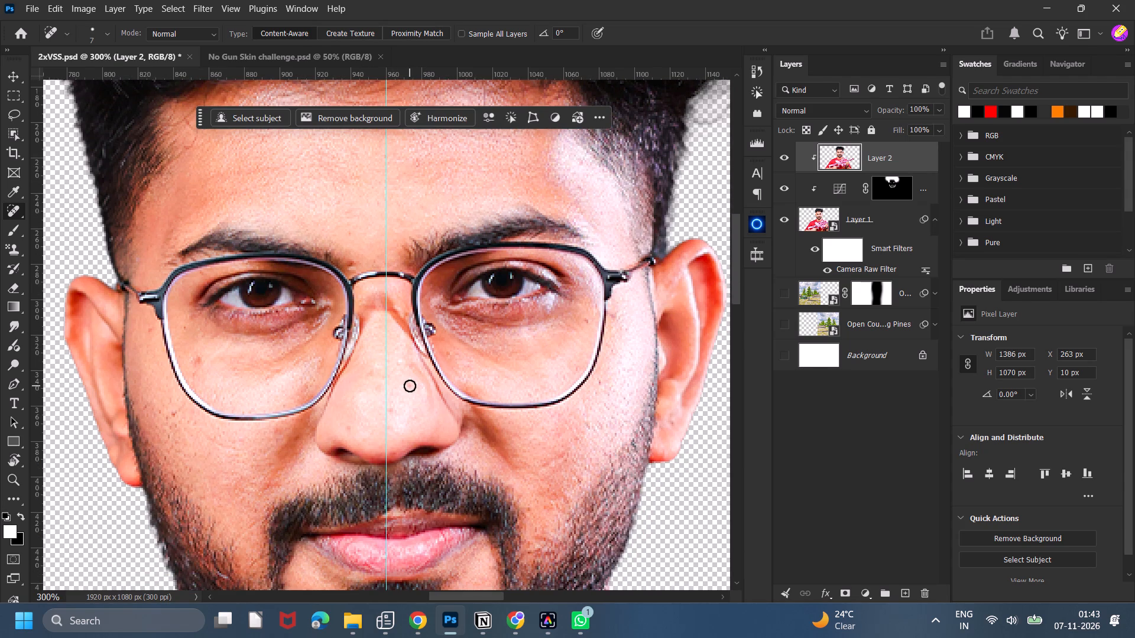
pyautogui.click(410, 386)
pyautogui.click(391, 409)
pyautogui.click(380, 390)
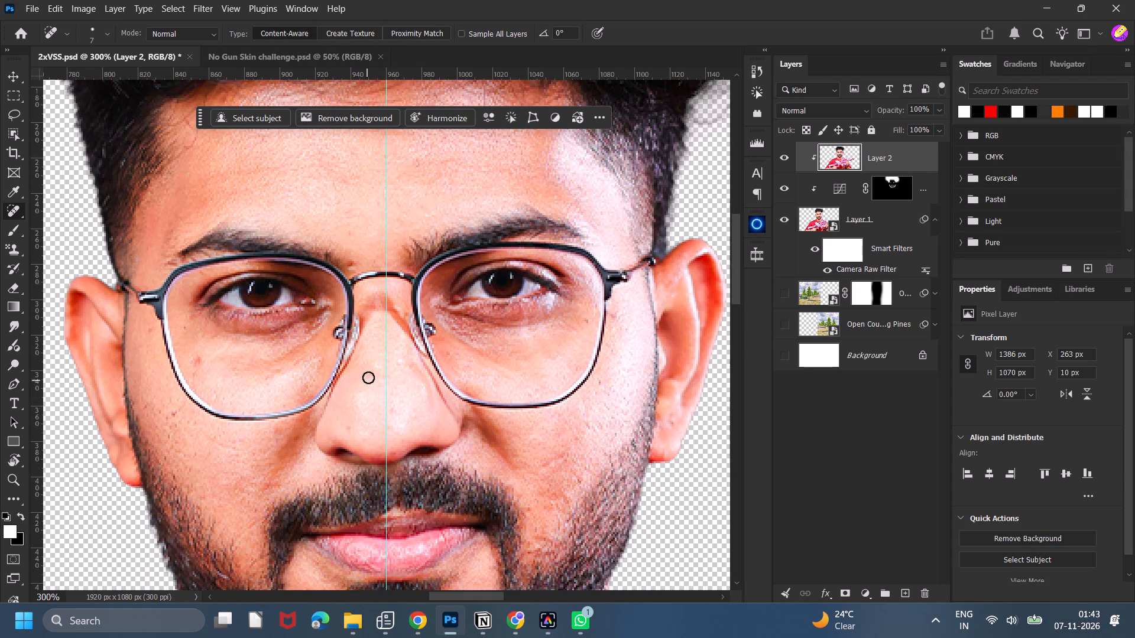
pyautogui.click(371, 371)
# Heal the blemishes on both of the man's cheeks, inside and around the glasses, with a 7 to 8 px Spot Healing Brush.
pyautogui.press(']')
pyautogui.click(197, 362)
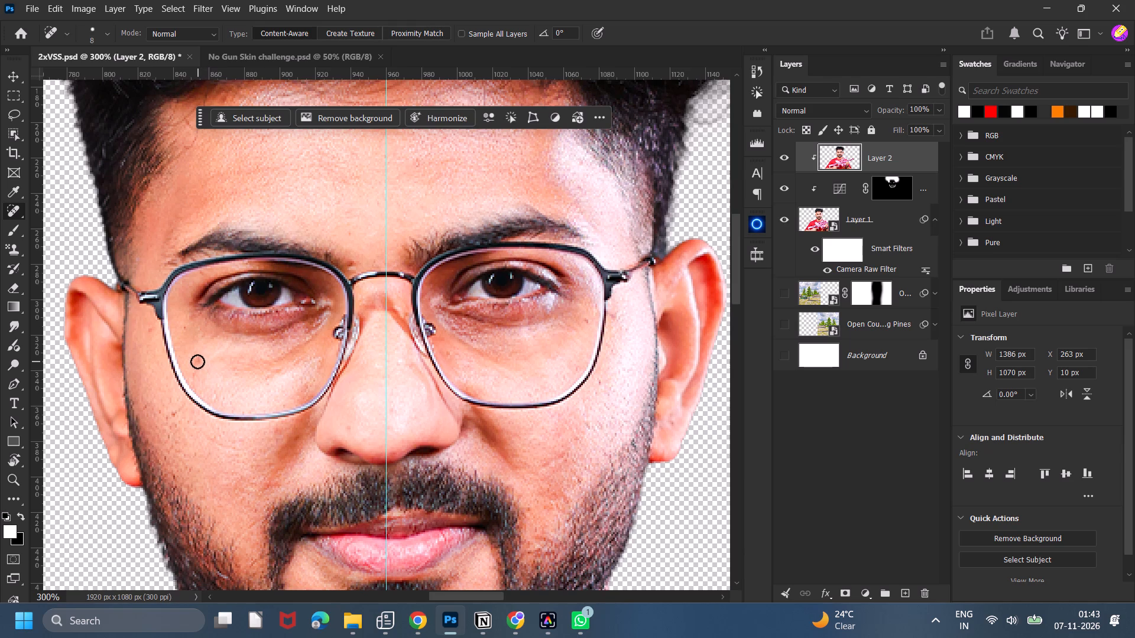
pyautogui.press('[')
pyautogui.click(193, 376)
pyautogui.click(148, 330)
pyautogui.click(588, 321)
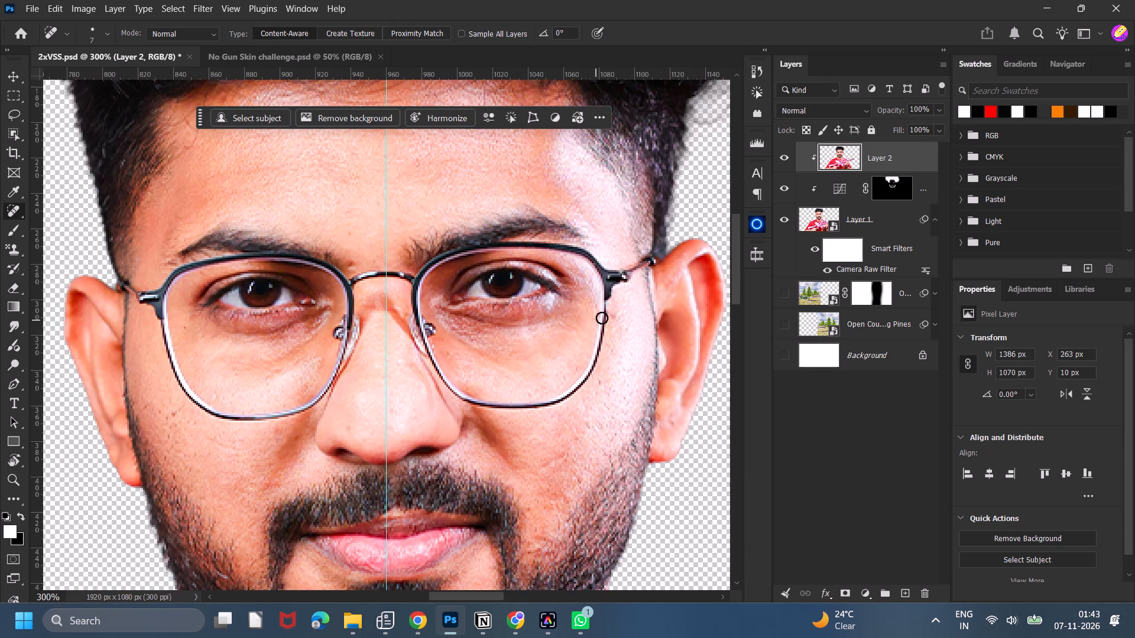
pyautogui.click(613, 317)
pyautogui.scroll(-5, 557, 443)
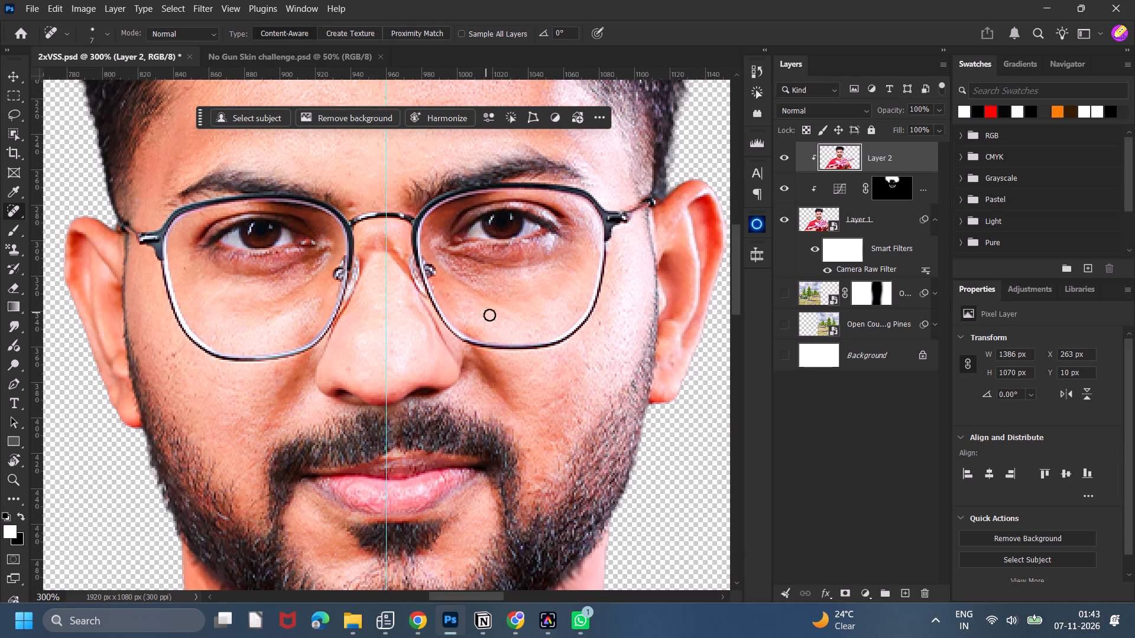
pyautogui.scroll(-9, 511, 395)
pyautogui.scroll(3, 481, 382)
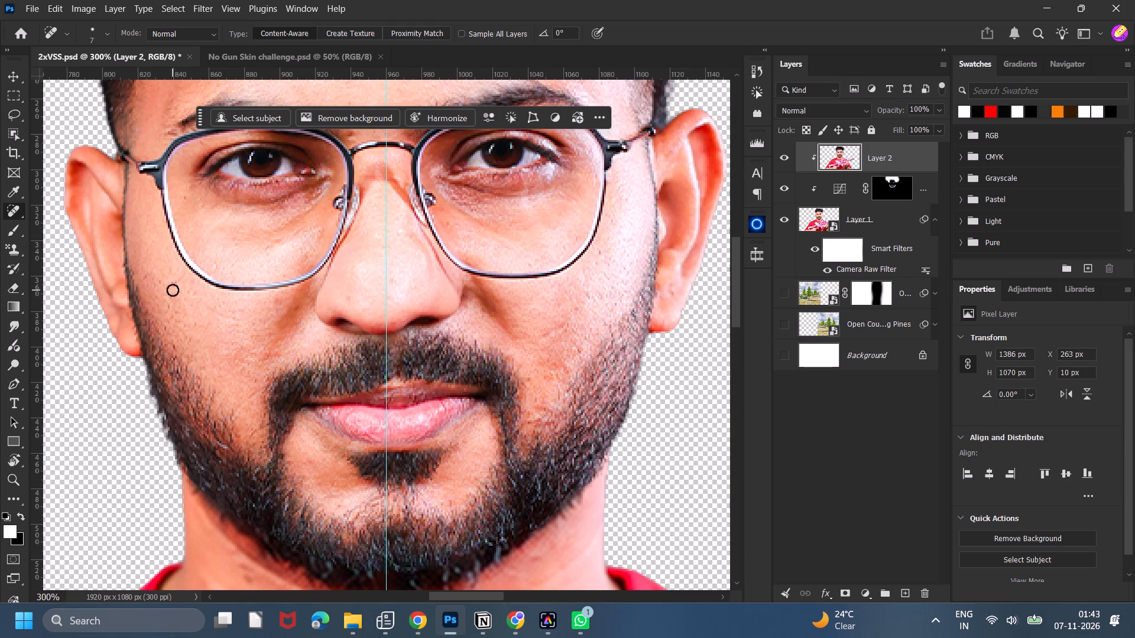
pyautogui.click(173, 285)
pyautogui.click(278, 300)
# Stamp the retouched result into another new layer, clip it to the layers below, and convert it to a smart object.
pyautogui.hotkey('ctrl', '-')
pyautogui.hotkey('ctrl', '-')
pyautogui.hotkey('ctrl', '-')
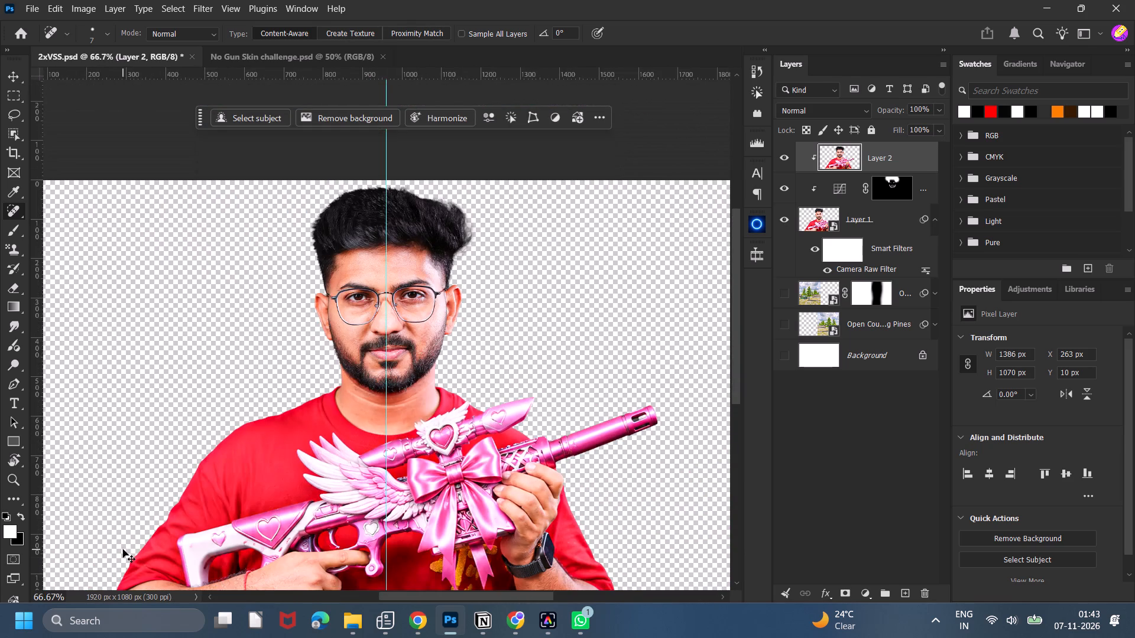
pyautogui.hotkey('ctrl', 'alt', 'shift', 'e')
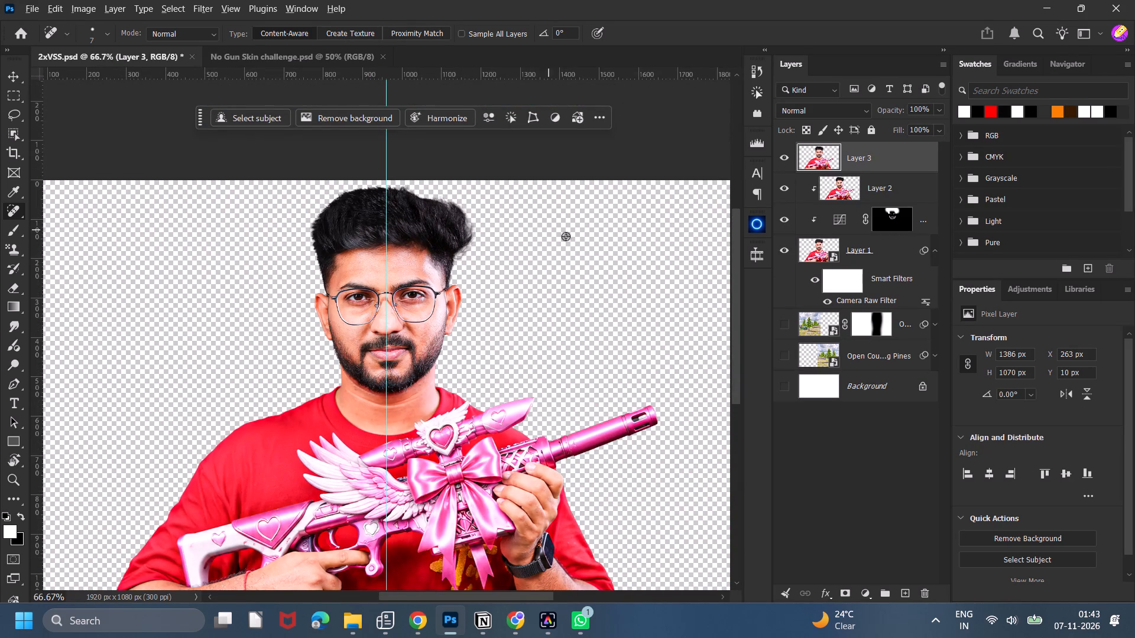
pyautogui.keyDown('alt'); pyautogui.click(832, 175); pyautogui.keyUp('alt')
pyautogui.rightClick(871, 153)
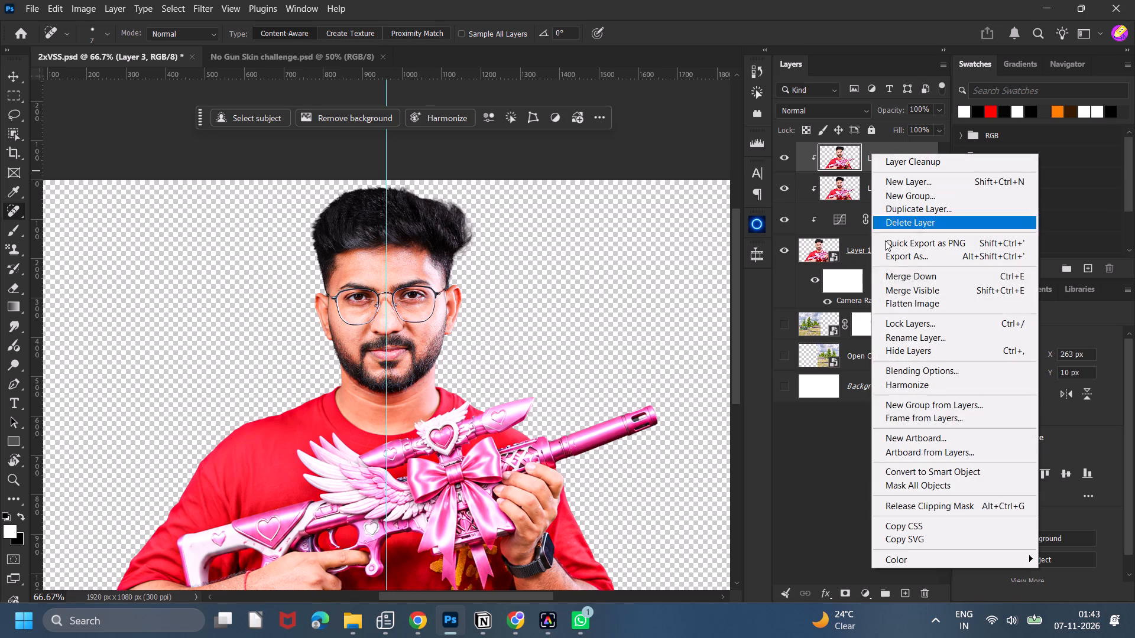
pyautogui.click(908, 475)
# Apply the Skin Smoothing neural filter to the man's face as a smart filter with Blur 59 and Smoothness +45, and compare before and after.
pyautogui.click(210, 14)
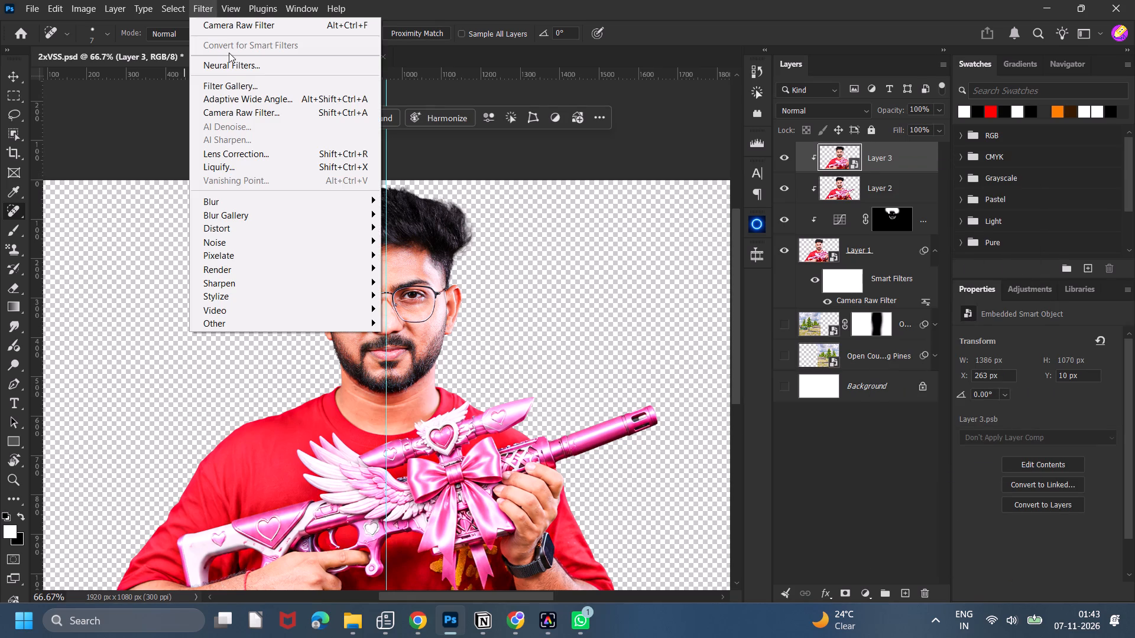
pyautogui.click(234, 60)
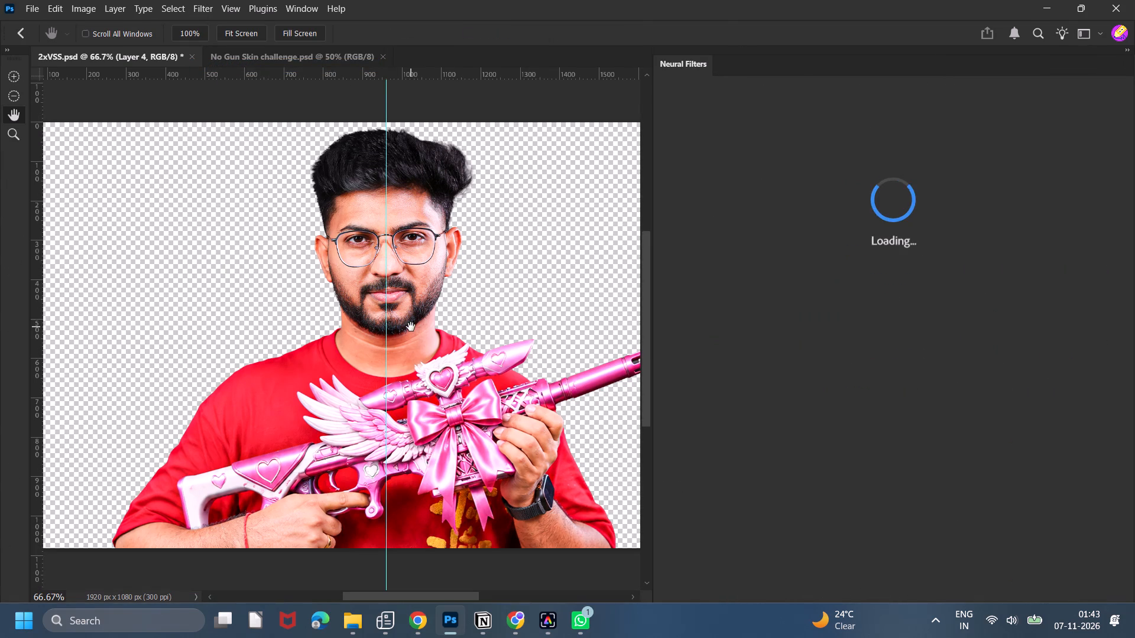
pyautogui.scroll(3, 432, 325)
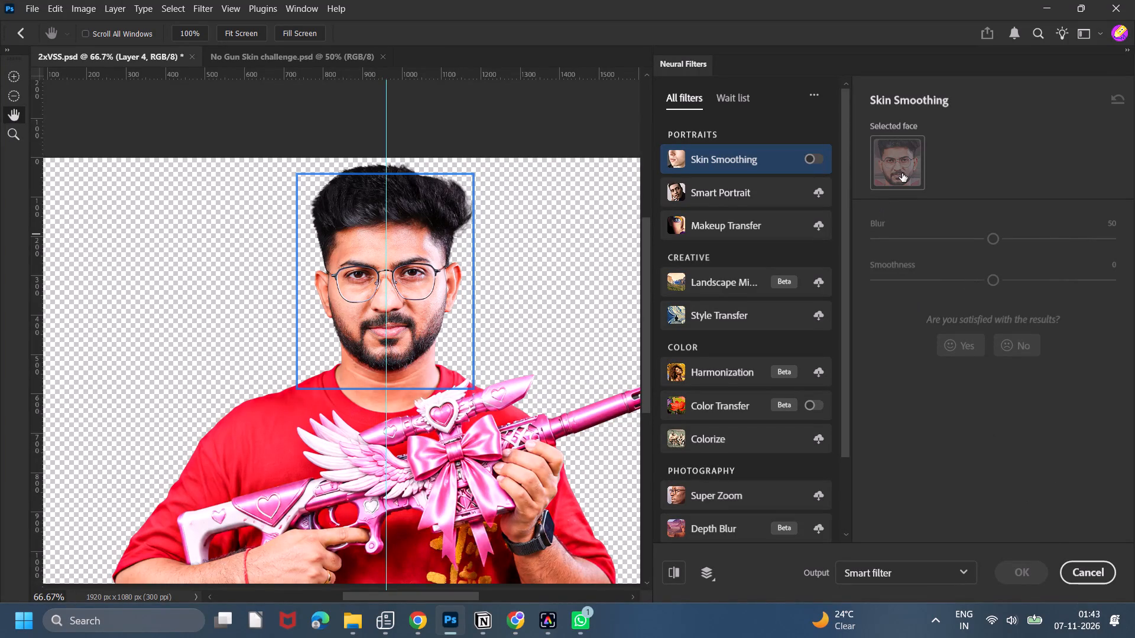
pyautogui.click(821, 161)
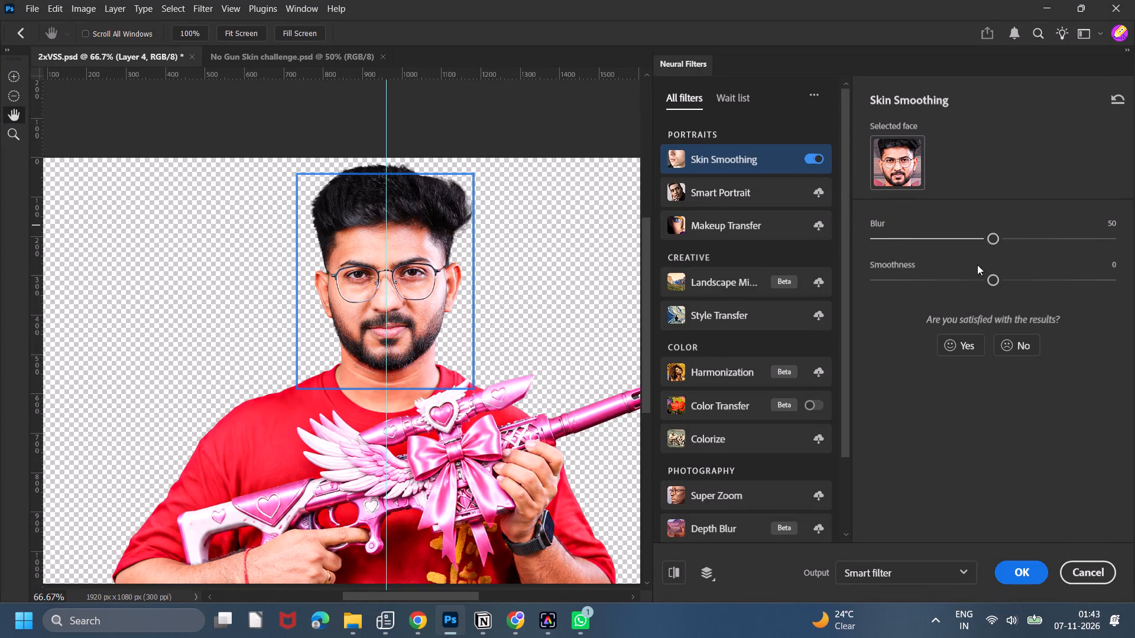
pyautogui.moveTo(1001, 275); pyautogui.dragTo(1088, 284)
pyautogui.moveTo(1088, 284); pyautogui.dragTo(1090, 284)
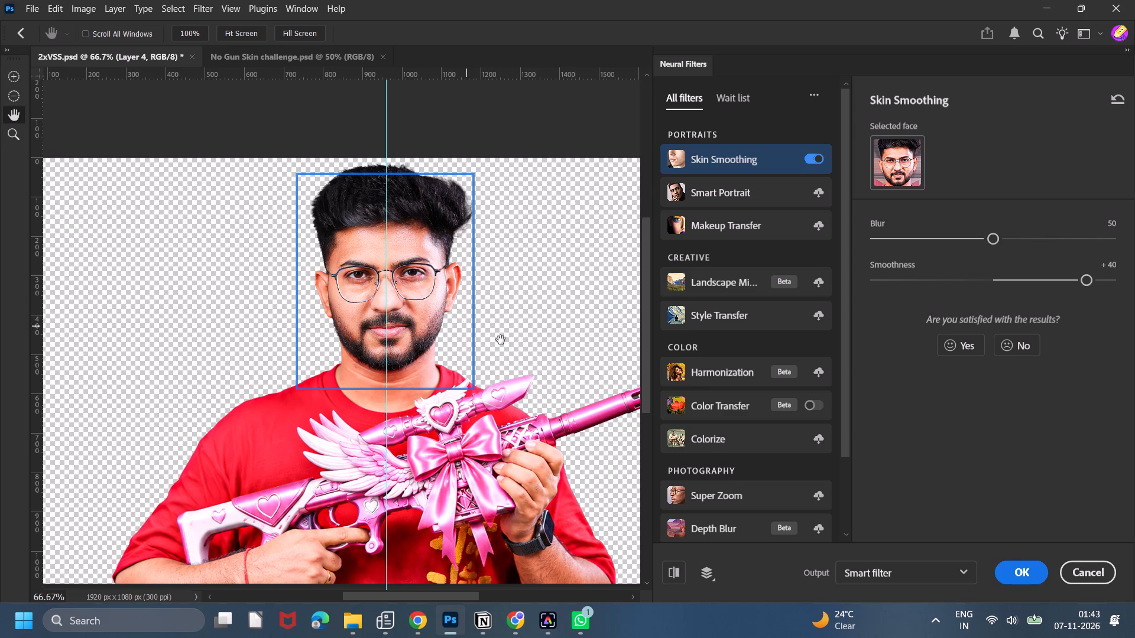
pyautogui.moveTo(992, 239); pyautogui.dragTo(1016, 246)
pyautogui.moveTo(1087, 279); pyautogui.dragTo(1102, 279)
pyautogui.click(1035, 580)
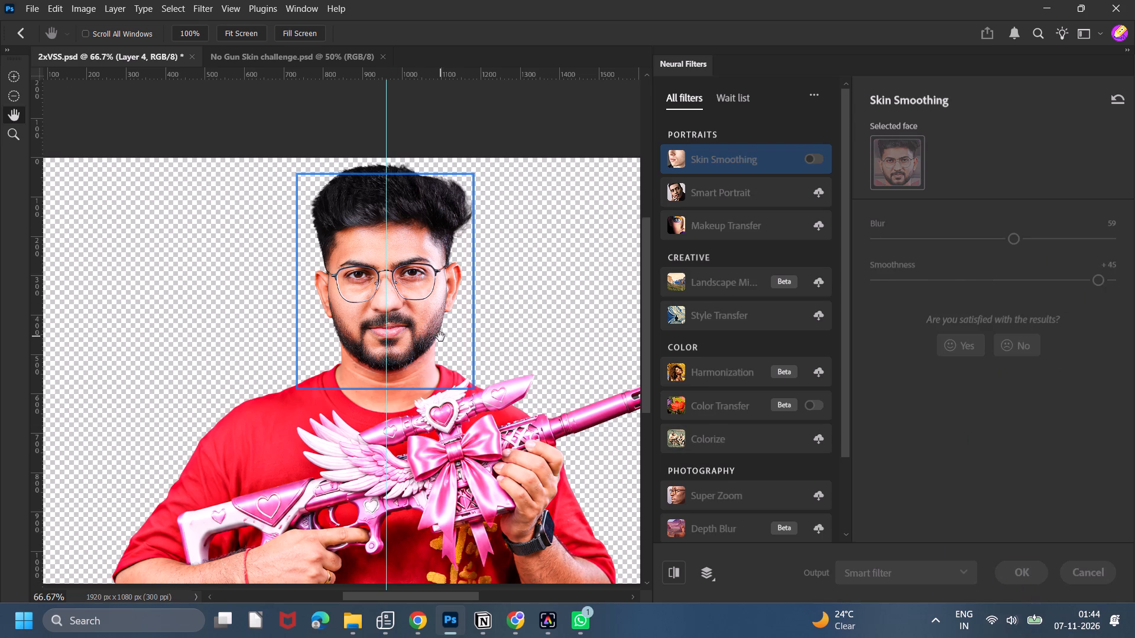
pyautogui.scroll(5, 426, 331)
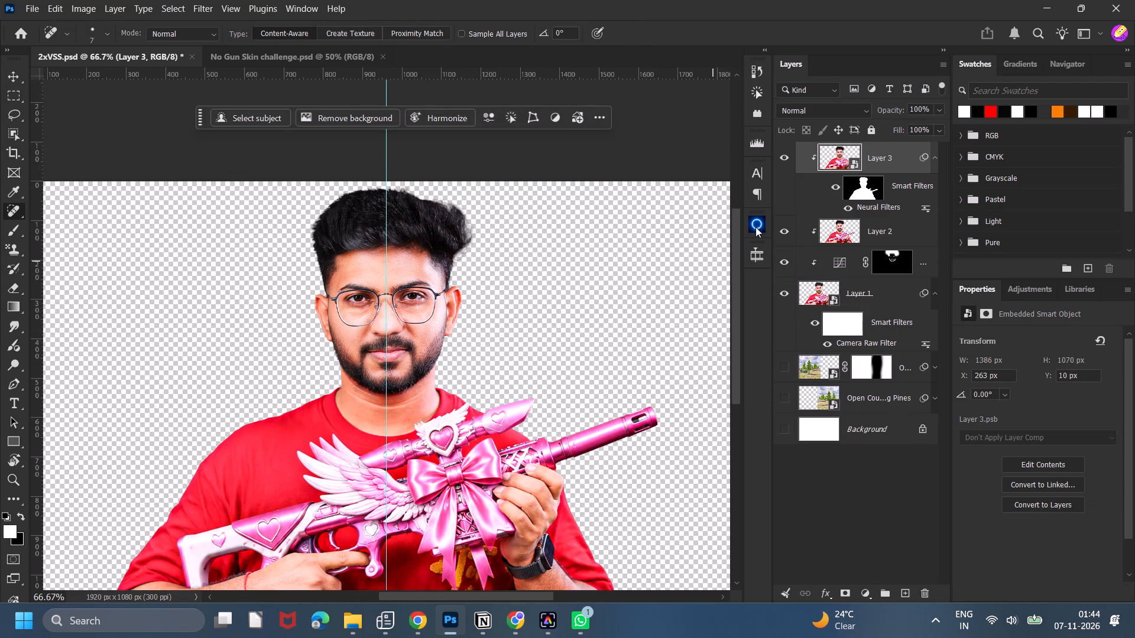
pyautogui.click(792, 161)
pyautogui.click(792, 160)
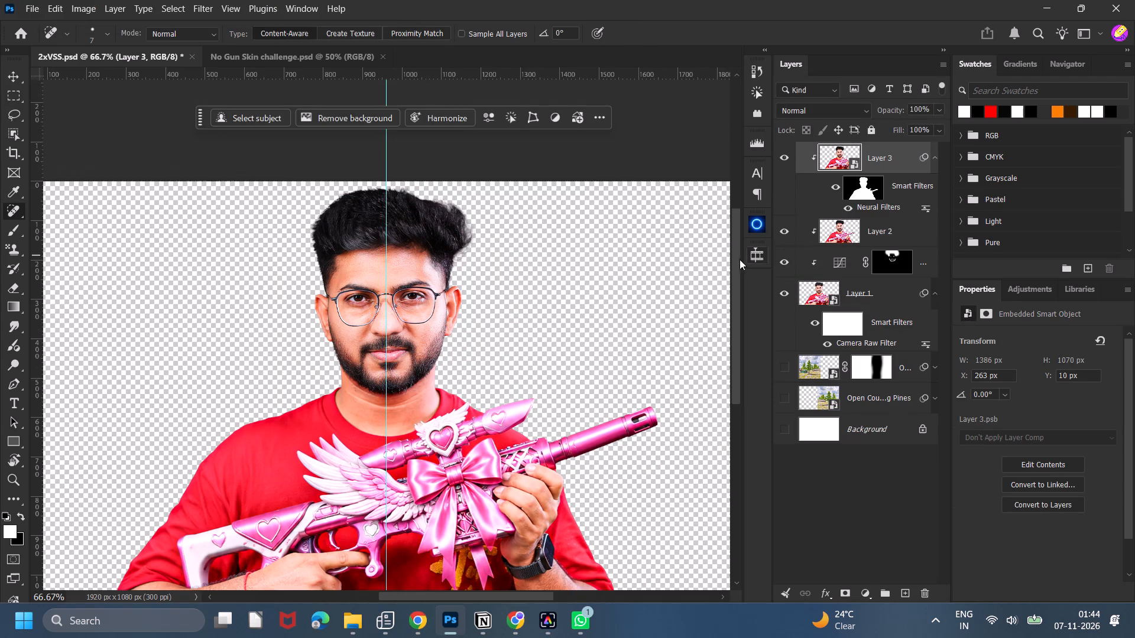
# Show both courtyard background layers behind the man again.
pyautogui.hotkey('ctrl', '-')
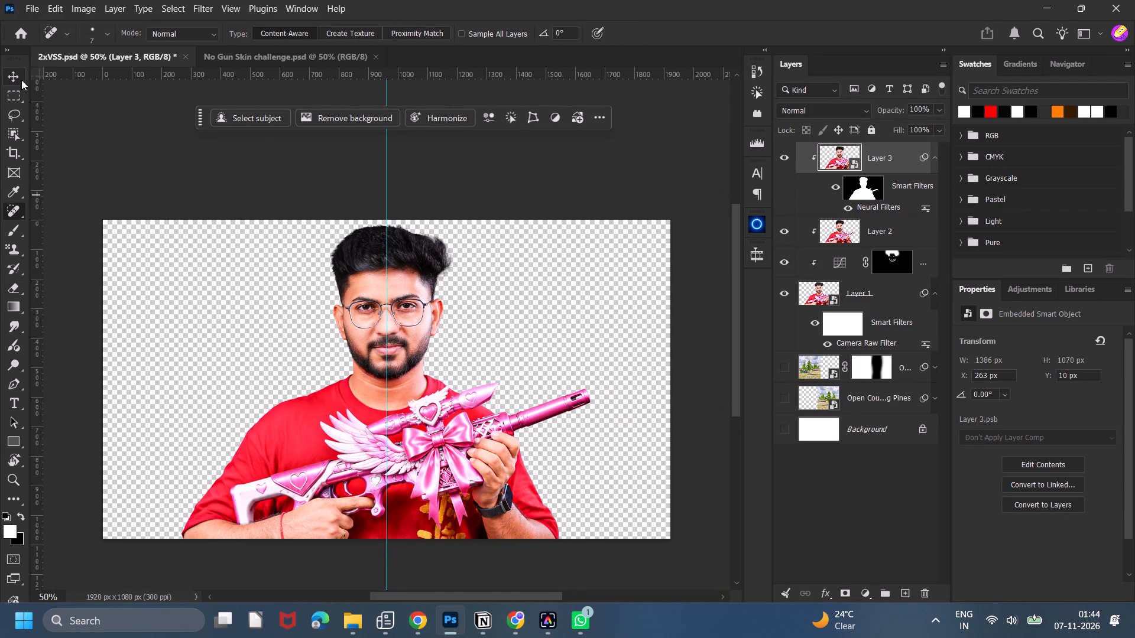
pyautogui.click(21, 80)
pyautogui.click(787, 366)
pyautogui.click(783, 388)
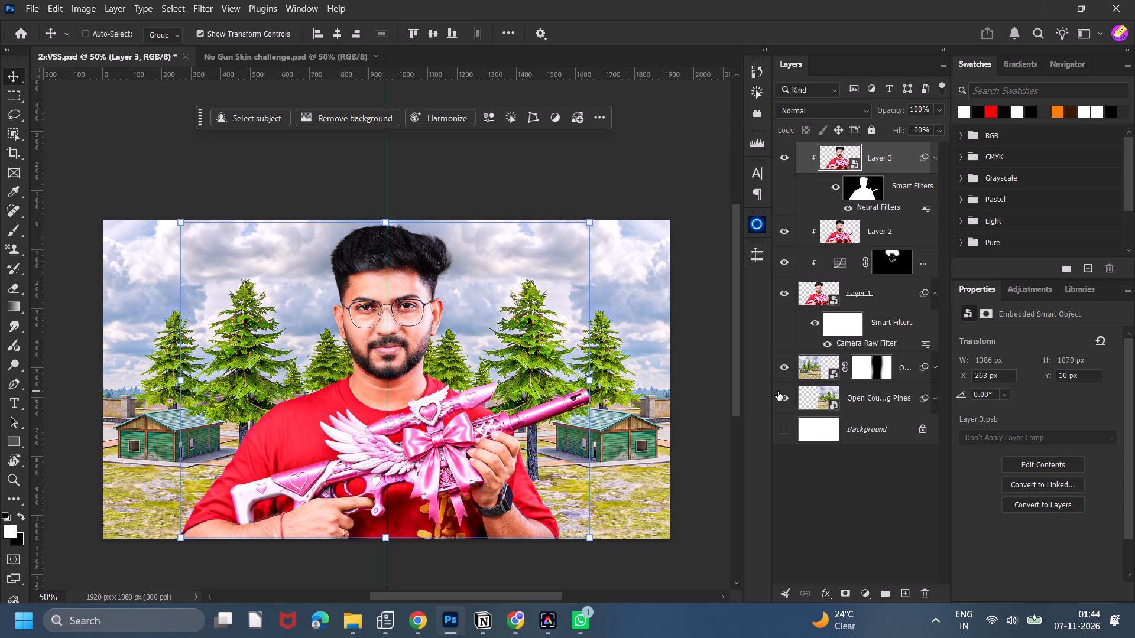
# Group the two courtyard background layers together.
pyautogui.hotkey('ctrl', '-')
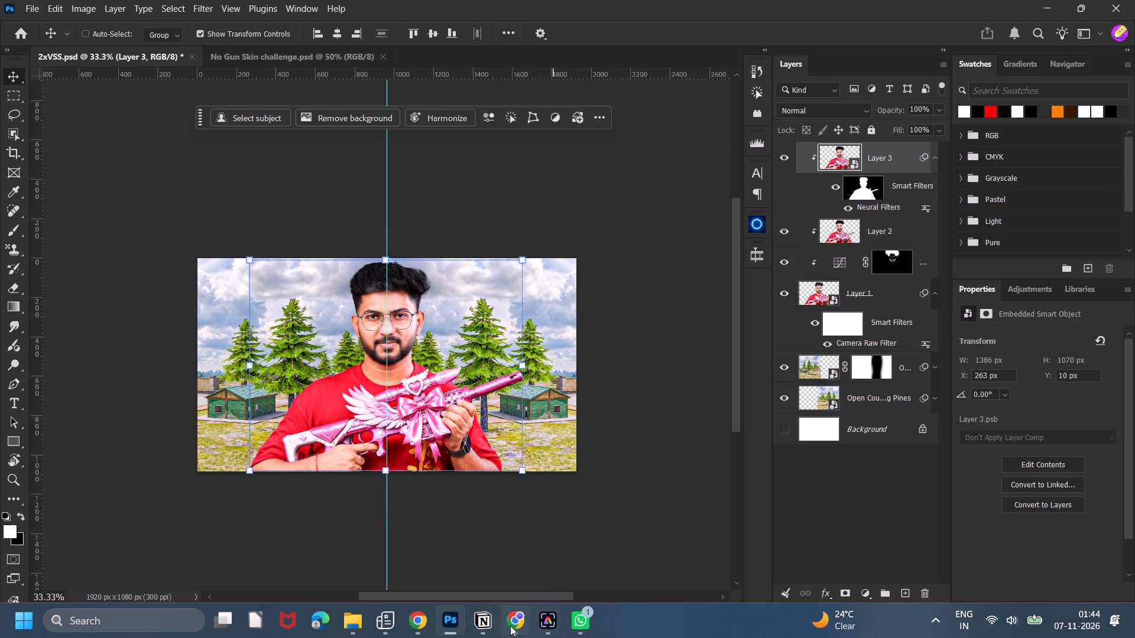
pyautogui.click(891, 364)
pyautogui.keyDown('ctrl'); pyautogui.click(899, 398); pyautogui.keyUp('ctrl')
pyautogui.hotkey('ctrl', 'g')
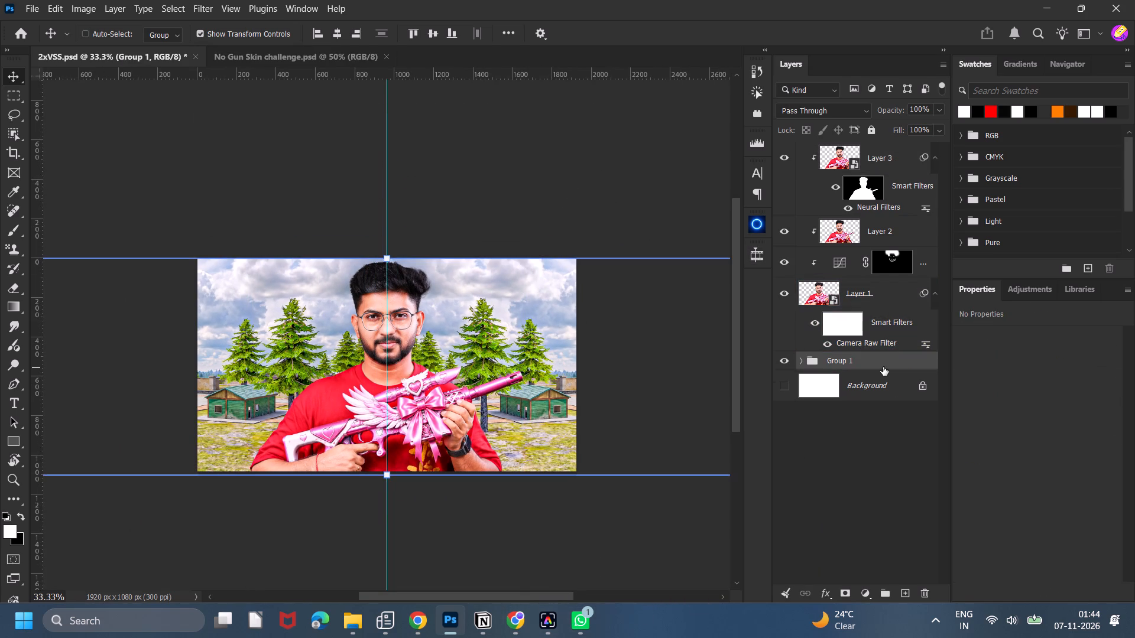
# Duplicate the courtyard background group and convert the copy to a smart object.
pyautogui.hotkey('ctrl', 'j')
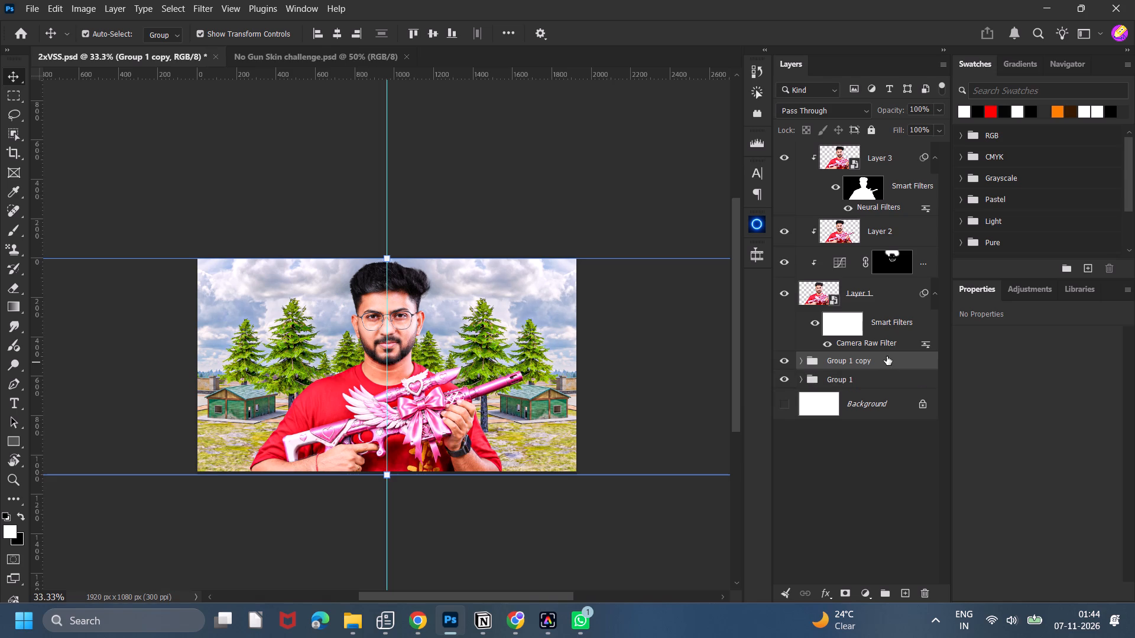
pyautogui.rightClick(881, 359)
pyautogui.click(932, 554)
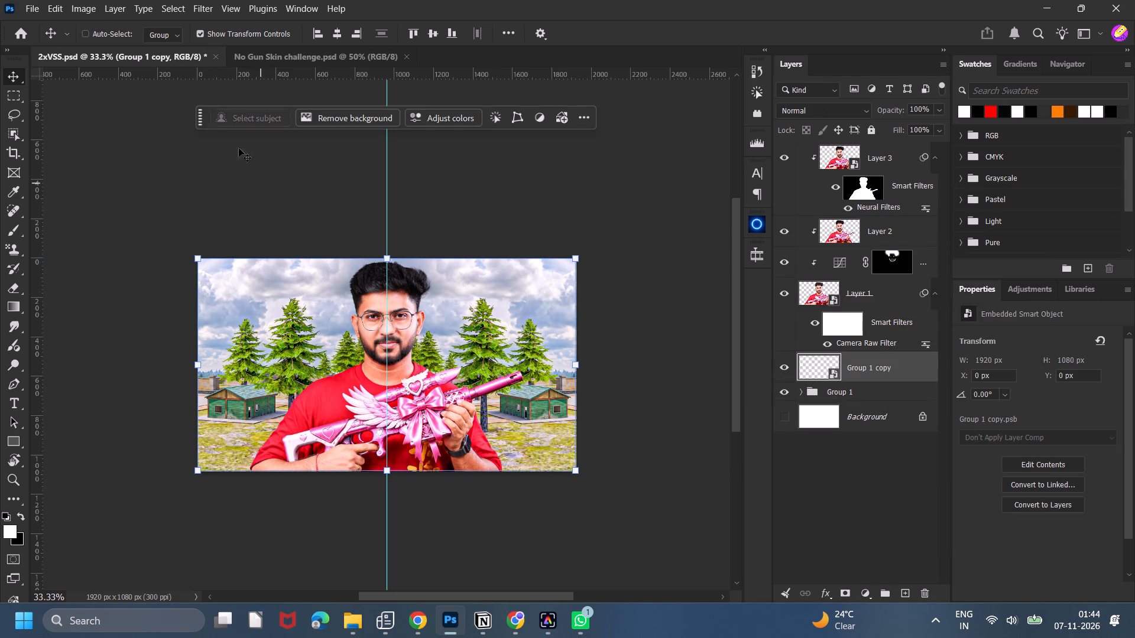
# Replace the sky in the smart-object background copy with the blue cloudy sky using Sky Replacement, output to new layers.
pyautogui.click(24, 10)
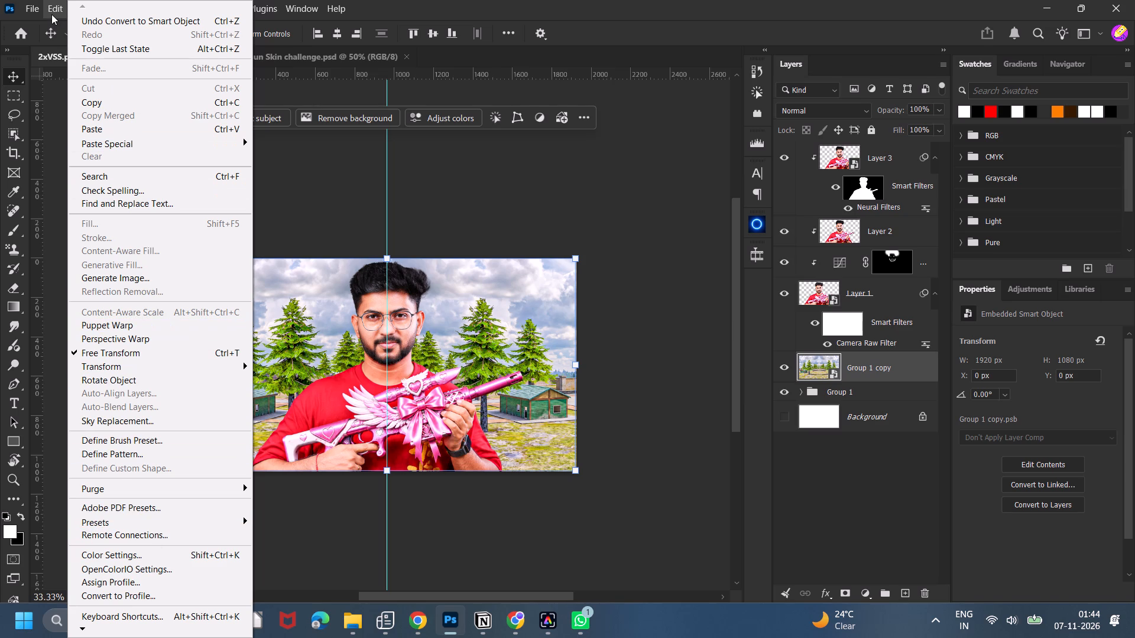
pyautogui.click(154, 422)
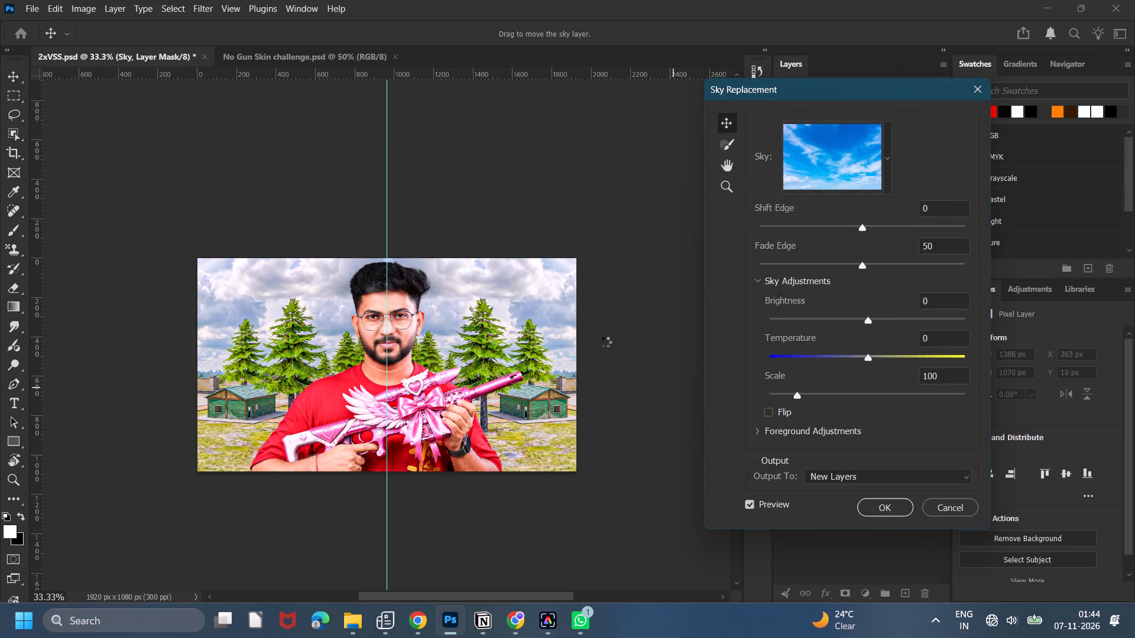
pyautogui.scroll(-9, 594, 354)
pyautogui.scroll(5, 542, 365)
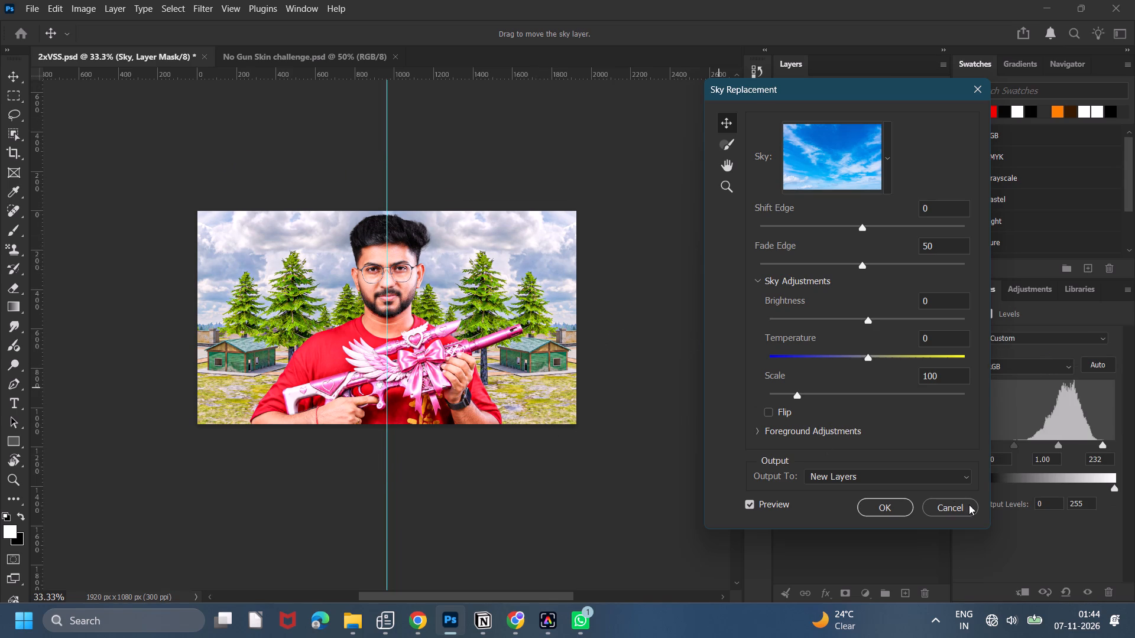
pyautogui.click(895, 503)
pyautogui.scroll(3, 623, 187)
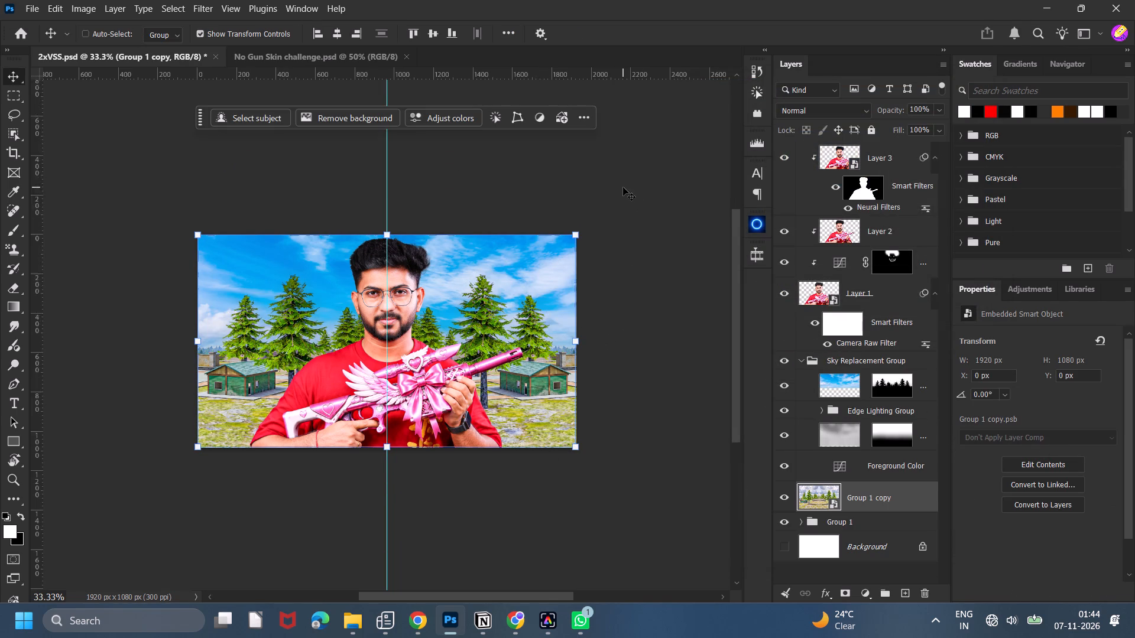
pyautogui.click(638, 170)
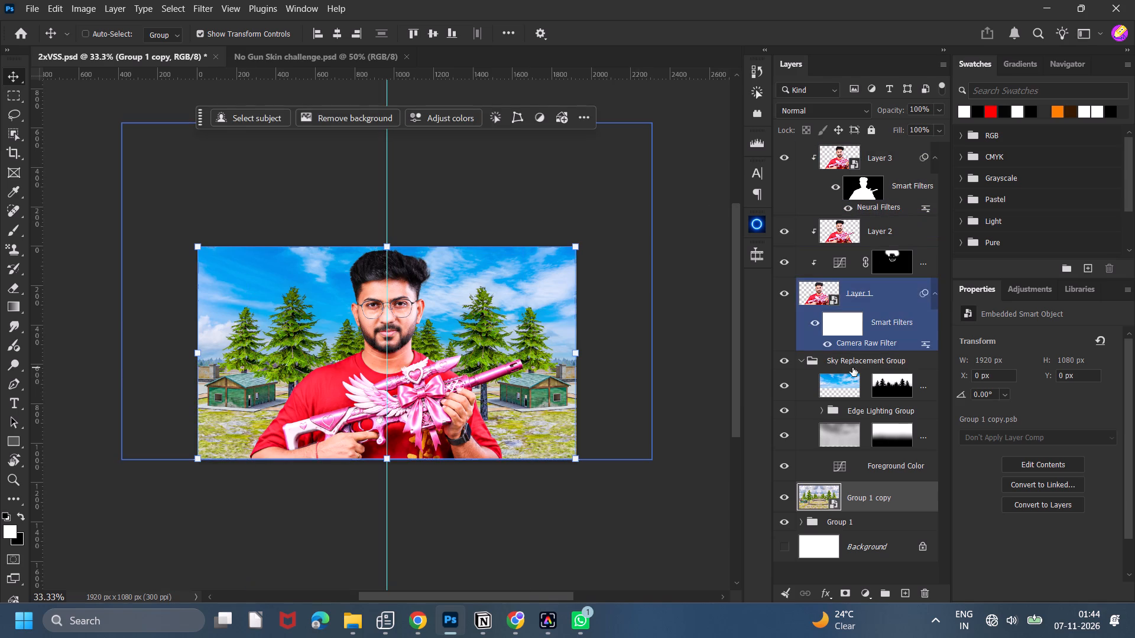
# Add a new layer above the collapsed sky replacement group and paint dark grey soft brush dabs behind the man, down to 700 px.
pyautogui.click(801, 356)
pyautogui.click(834, 356)
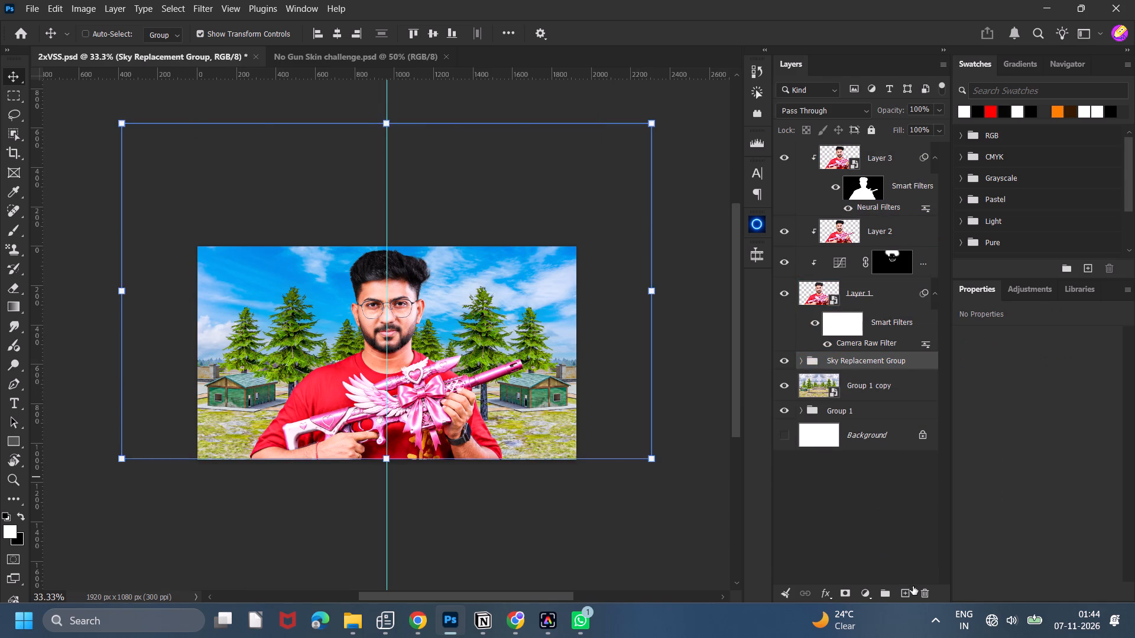
pyautogui.click(909, 591)
pyautogui.press('b')
pyautogui.click(4, 532)
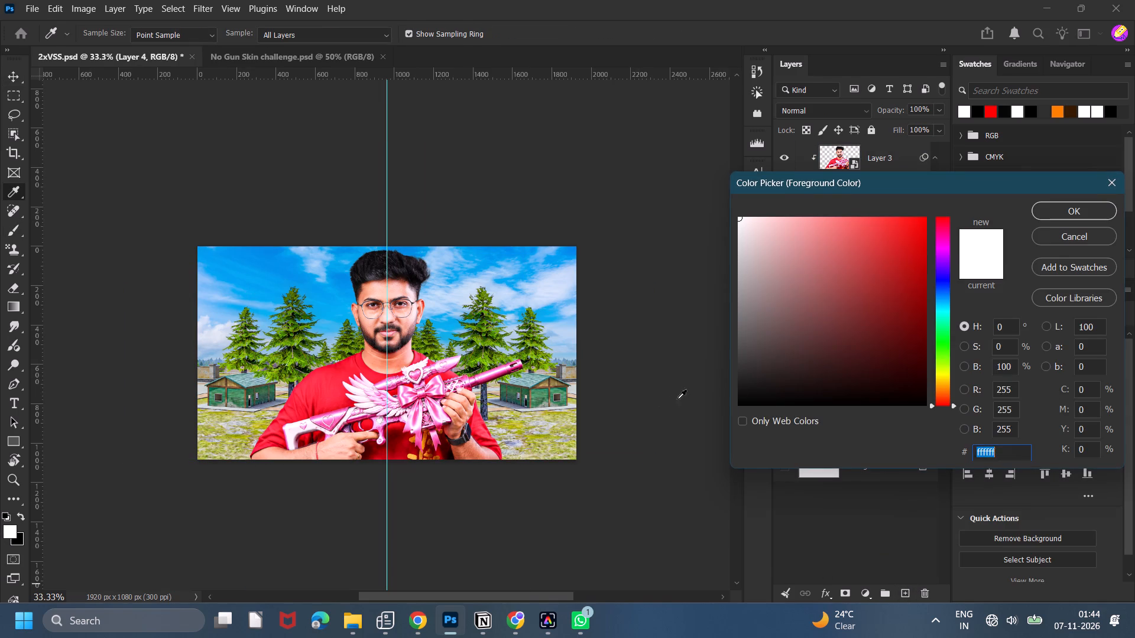
pyautogui.moveTo(783, 373); pyautogui.dragTo(703, 346)
pyautogui.click(1079, 213)
pyautogui.press(']')
pyautogui.press(']')
pyautogui.press(']')
pyautogui.press(']')
pyautogui.press(']')
pyautogui.press(']')
pyautogui.press(']')
pyautogui.press(']')
pyautogui.press(']')
pyautogui.press(']')
pyautogui.press(']')
pyautogui.press(']')
pyautogui.press(']')
pyautogui.press(']')
pyautogui.press(']')
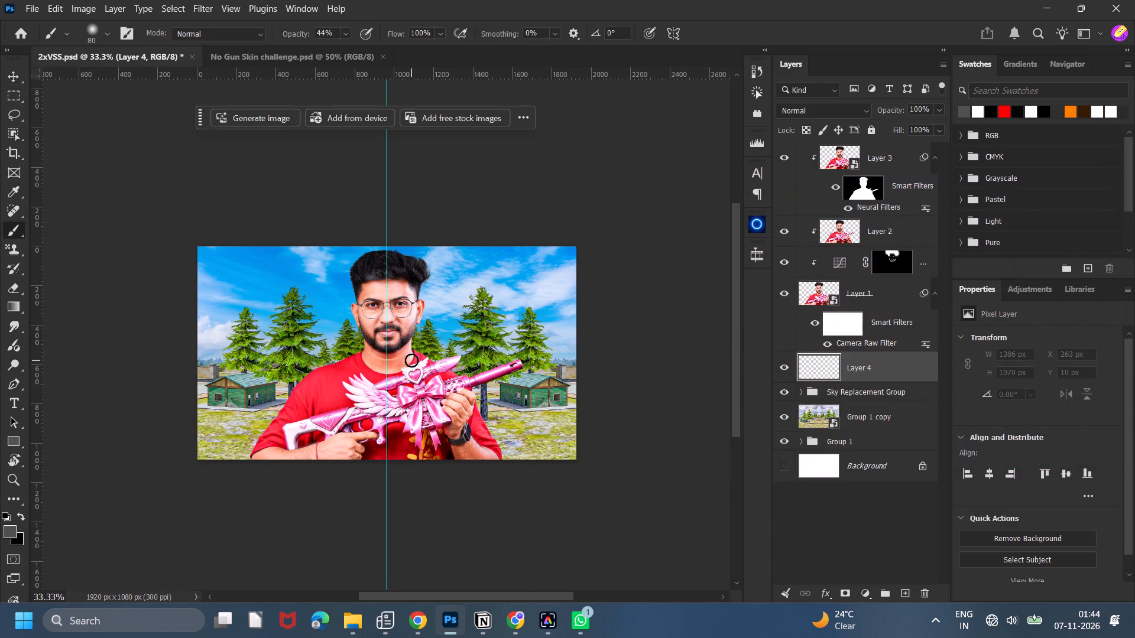
pyautogui.press(']')
pyautogui.write(']]')
pyautogui.click(382, 362)
pyautogui.press('[')
pyautogui.click(385, 362)
pyautogui.write('[[')
pyautogui.press('[')
pyautogui.click(386, 362)
# Set the grey glow layer to Linear Dodge (Add) and add more soft dabs behind the man with 1300 px and 800 px brushes.
pyautogui.click(861, 115)
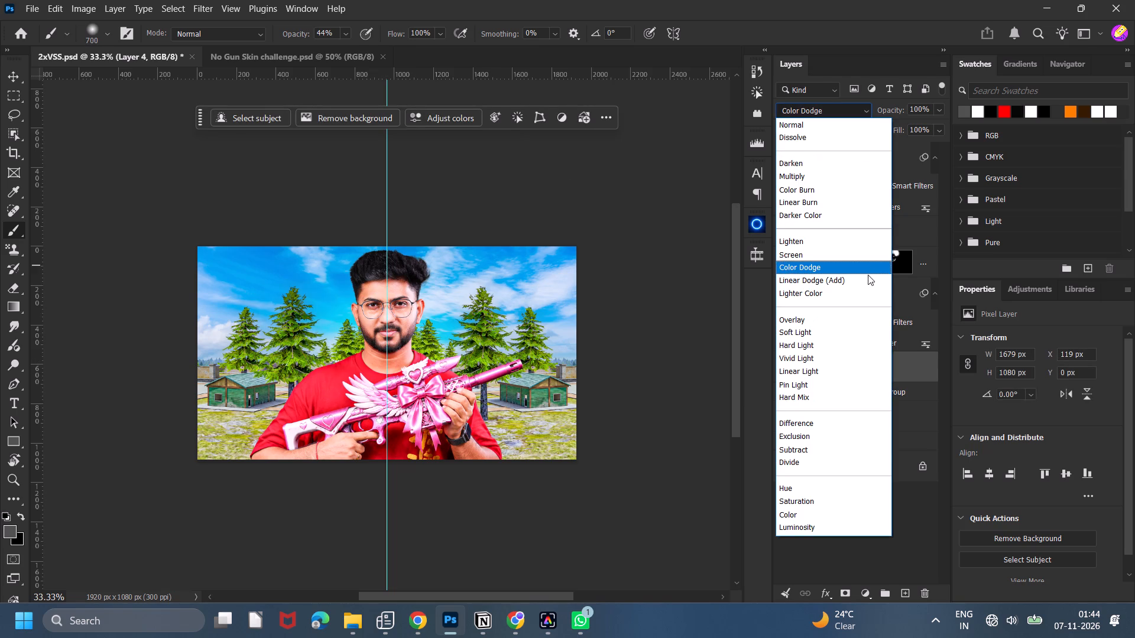
pyautogui.click(868, 278)
pyautogui.press(']')
pyautogui.press(']')
pyautogui.press(']')
pyautogui.press(']')
pyautogui.press(']')
pyautogui.press(']')
pyautogui.press(']')
pyautogui.click(395, 350)
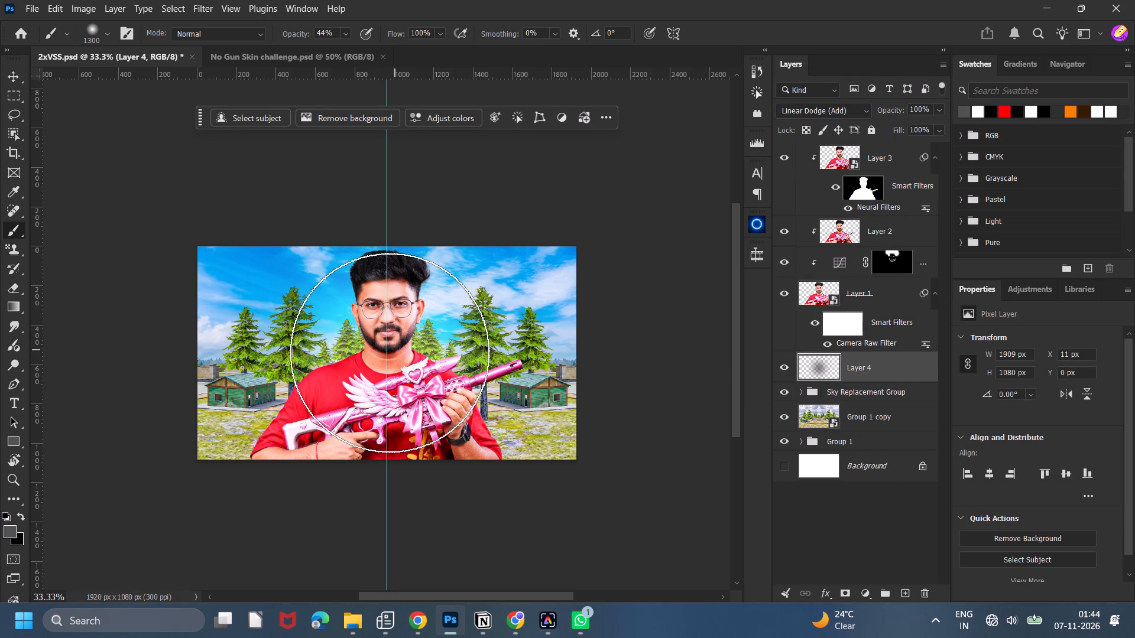
pyautogui.press('[')
pyautogui.write('[[')
pyautogui.press('[')
pyautogui.press('[')
pyautogui.click(384, 357)
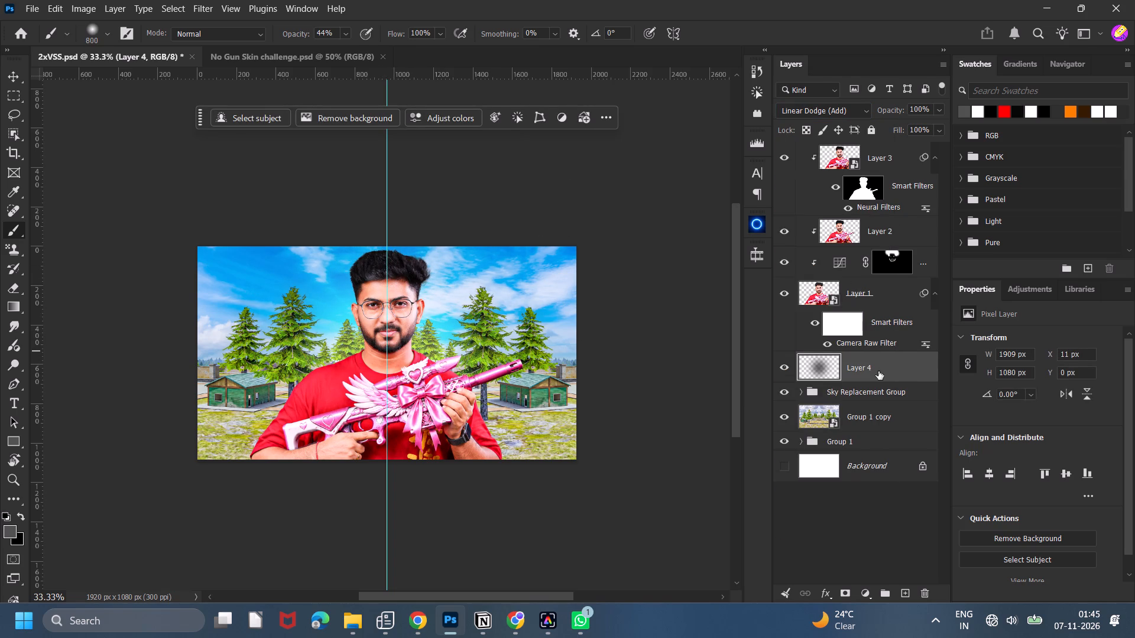
# Create a new layer above the grey glow, fill it with black, and set its blend mode to Linear Dodge (Add).
pyautogui.click(906, 593)
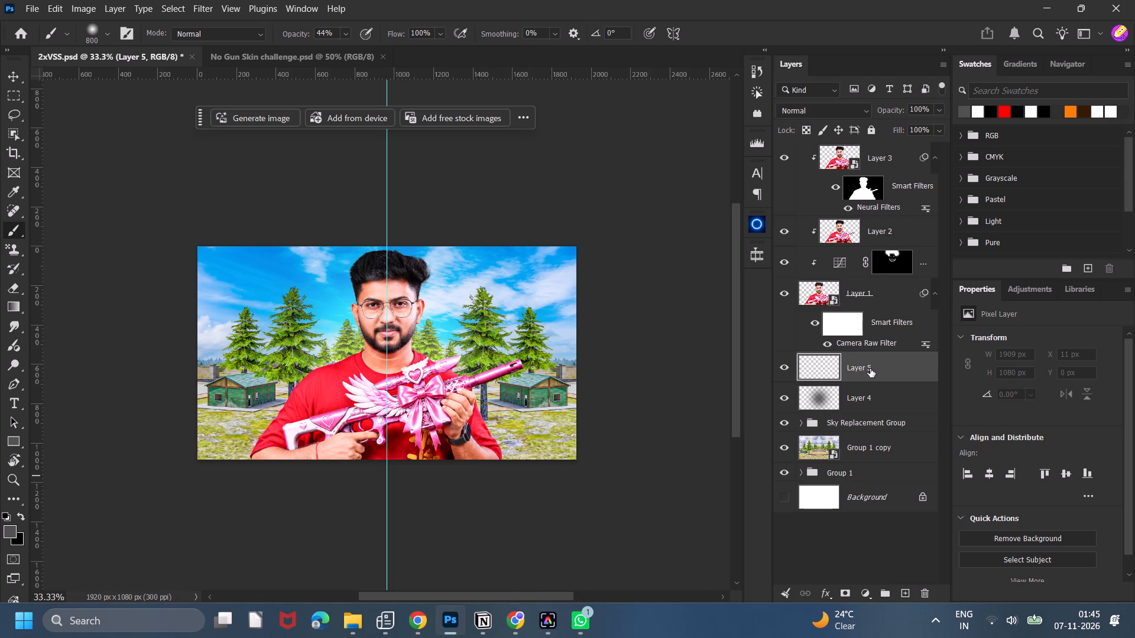
pyautogui.press('Delete')
pyautogui.click(906, 595)
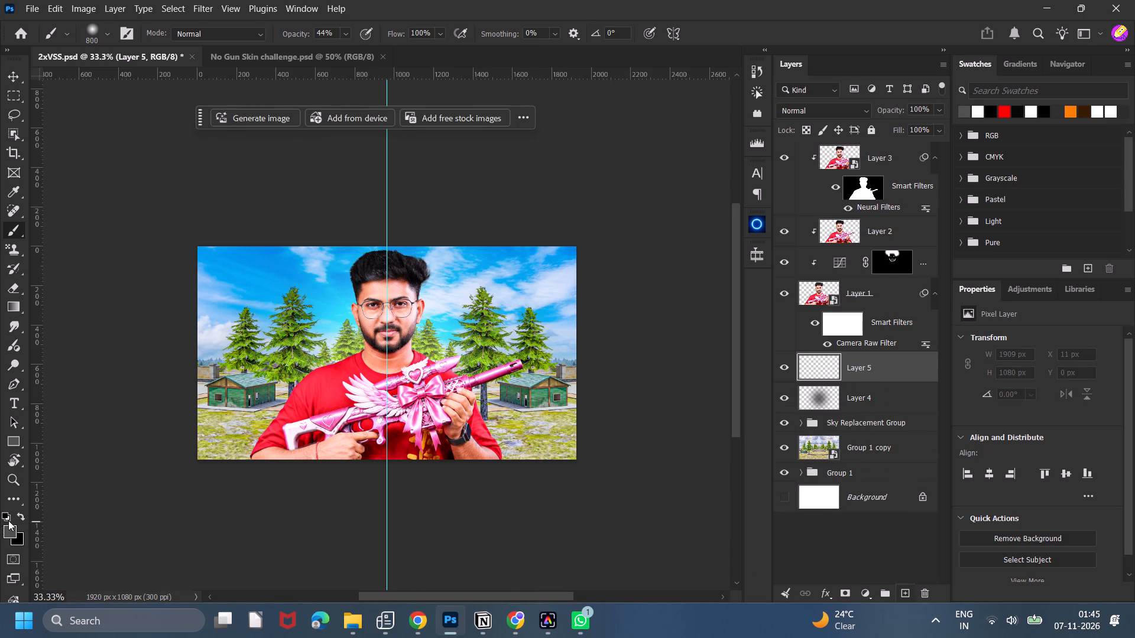
pyautogui.click(11, 517)
pyautogui.hotkey('alt', 'BackSpace')
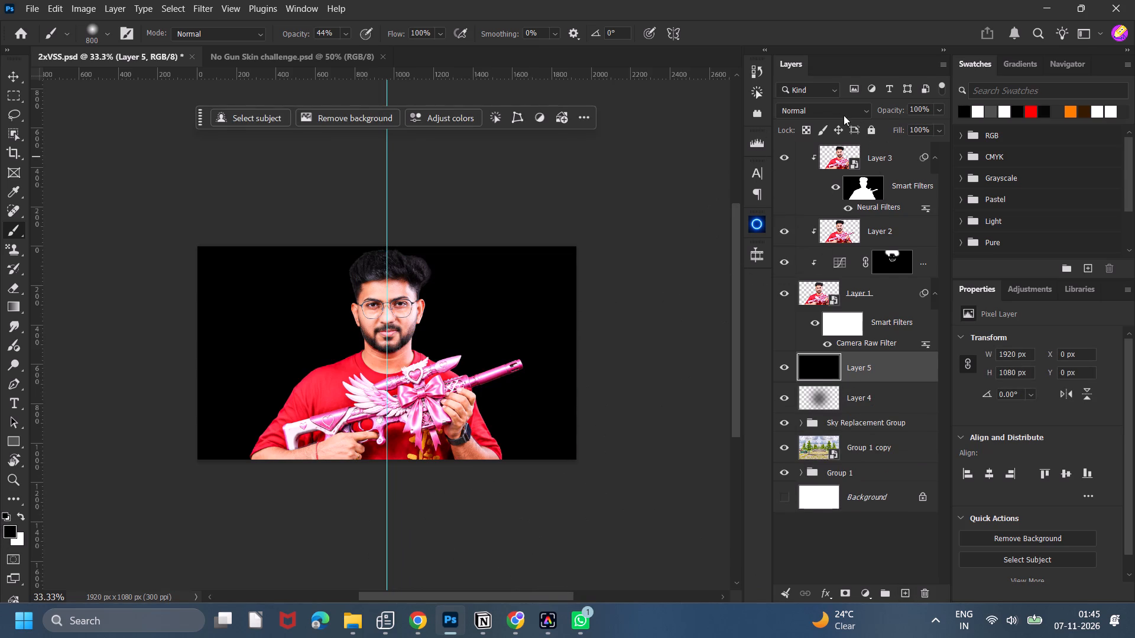
pyautogui.click(839, 112)
pyautogui.click(829, 285)
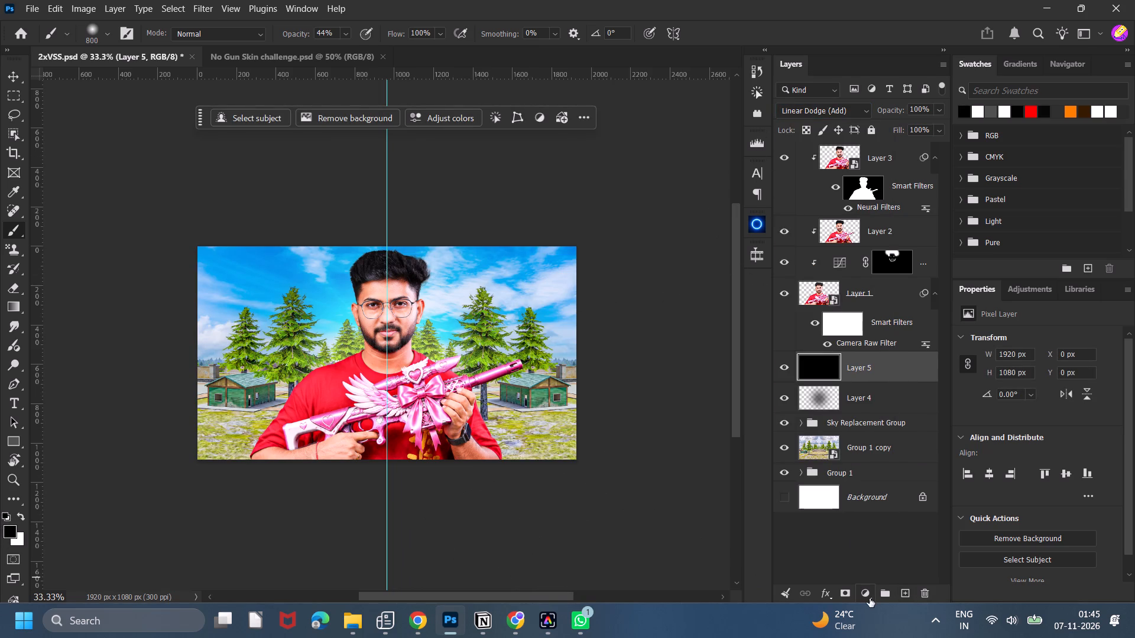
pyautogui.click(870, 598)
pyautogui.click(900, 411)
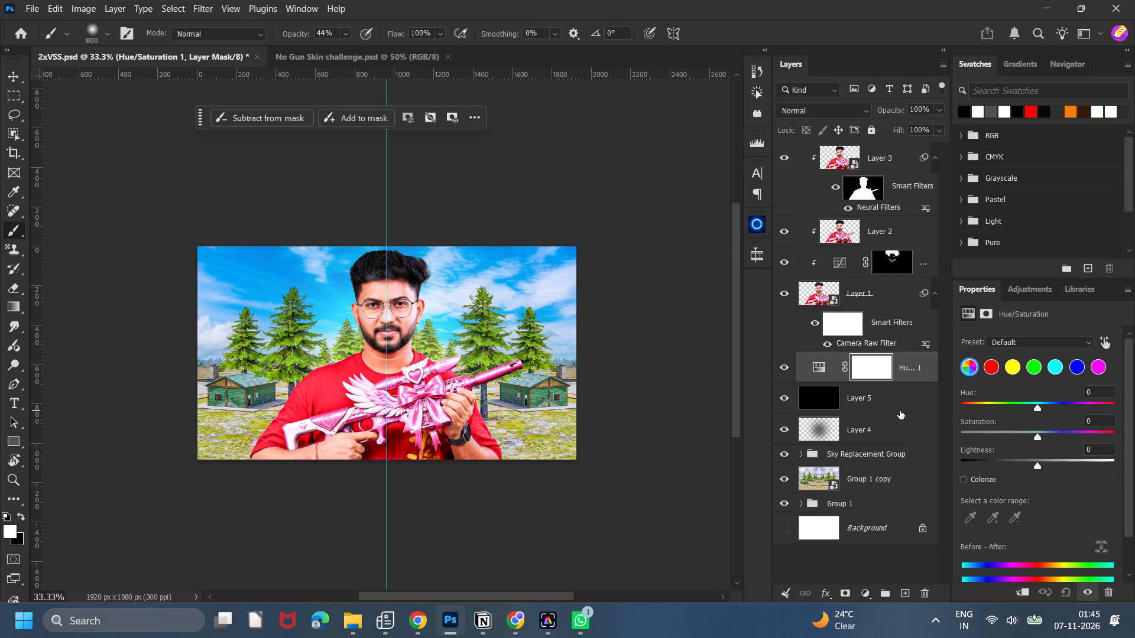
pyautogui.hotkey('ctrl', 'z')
# Add a Gradient Map adjustment above the black layer and clip it to that layer.
pyautogui.click(870, 597)
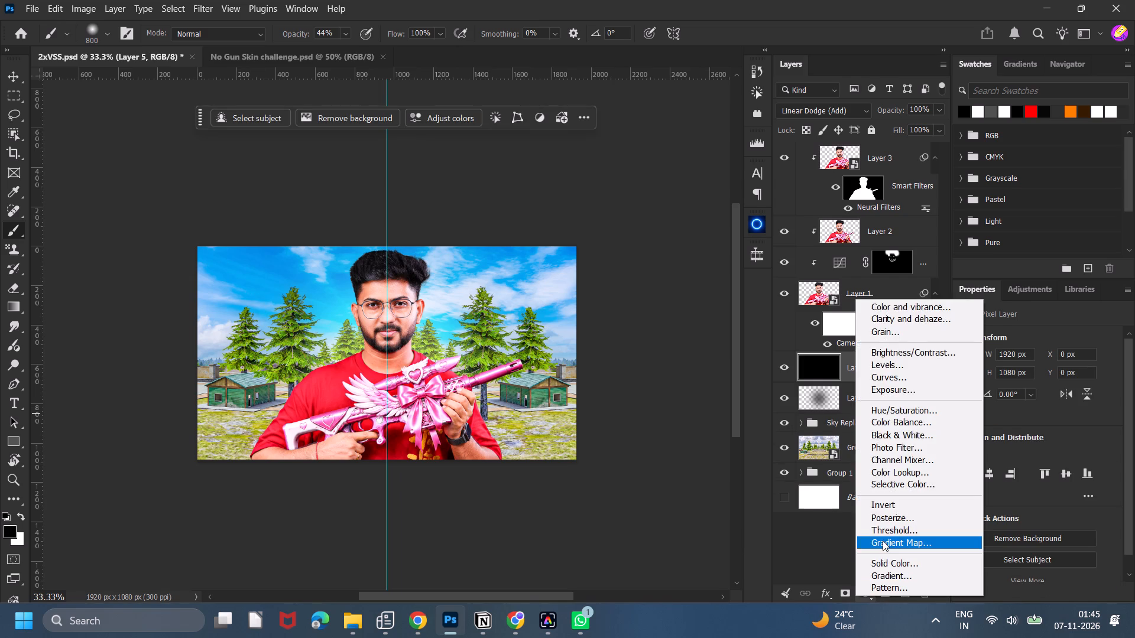
pyautogui.click(883, 541)
pyautogui.click(1024, 594)
# Paint a white soft glow behind the man on the black Linear Dodge layer, finishing with a 900 px brush.
pyautogui.click(808, 404)
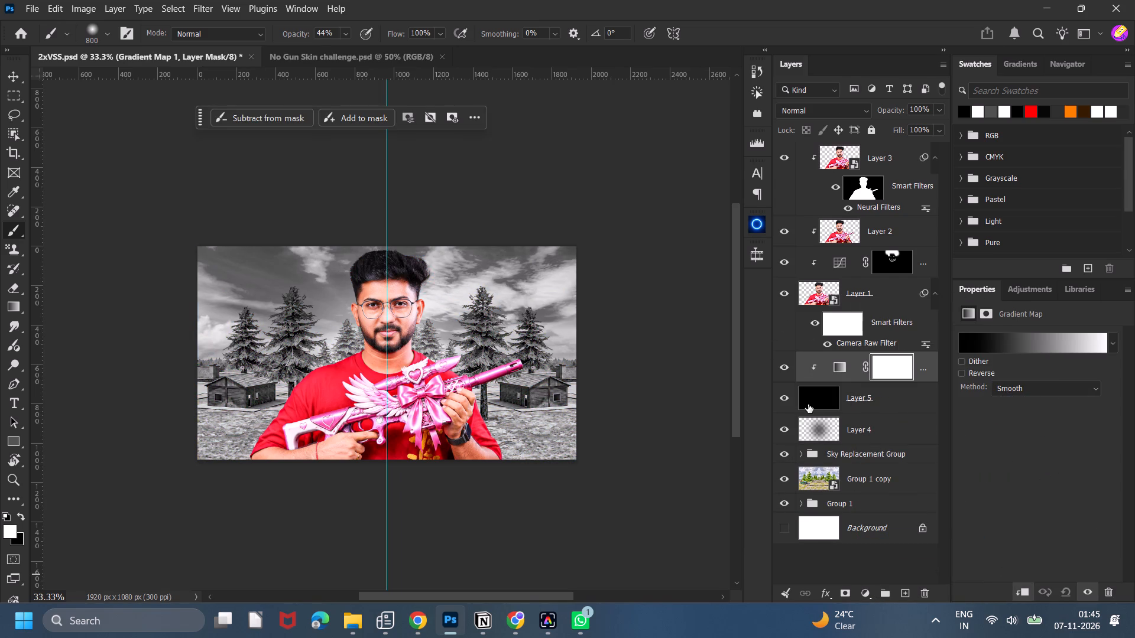
pyautogui.click(384, 361)
pyautogui.press('z')
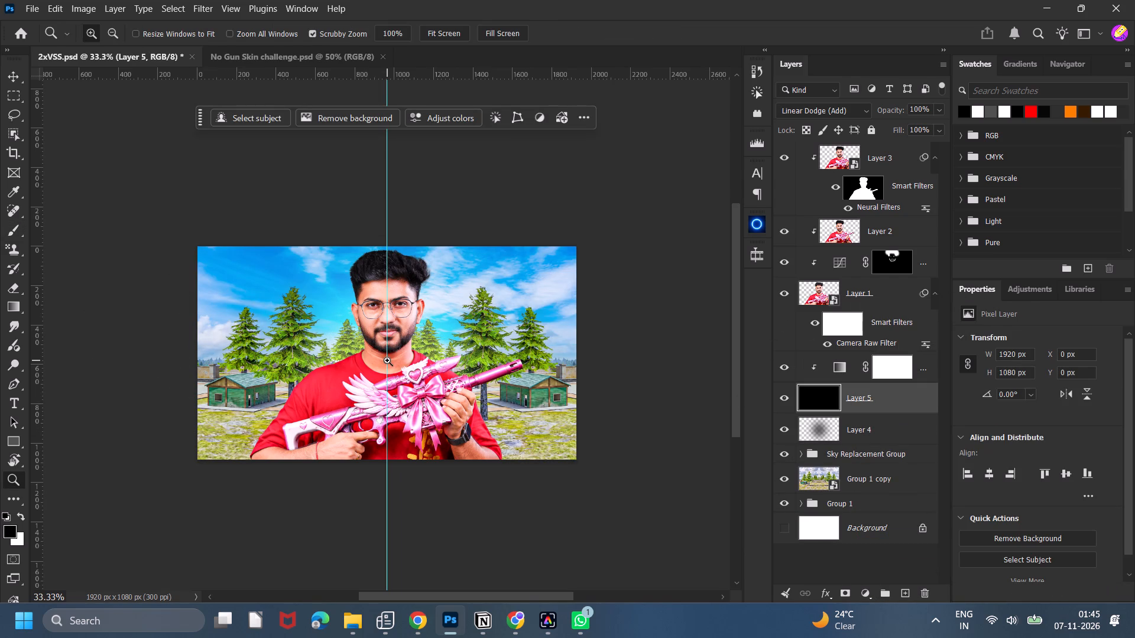
pyautogui.write('bx')
pyautogui.press(']')
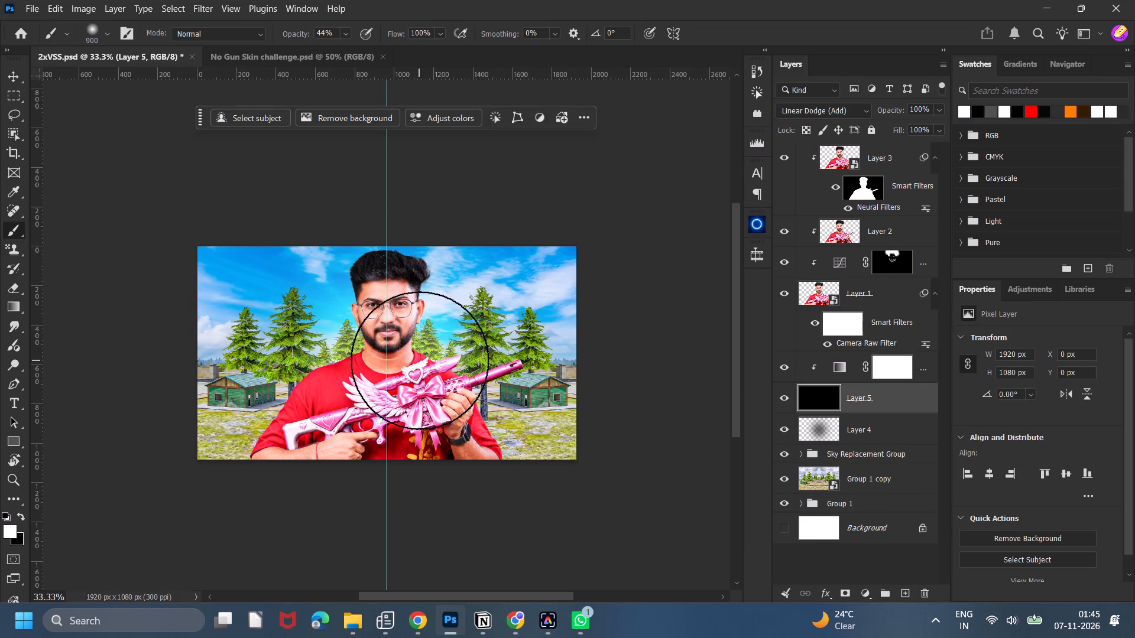
pyautogui.press(']')
pyautogui.press(']')
pyautogui.click(382, 364)
pyautogui.press('[')
pyautogui.press('[')
pyautogui.doubleClick(390, 360)
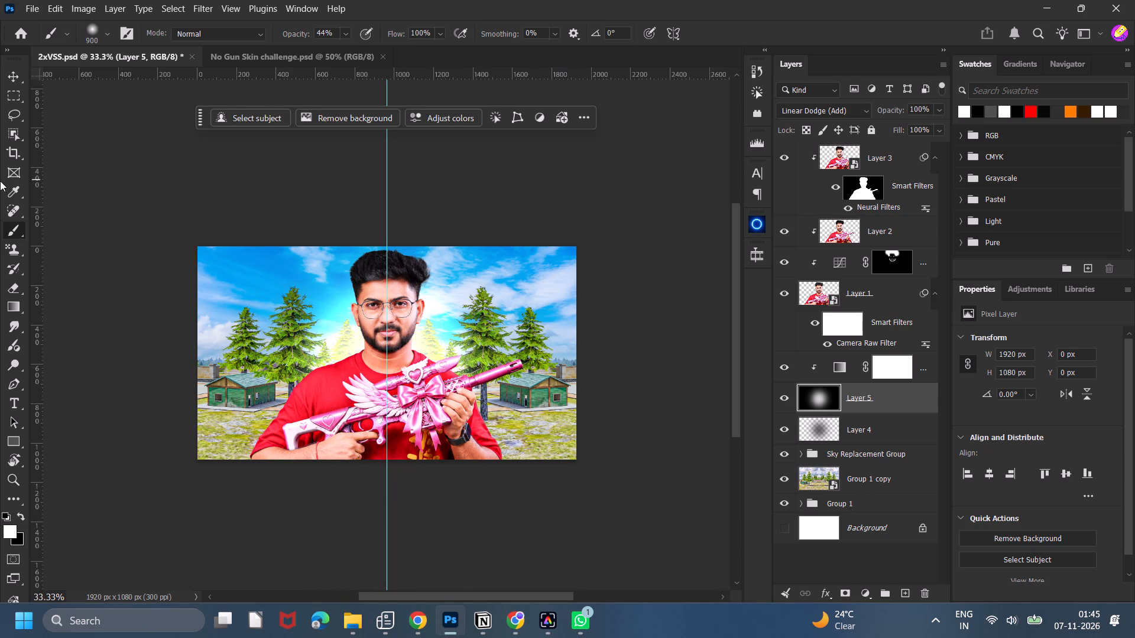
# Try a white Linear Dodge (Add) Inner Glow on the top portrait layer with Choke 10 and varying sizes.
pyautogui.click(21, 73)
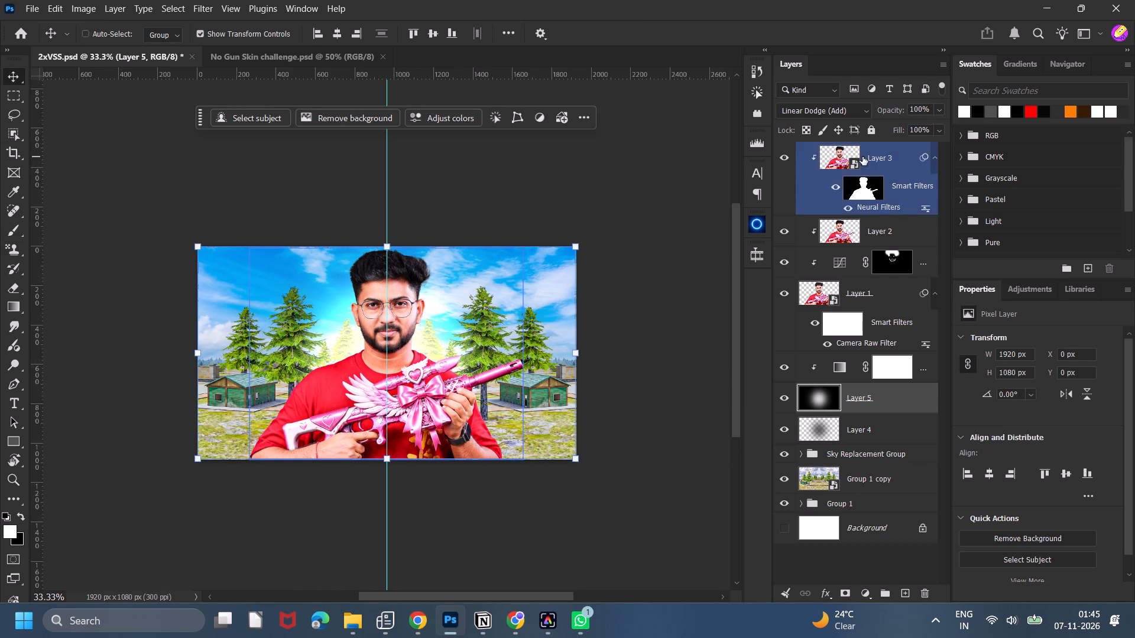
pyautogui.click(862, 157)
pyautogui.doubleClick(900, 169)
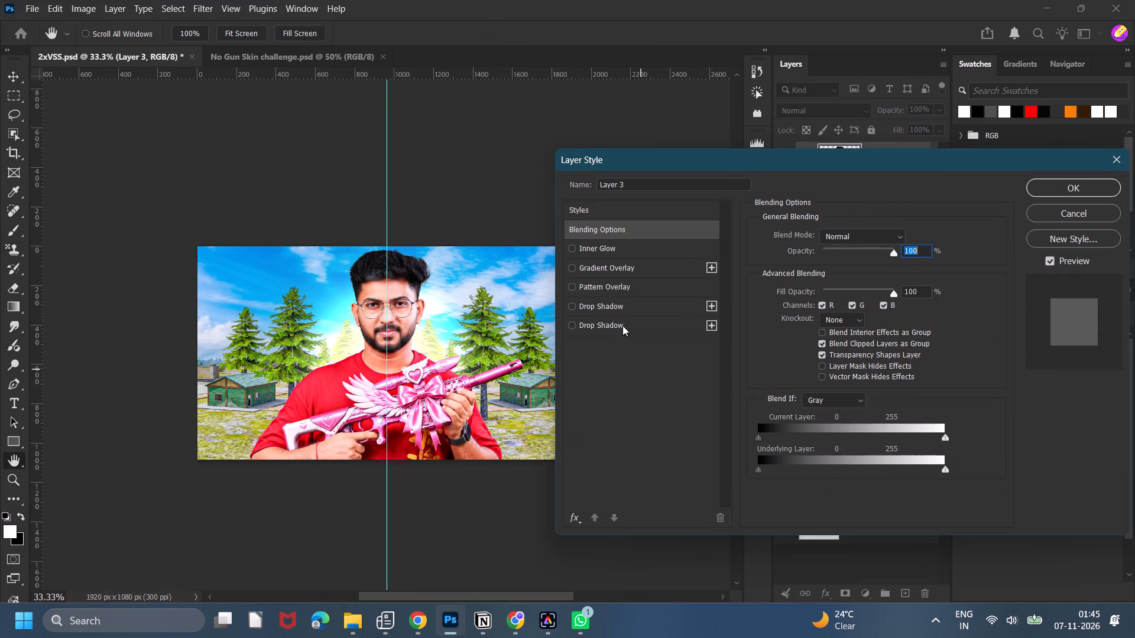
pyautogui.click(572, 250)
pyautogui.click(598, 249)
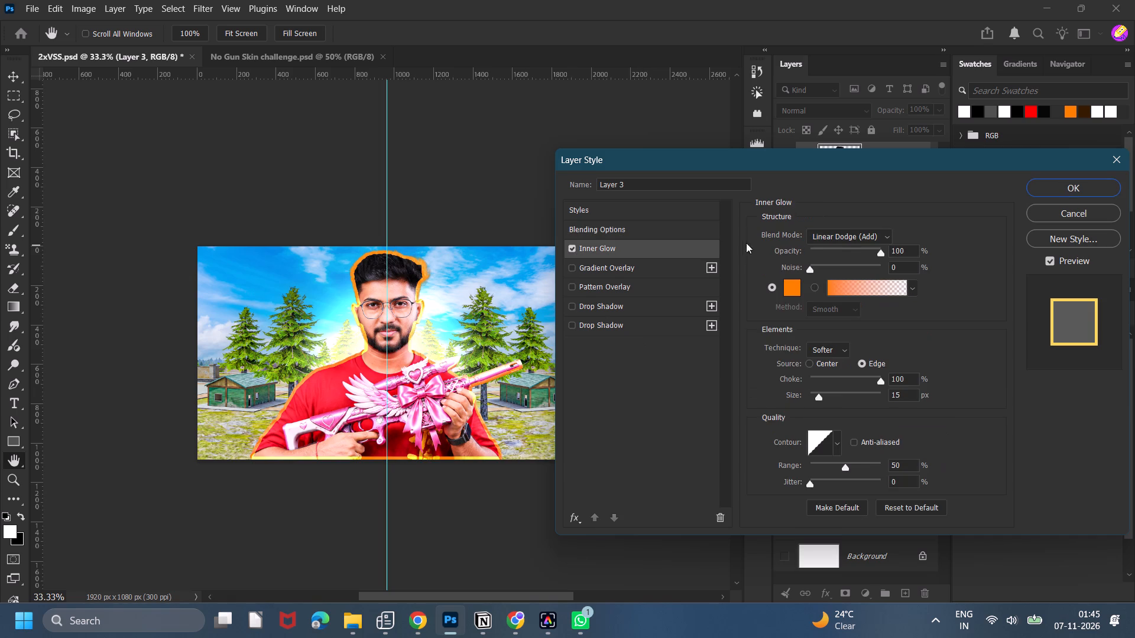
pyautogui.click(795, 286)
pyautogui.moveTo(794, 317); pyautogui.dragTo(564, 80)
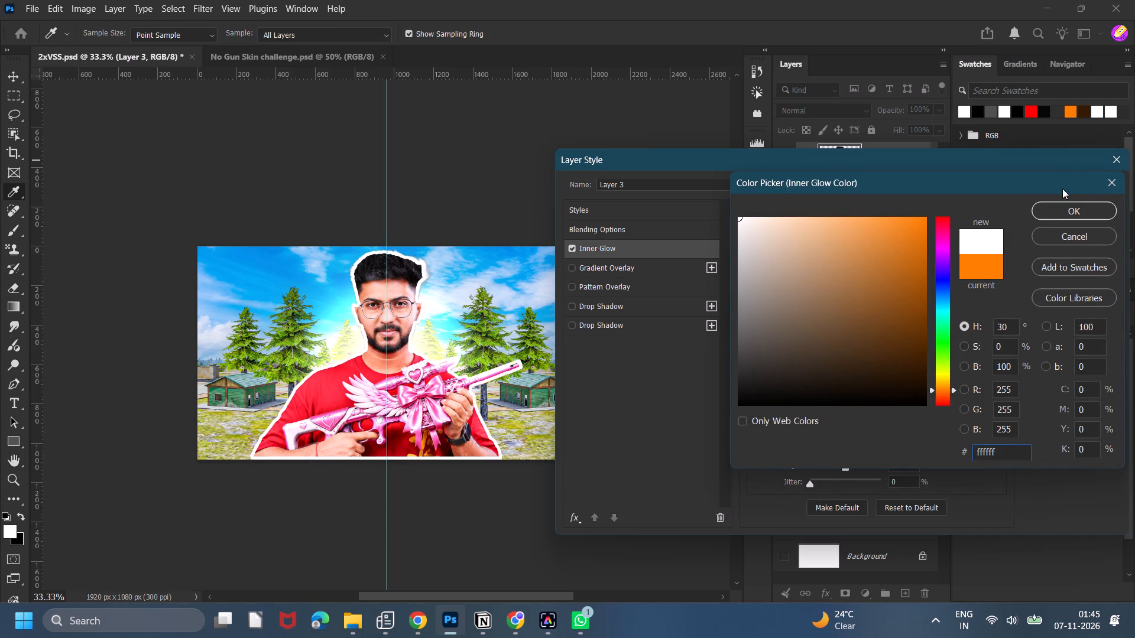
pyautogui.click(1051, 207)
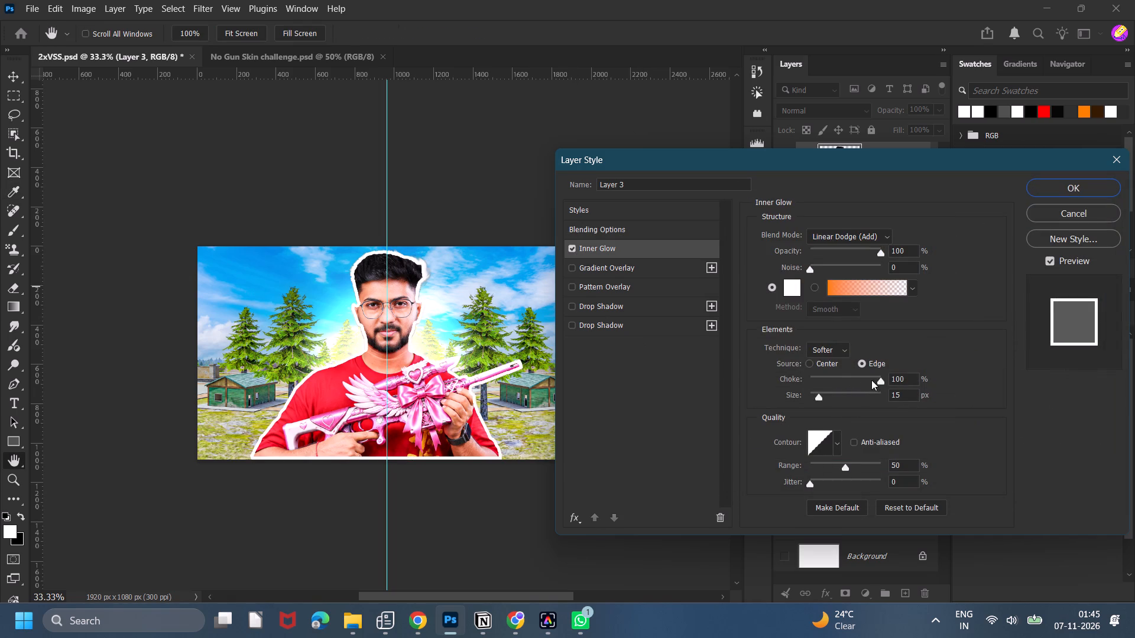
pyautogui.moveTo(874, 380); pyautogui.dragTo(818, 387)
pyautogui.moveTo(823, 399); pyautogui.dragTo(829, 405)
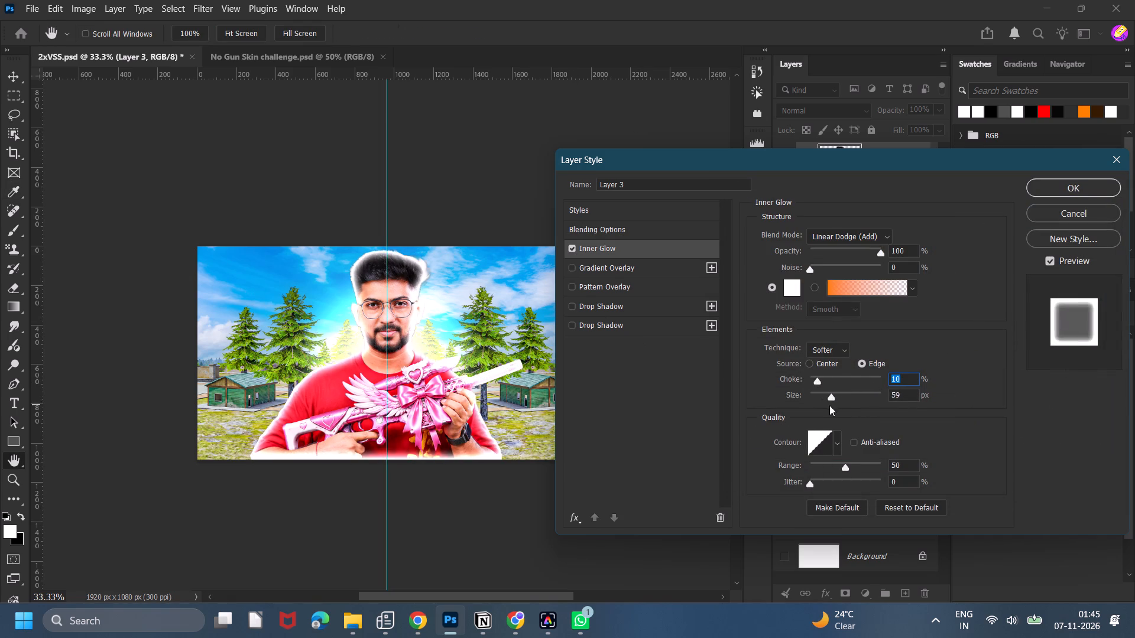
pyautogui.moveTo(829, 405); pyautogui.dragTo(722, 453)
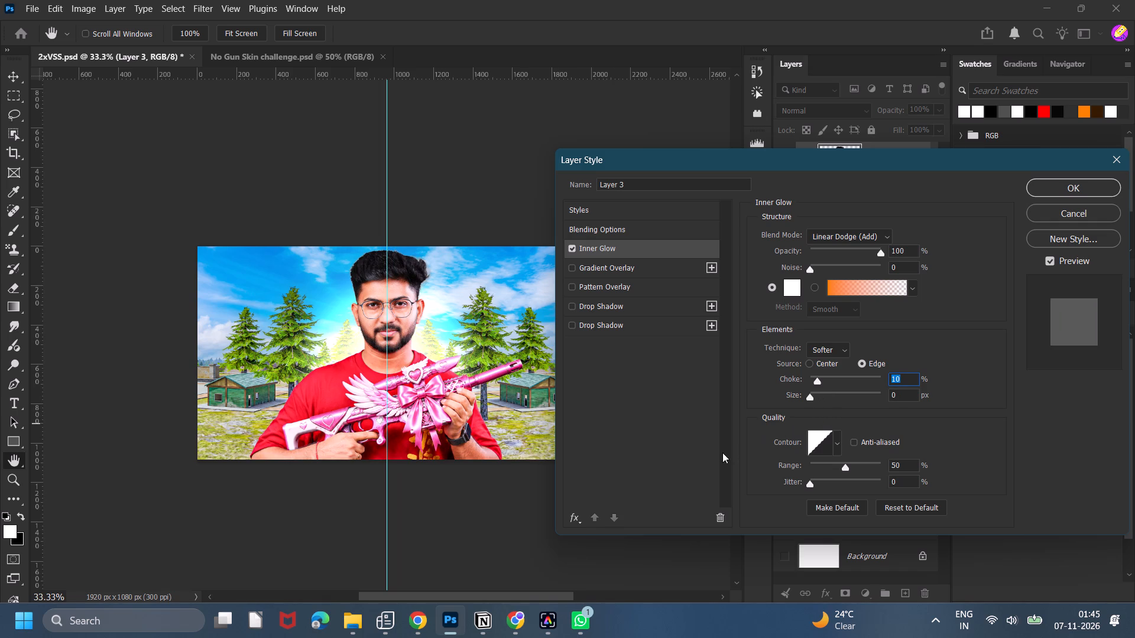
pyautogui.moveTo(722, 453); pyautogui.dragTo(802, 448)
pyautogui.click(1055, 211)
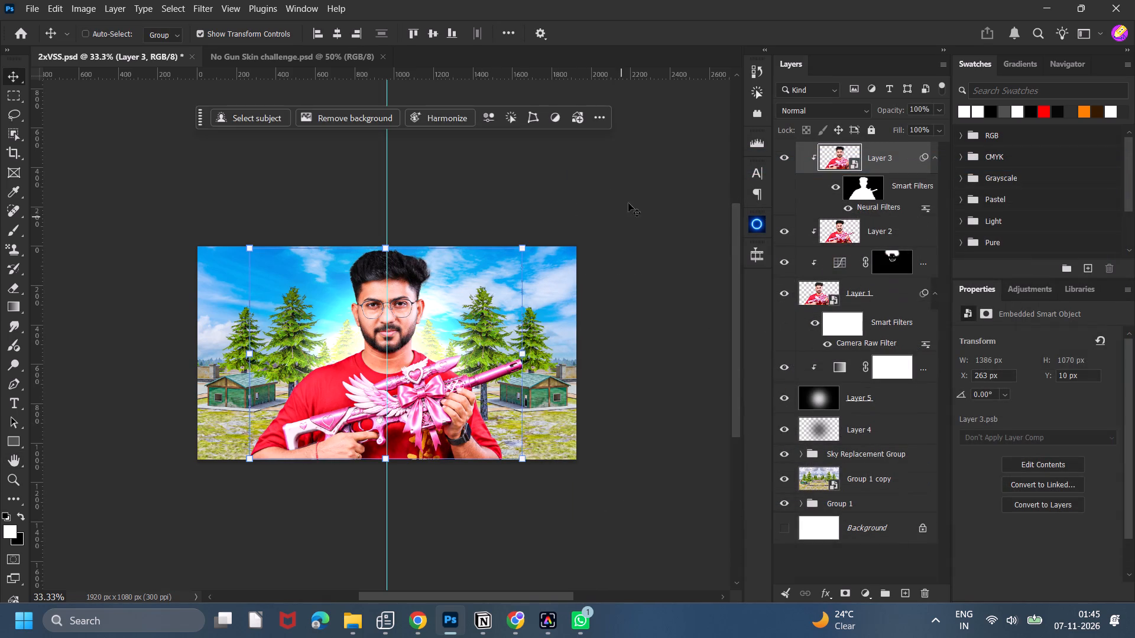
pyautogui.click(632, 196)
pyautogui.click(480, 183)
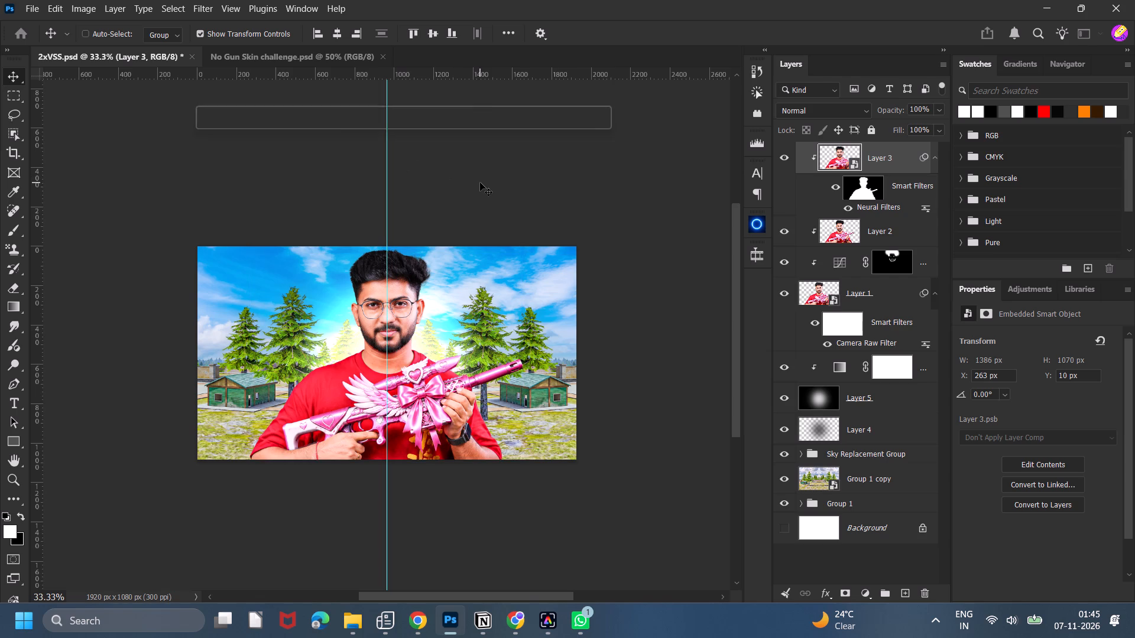
# Delete the grey glow Layer 4 from below the Linear Dodge glow layer.
pyautogui.click(784, 431)
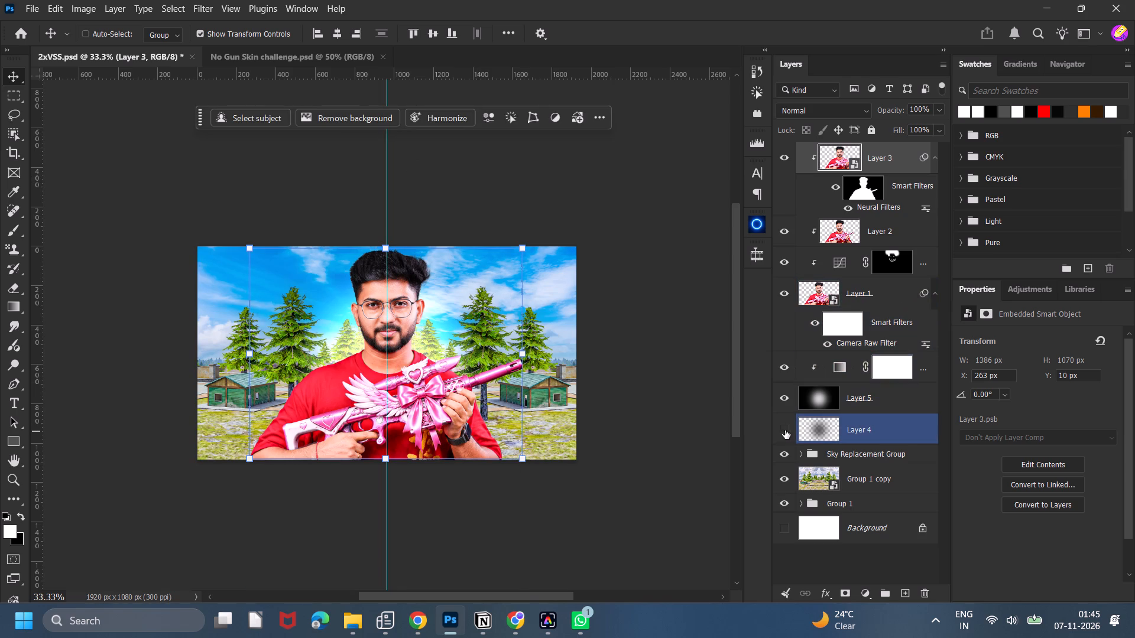
pyautogui.click(880, 421)
pyautogui.press('Delete')
# Extend the white soft glow on Layer 5 downward behind the man's chest with the 900 px brush at 44% opacity.
pyautogui.click(824, 398)
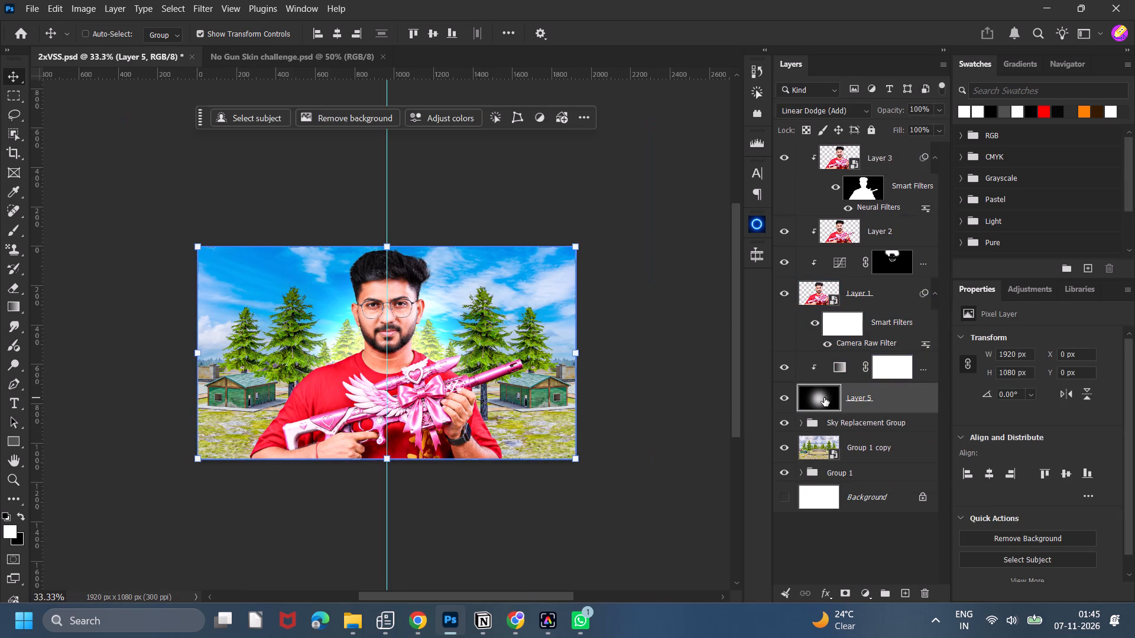
pyautogui.press('b')
pyautogui.click(382, 370)
pyautogui.click(384, 364)
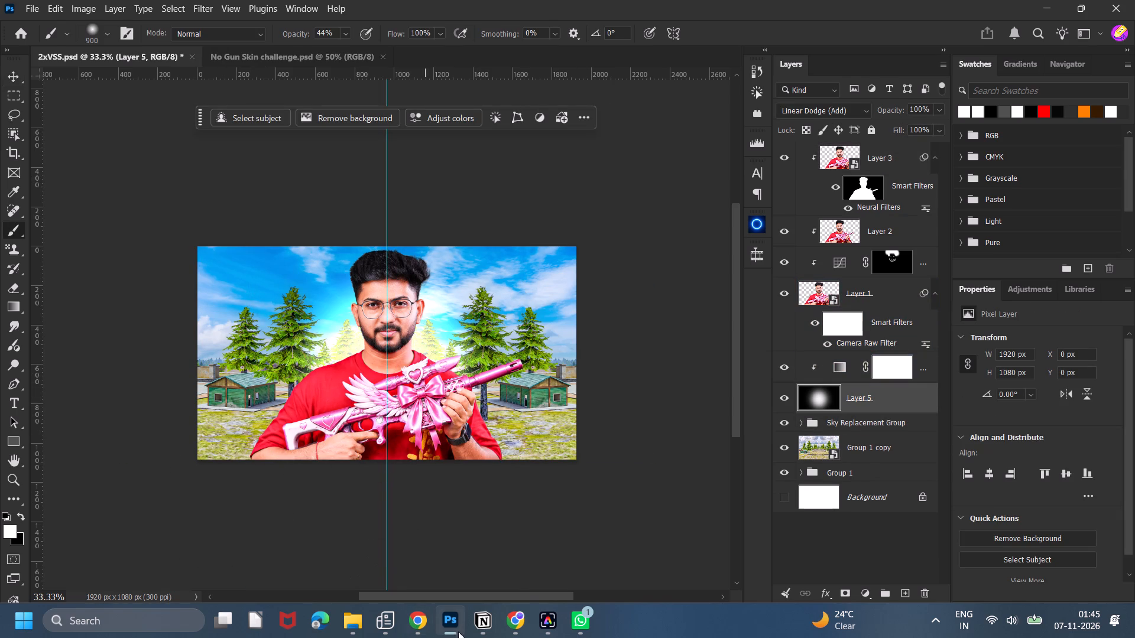
pyautogui.click(369, 433)
pyautogui.click(398, 432)
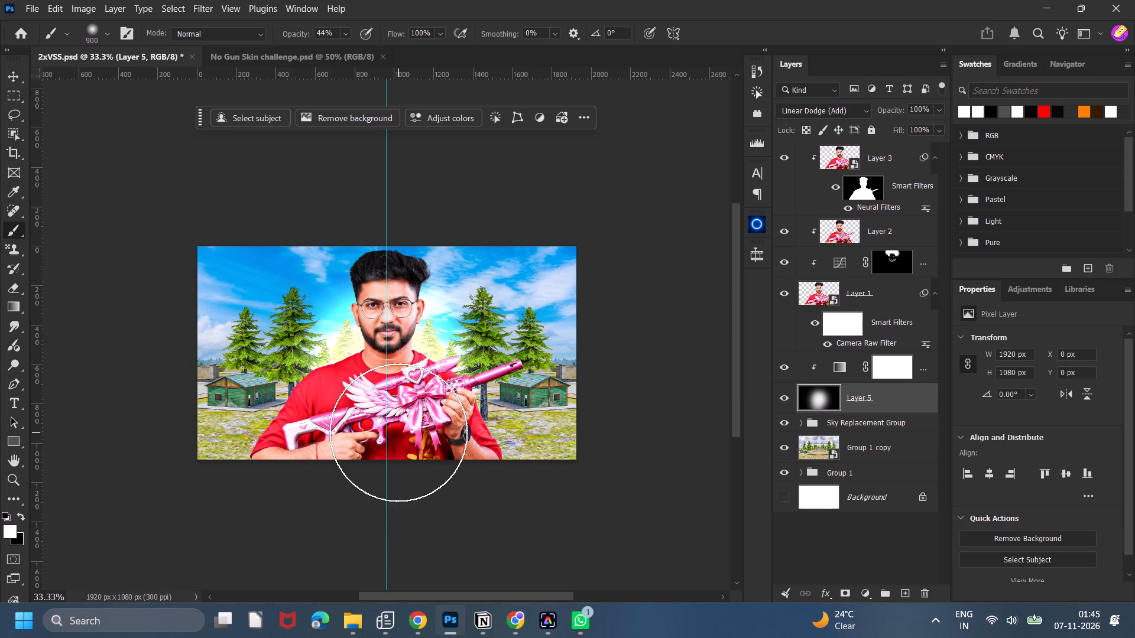
pyautogui.click(410, 447)
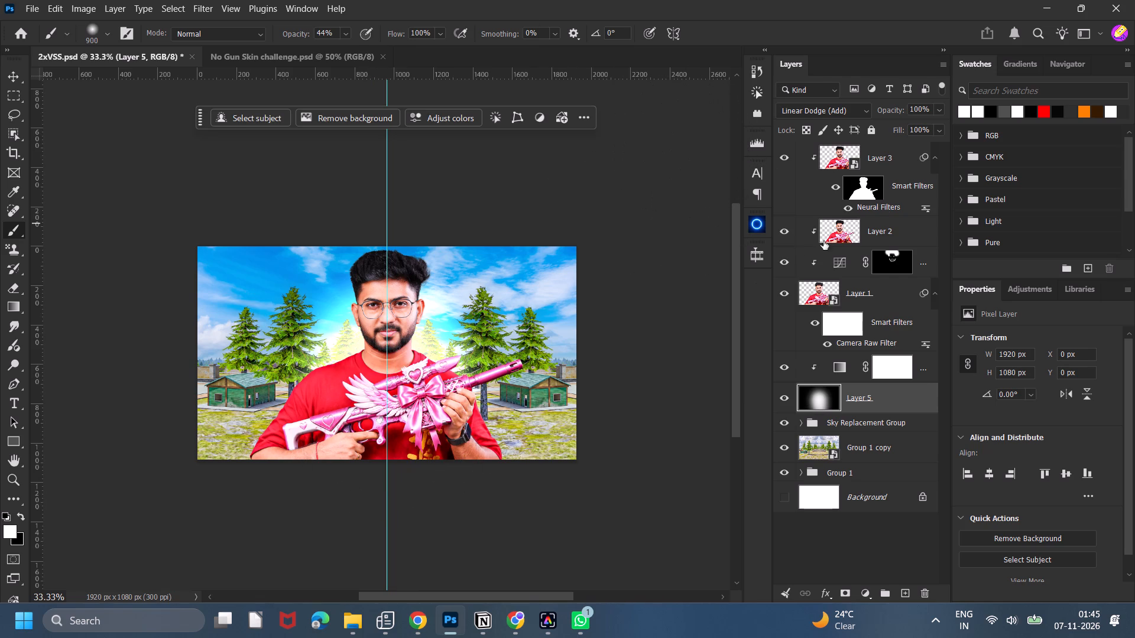
# Open the layer style of Layer 3, list all effects, and enable an Inner Shadow.
pyautogui.click(852, 148)
pyautogui.click(884, 174)
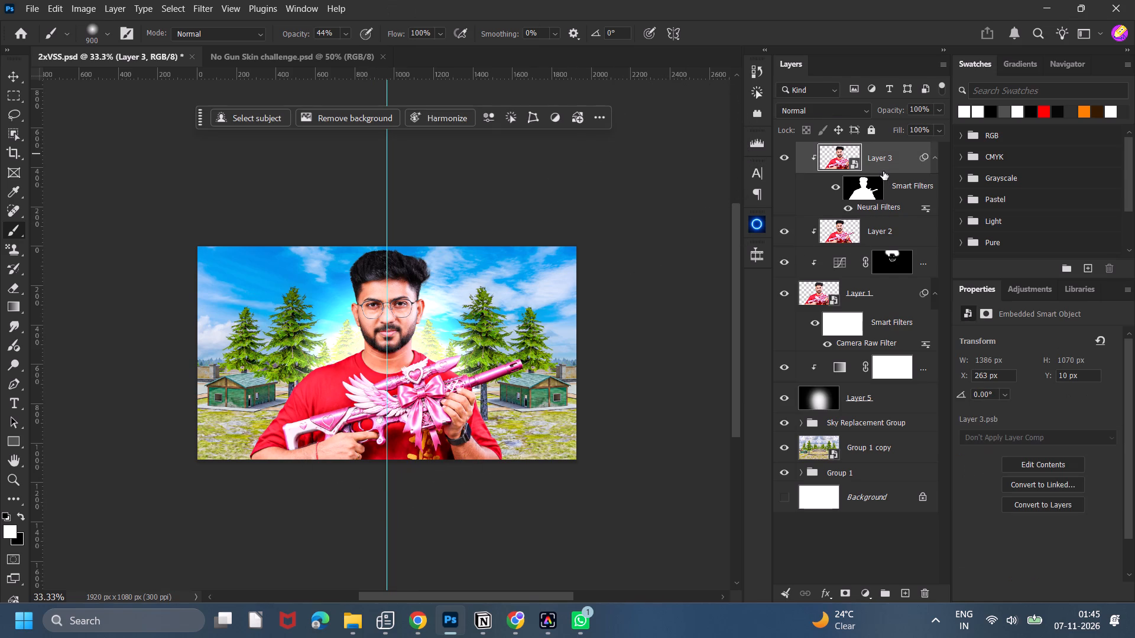
pyautogui.doubleClick(883, 171)
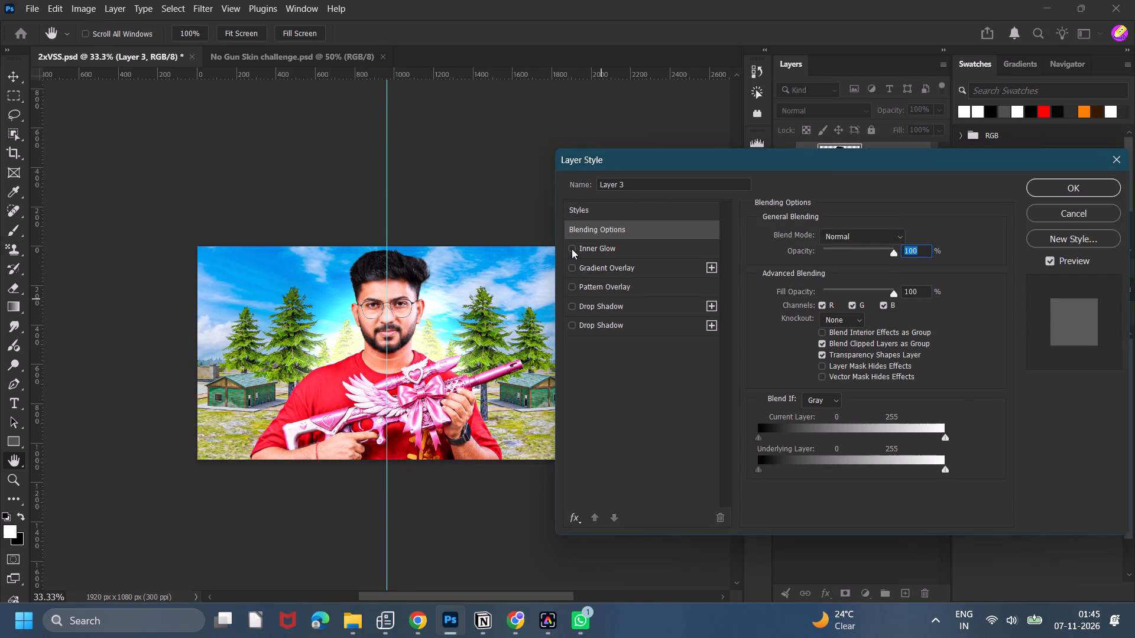
pyautogui.click(568, 512)
pyautogui.click(604, 325)
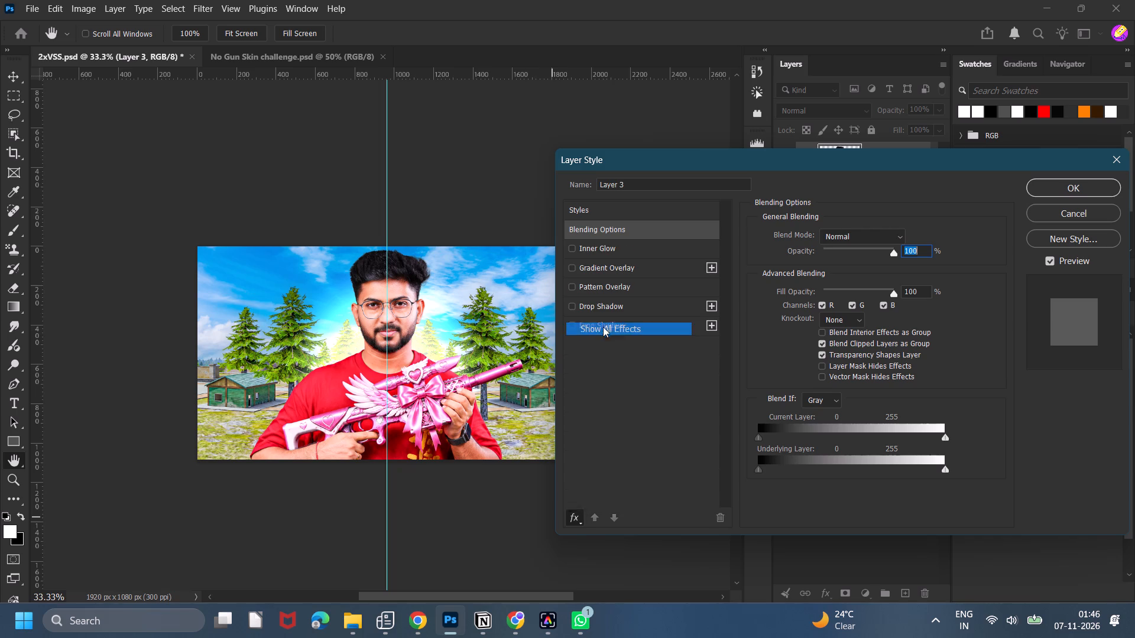
pyautogui.click(575, 326)
pyautogui.click(601, 328)
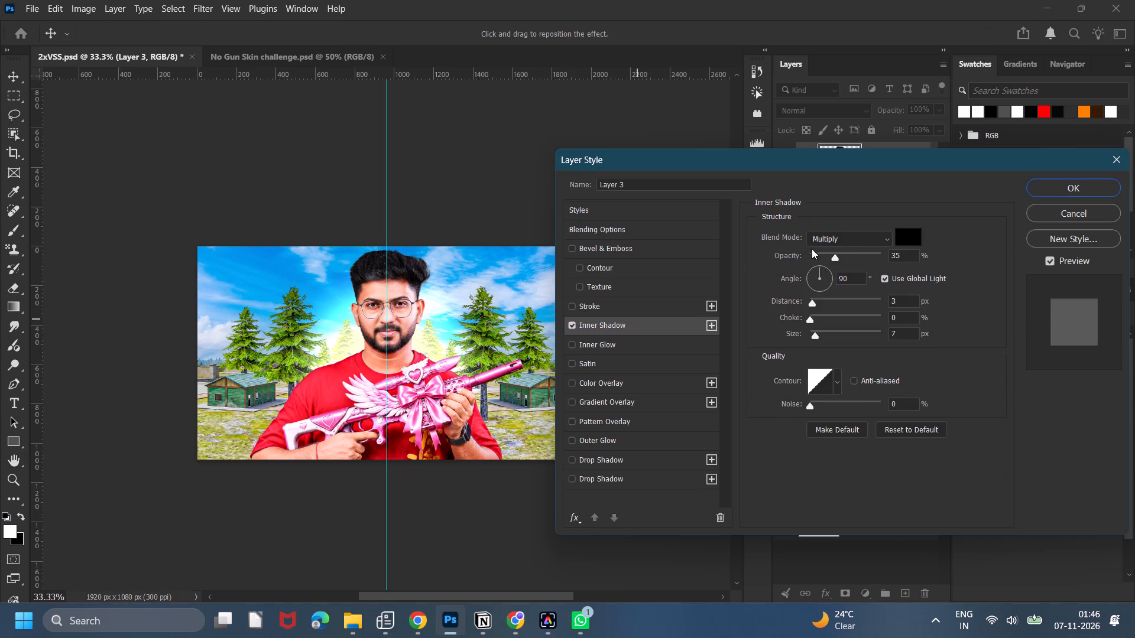
# Set the Inner Shadow to white Linear Dodge (Add) with Opacity 100%, Distance 10 px and Size 0 px.
pyautogui.click(846, 239)
pyautogui.click(852, 333)
pyautogui.moveTo(805, 337); pyautogui.dragTo(734, 343)
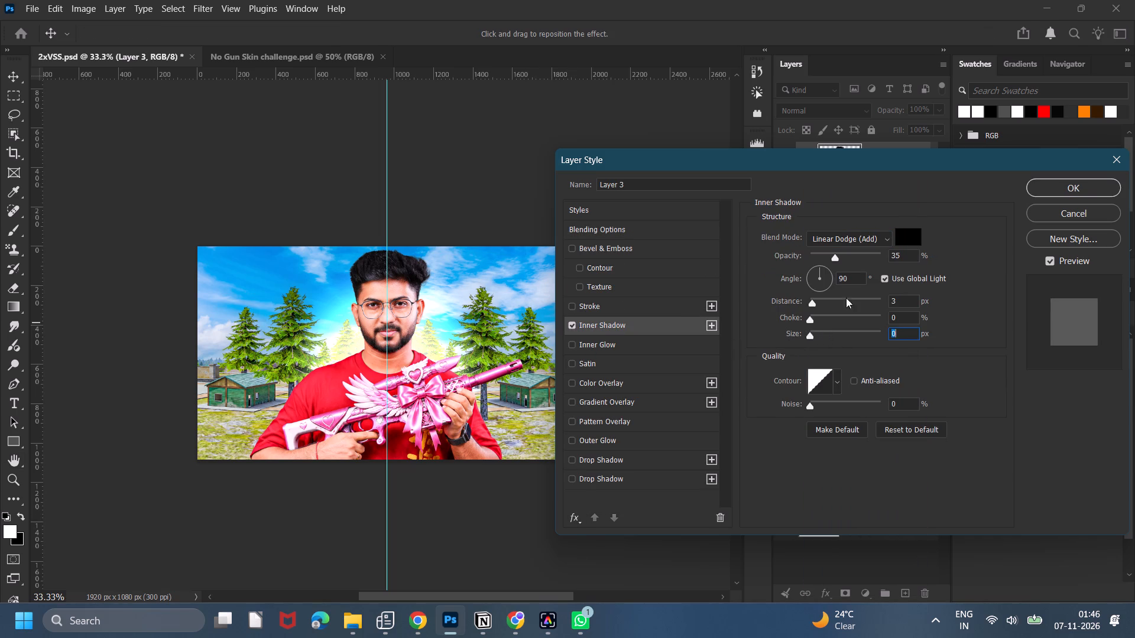
pyautogui.doubleClick(907, 249)
pyautogui.click(900, 242)
pyautogui.moveTo(874, 315); pyautogui.dragTo(472, 151)
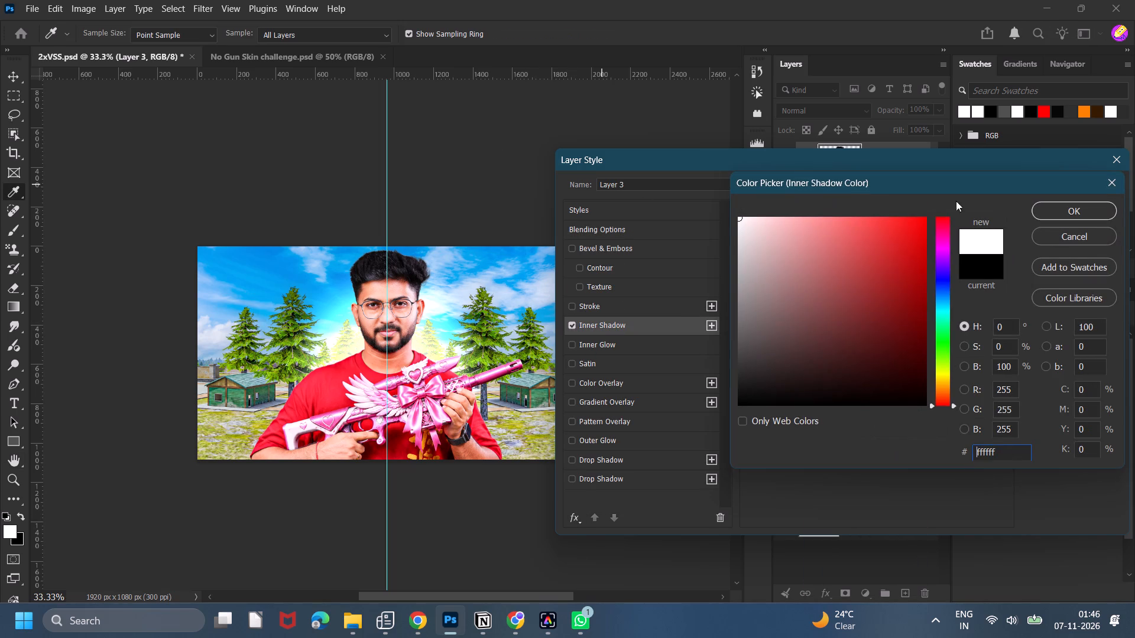
pyautogui.click(1056, 214)
pyautogui.moveTo(910, 250); pyautogui.dragTo(861, 266)
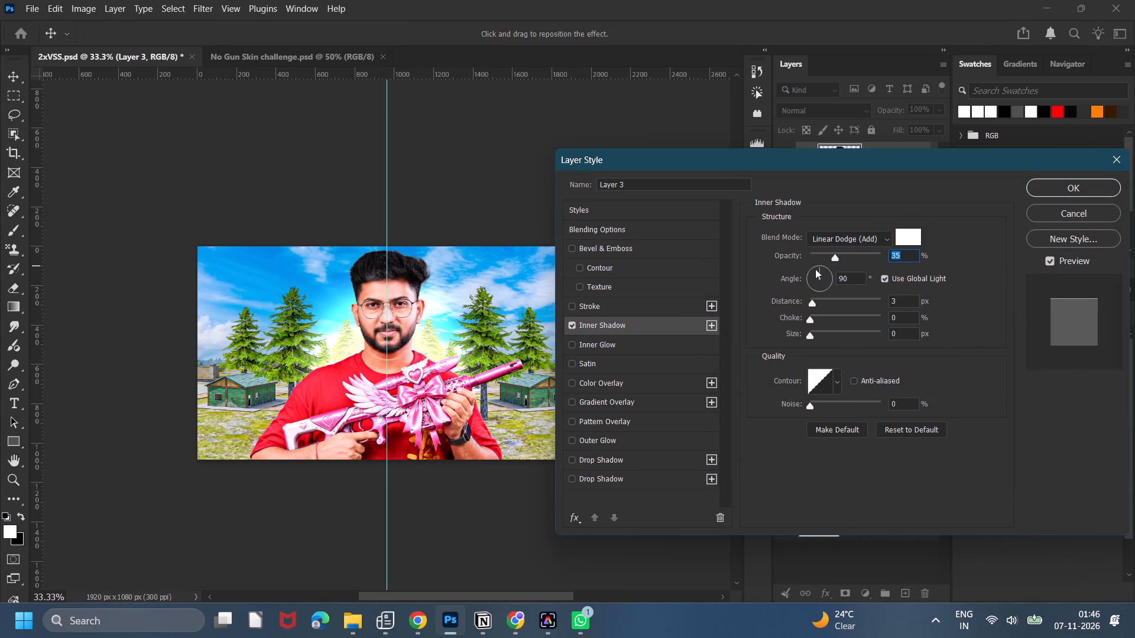
pyautogui.write('100')
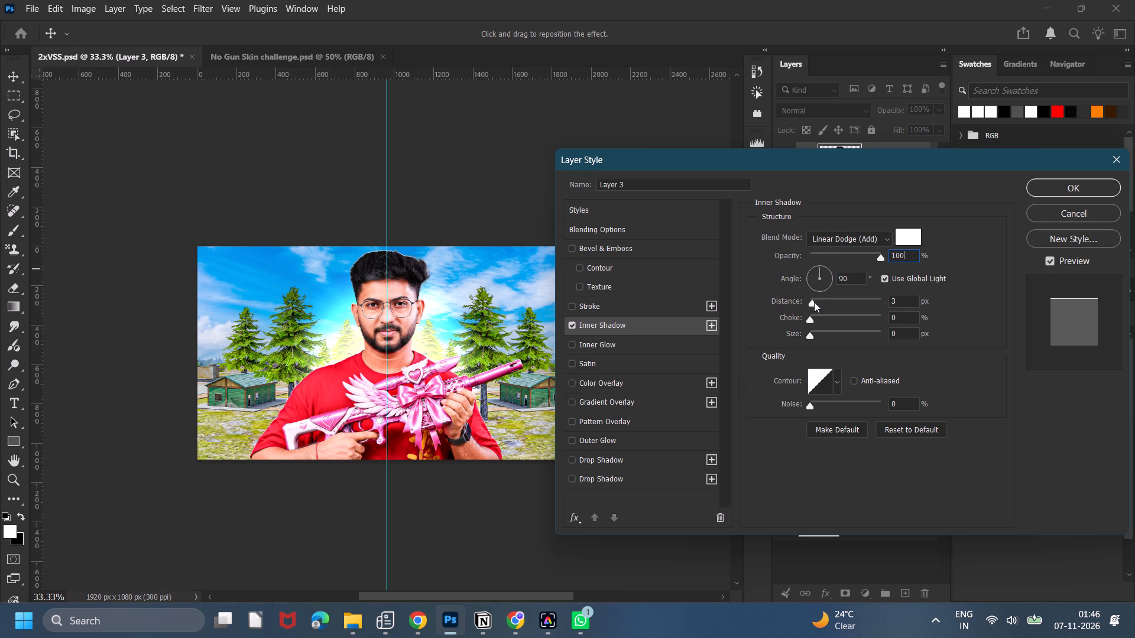
pyautogui.click(813, 302)
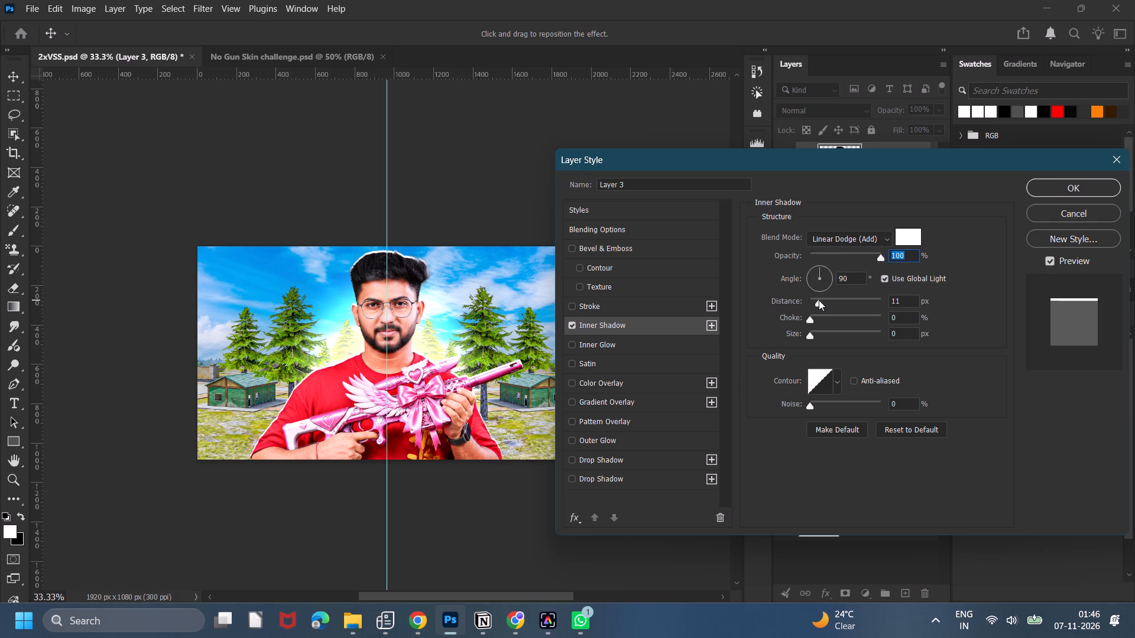
pyautogui.press('1')
pyautogui.press('0')
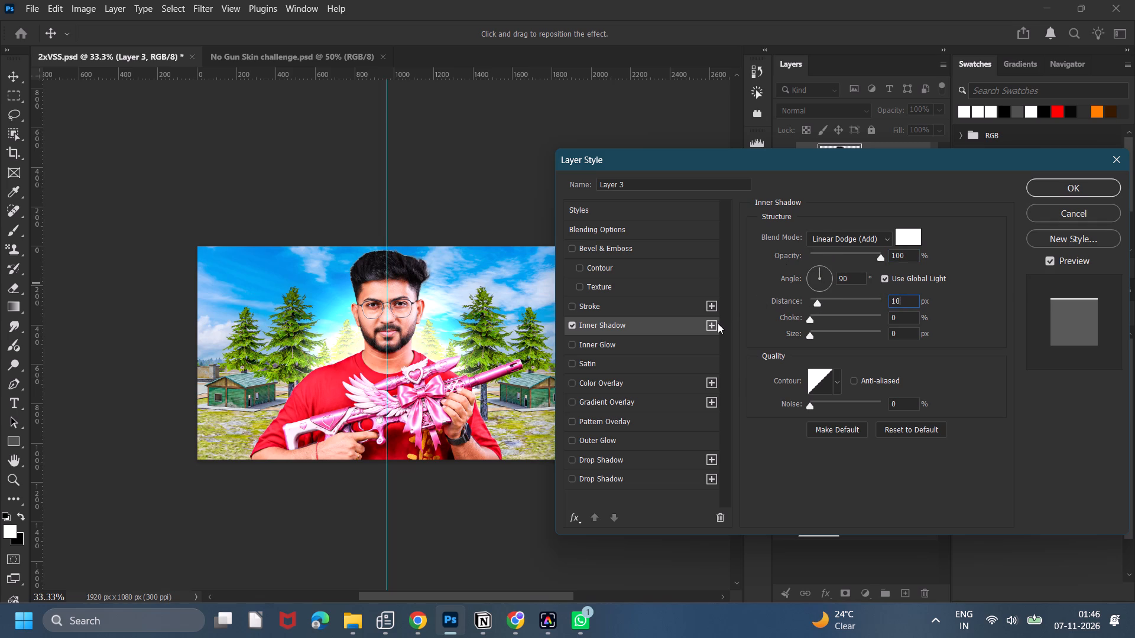
# Add a second Inner Shadow with Size 81 px and apply the layer style to Layer 3.
pyautogui.click(717, 324)
pyautogui.click(692, 343)
pyautogui.moveTo(814, 335); pyautogui.dragTo(831, 334)
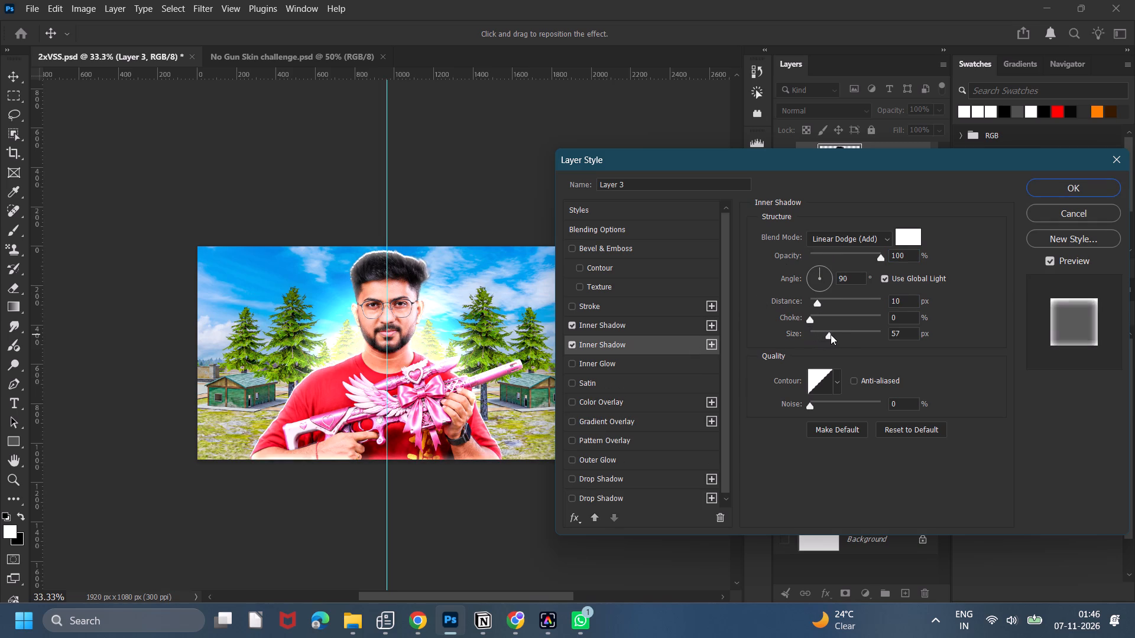
pyautogui.moveTo(831, 334); pyautogui.dragTo(837, 332)
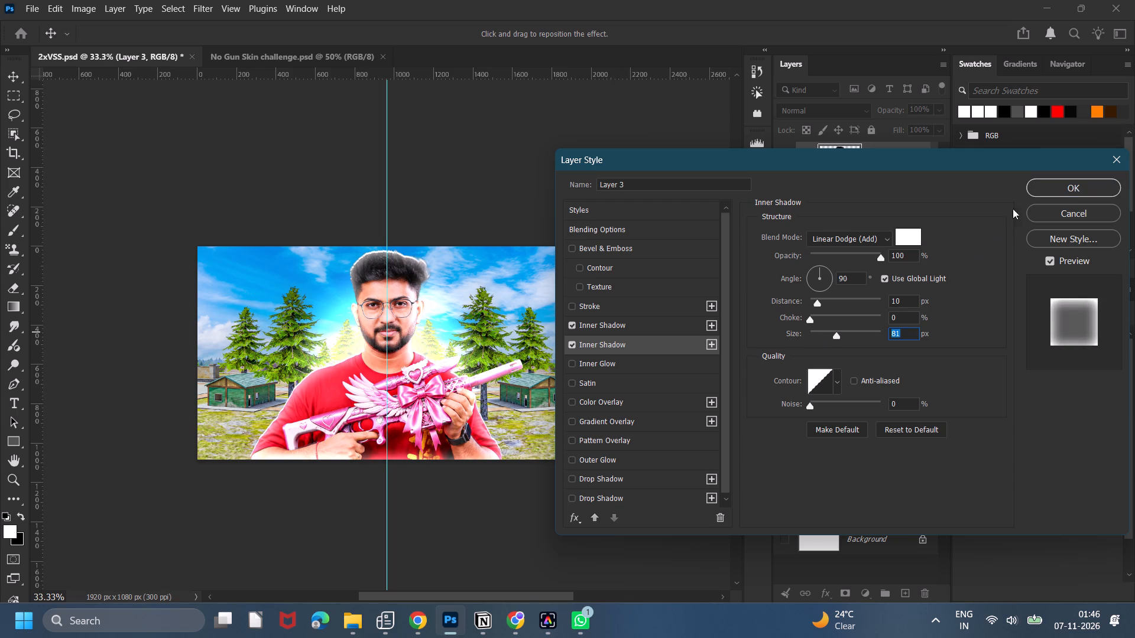
pyautogui.click(1040, 193)
# Convert Layer 3's Inner Shadow effects into separate layers.
pyautogui.rightClick(855, 179)
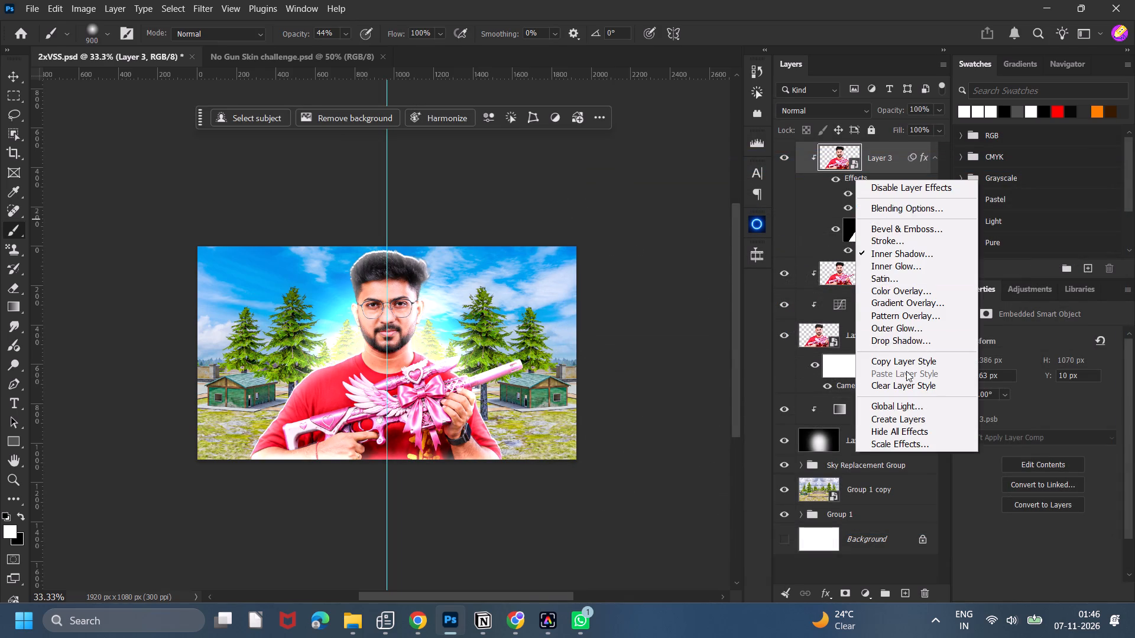
pyautogui.click(913, 417)
pyautogui.click(547, 246)
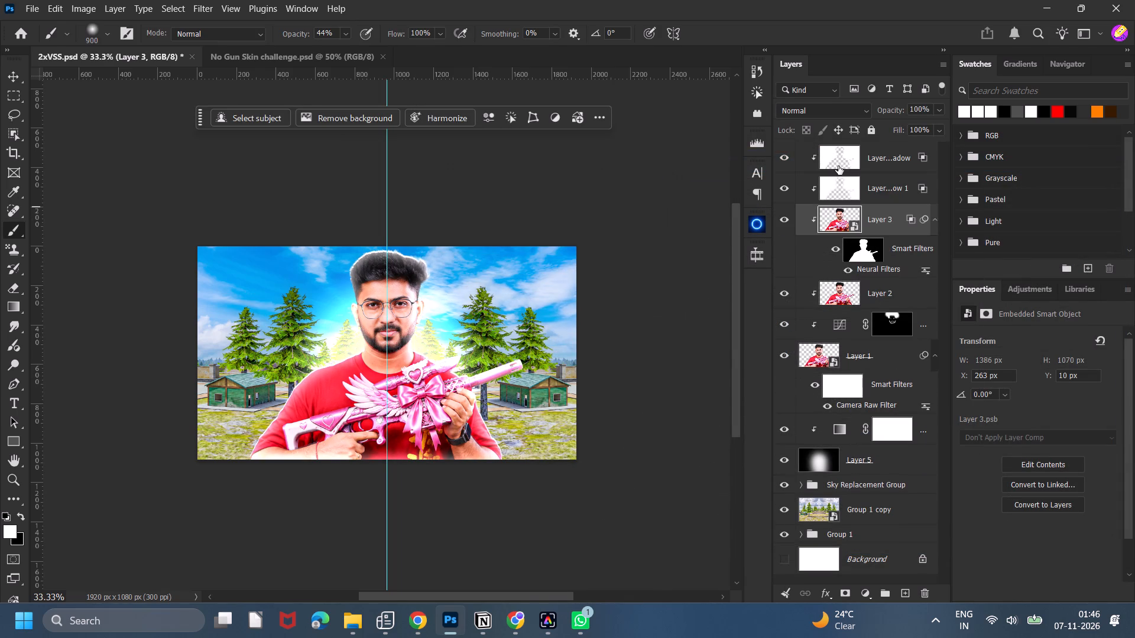
# Add a black layer mask to each of the two Inner Shadow layers.
pyautogui.click(875, 155)
pyautogui.keyDown('alt'); pyautogui.click(838, 588); pyautogui.keyUp('alt')
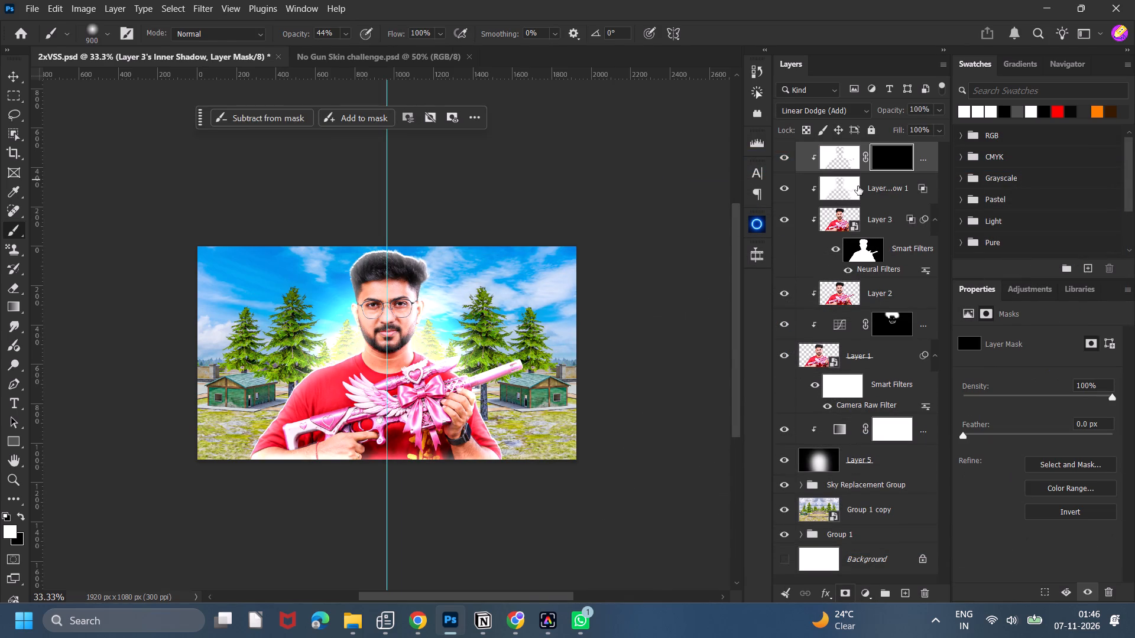
pyautogui.click(869, 190)
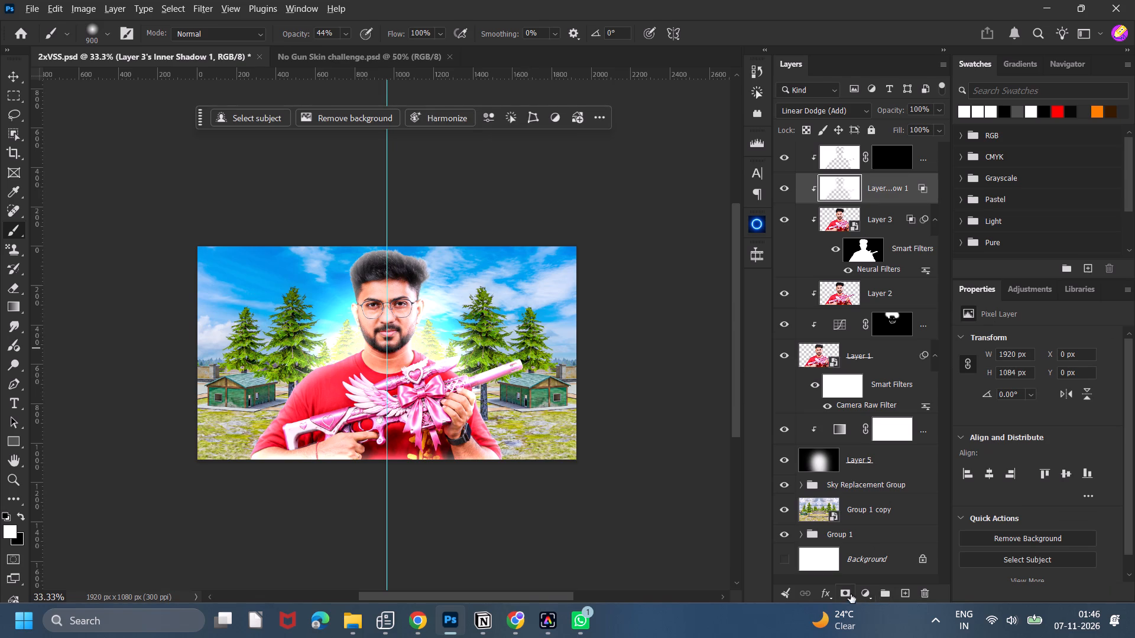
pyautogui.keyDown('alt'); pyautogui.click(847, 590); pyautogui.keyUp('alt')
# Reveal the upper Inner Shadow layer around the man's head by painting white on its mask, raising brush opacity to 100%.
pyautogui.scroll(5, 469, 537)
pyautogui.click(894, 157)
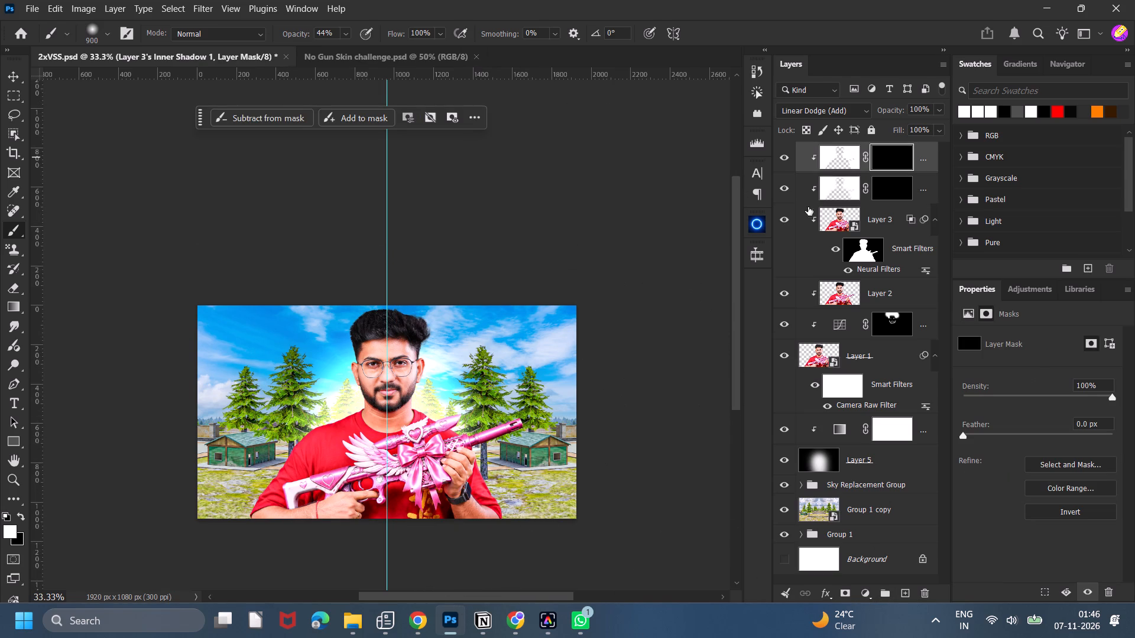
pyautogui.moveTo(476, 288); pyautogui.dragTo(453, 273)
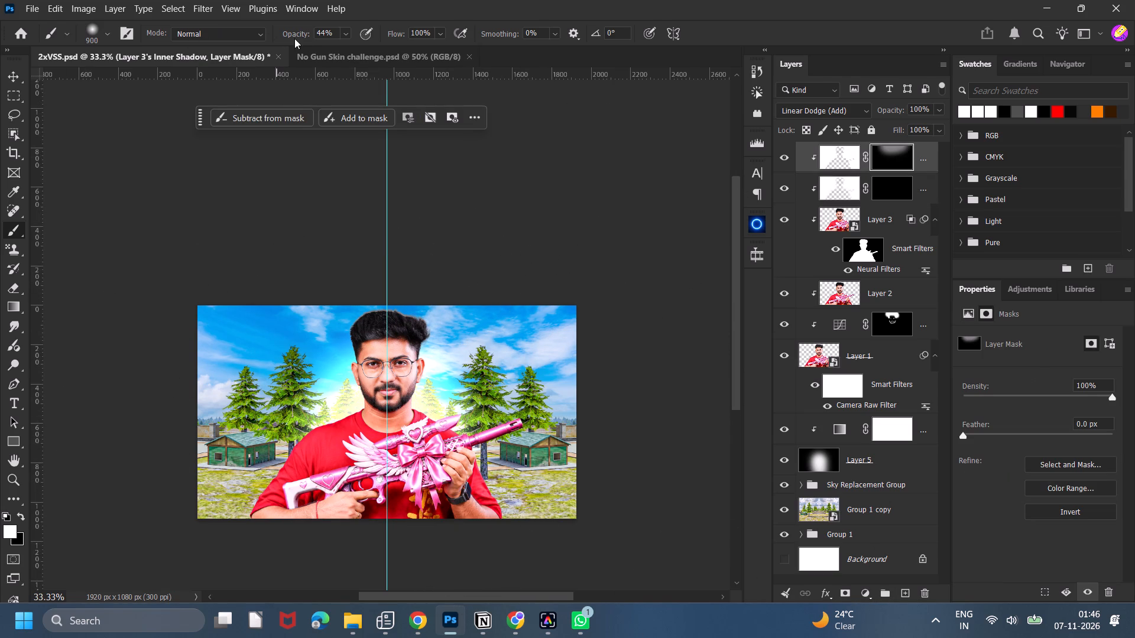
pyautogui.moveTo(301, 35); pyautogui.dragTo(526, 84)
pyautogui.moveTo(491, 253); pyautogui.dragTo(379, 345)
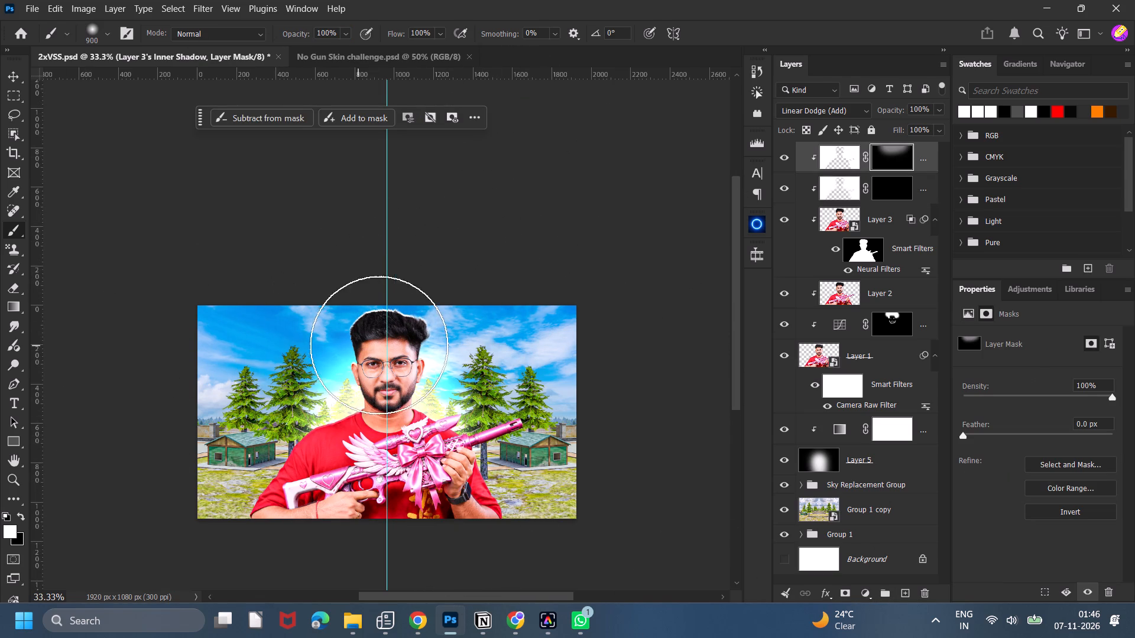
pyautogui.moveTo(379, 345); pyautogui.dragTo(280, 423)
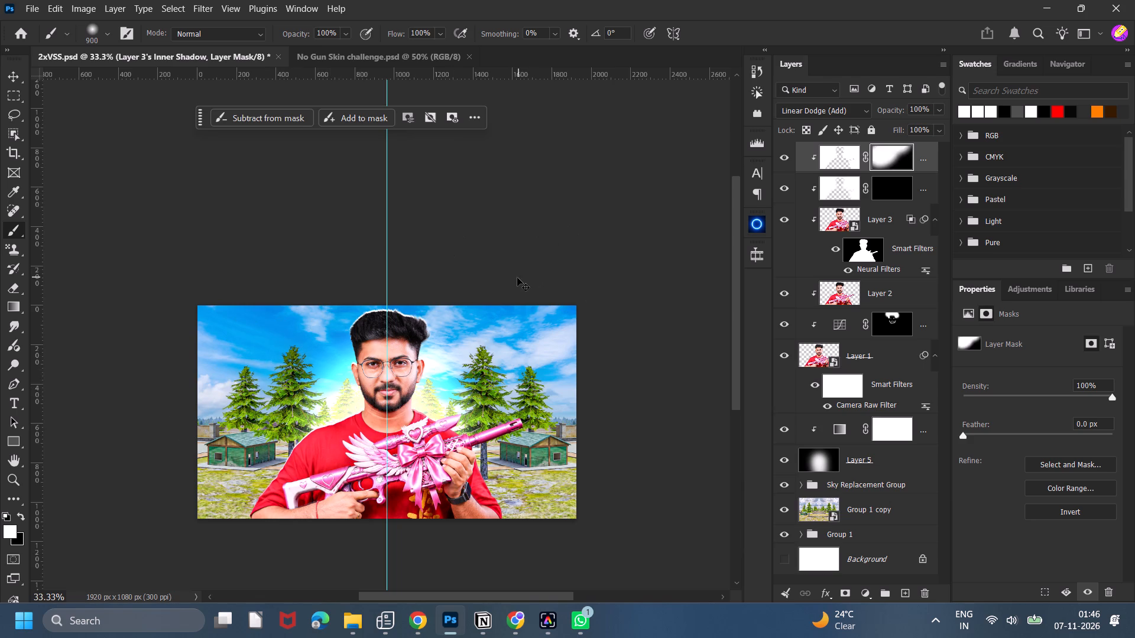
pyautogui.hotkey('ctrl', 'z')
pyautogui.moveTo(421, 311); pyautogui.dragTo(362, 355)
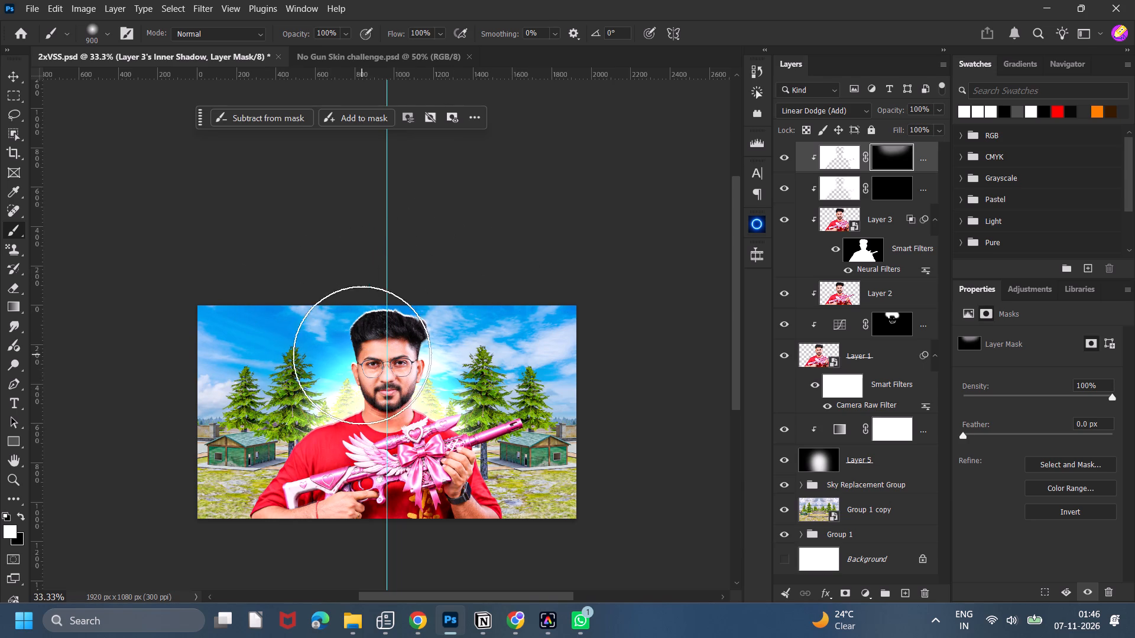
pyautogui.moveTo(362, 355); pyautogui.dragTo(412, 365)
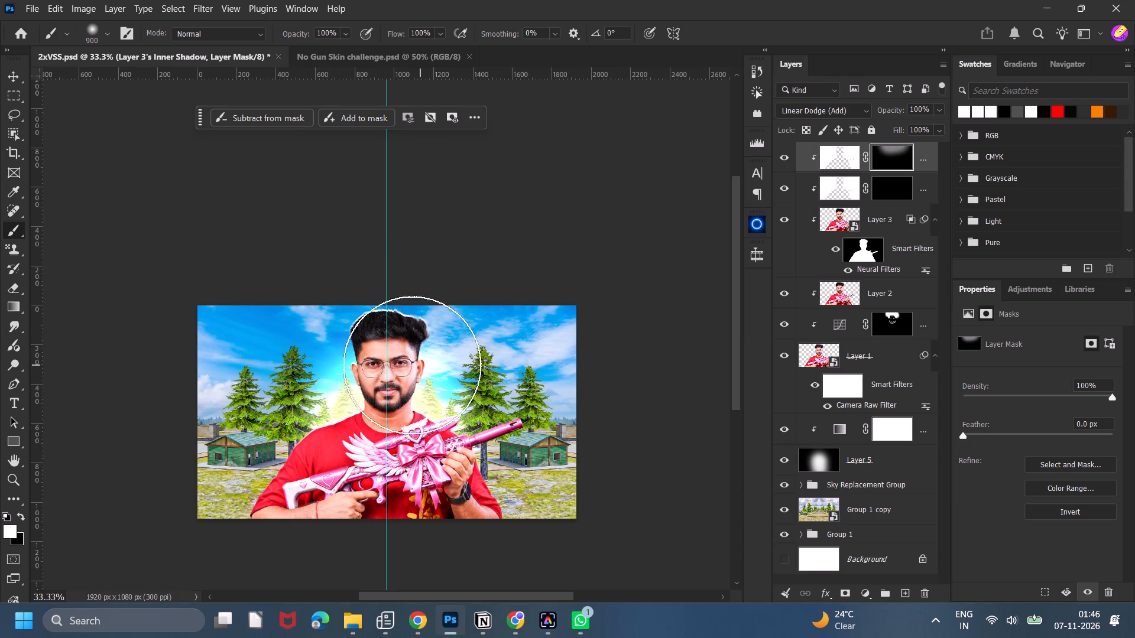
pyautogui.moveTo(412, 365); pyautogui.dragTo(332, 338)
# Paint white on the lower Inner Shadow layer's mask in the sky and tree areas on both sides of the man.
pyautogui.click(878, 184)
pyautogui.doubleClick(510, 327)
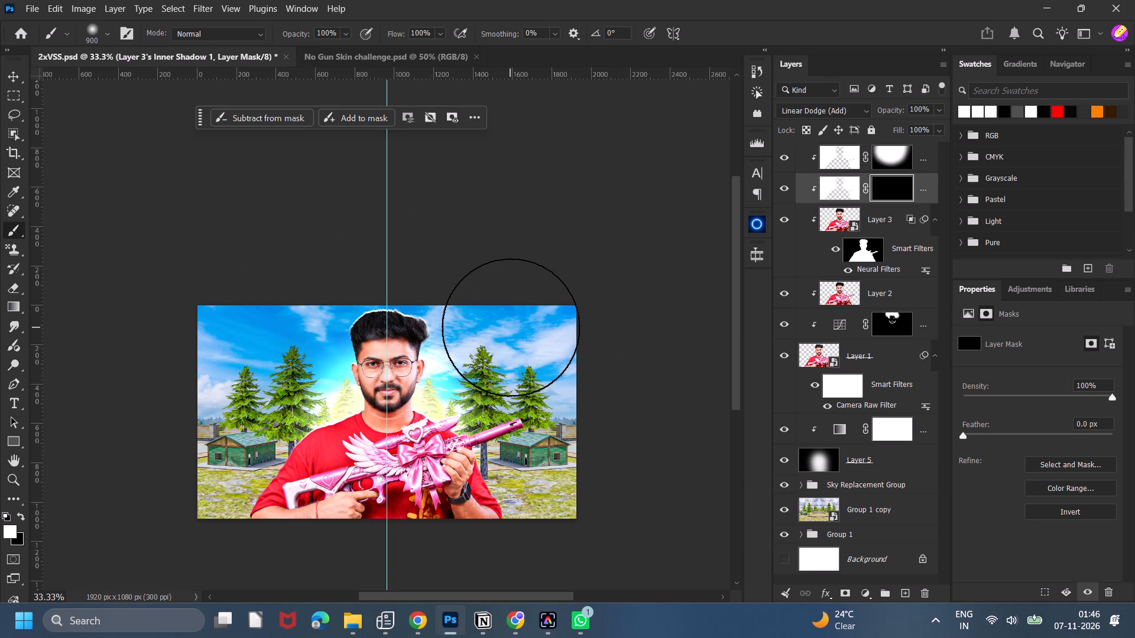
pyautogui.click(514, 329)
pyautogui.moveTo(515, 329); pyautogui.dragTo(517, 335)
pyautogui.click(529, 372)
pyautogui.doubleClick(523, 377)
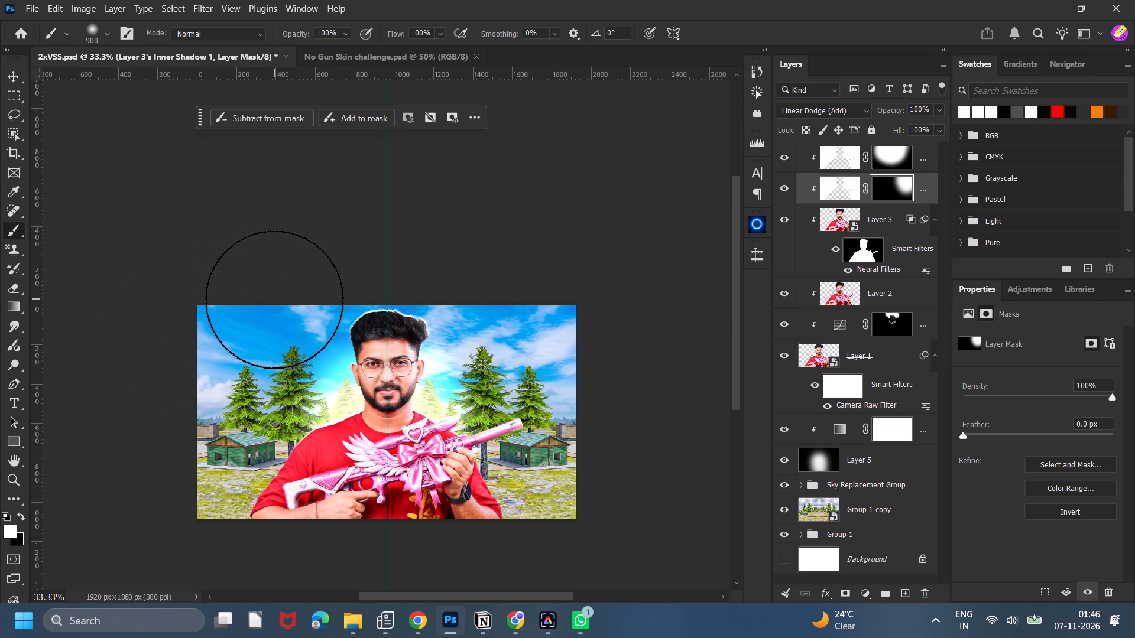
pyautogui.click(274, 305)
pyautogui.click(273, 312)
pyautogui.doubleClick(273, 316)
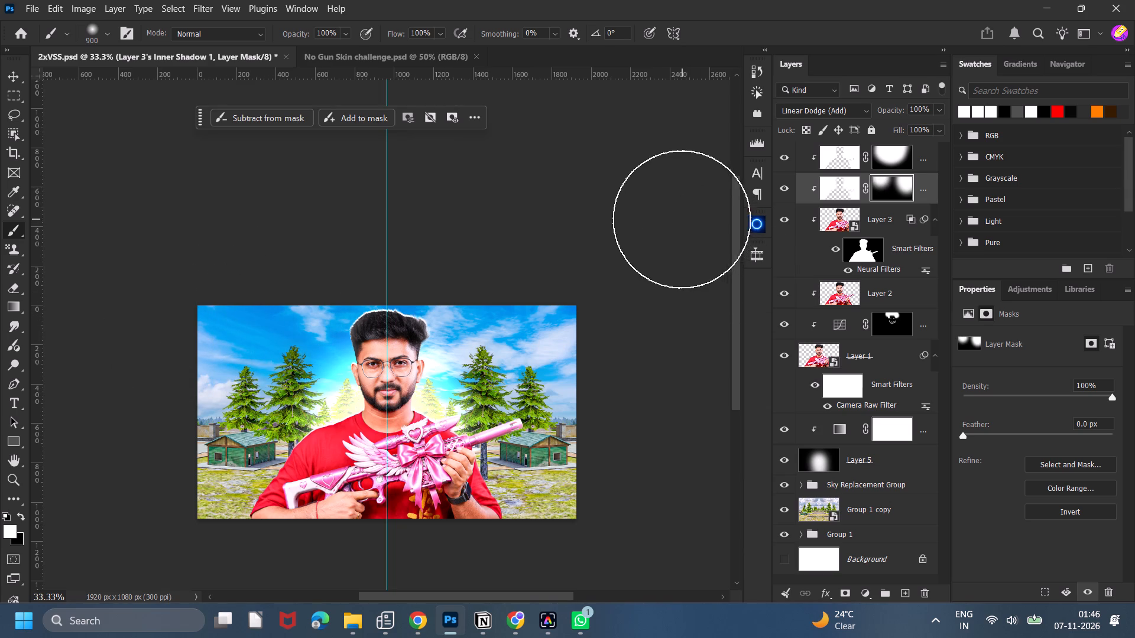
# Paint black on the lower Inner Shadow layer's mask around the gun's muzzle to hide the rim light there.
pyautogui.hotkey('ctrl', '=')
pyautogui.hotkey('ctrl', '=')
pyautogui.scroll(-8, 501, 258)
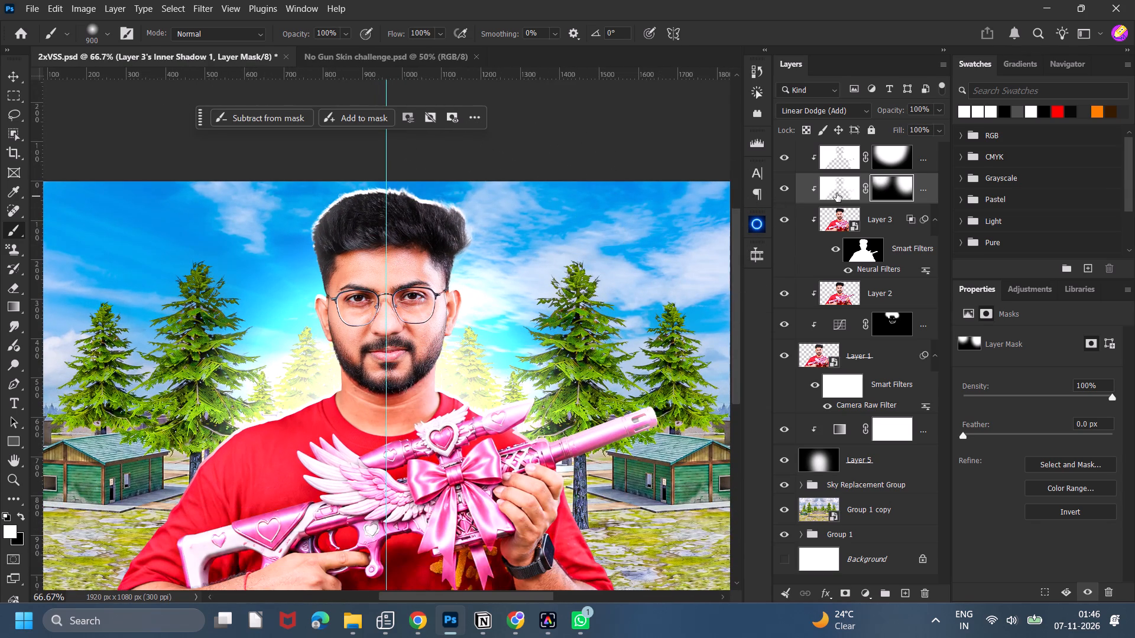
pyautogui.click(788, 192)
pyautogui.click(788, 192)
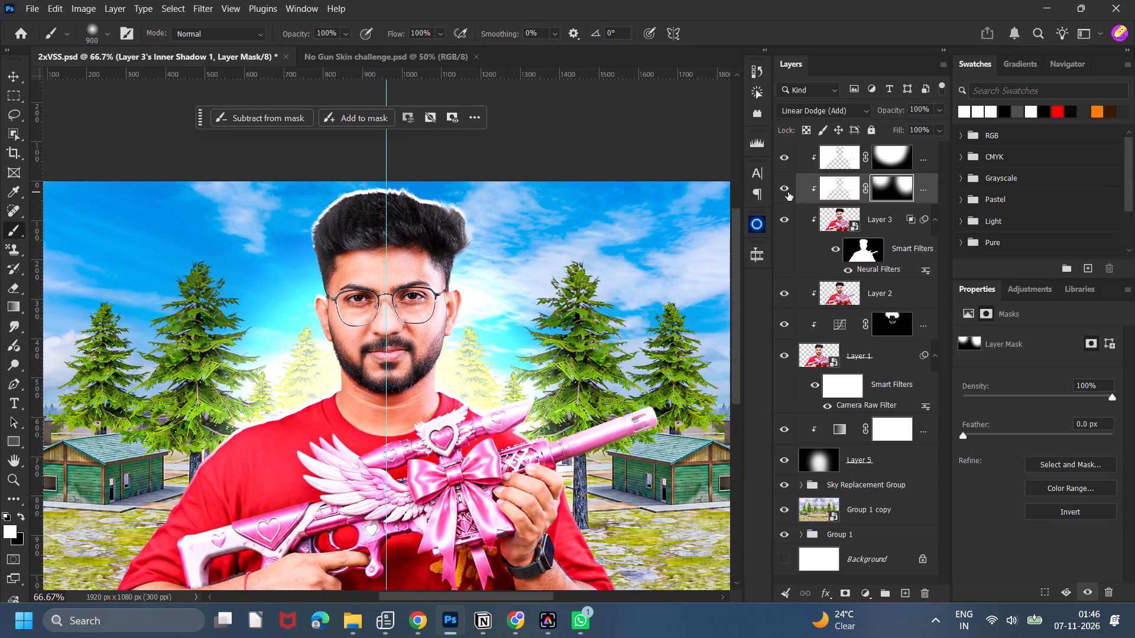
pyautogui.doubleClick(788, 192)
pyautogui.click(907, 187)
pyautogui.write('x[')
pyautogui.moveTo(659, 418); pyautogui.dragTo(619, 396)
pyautogui.press('[')
pyautogui.press('[')
pyautogui.press('[')
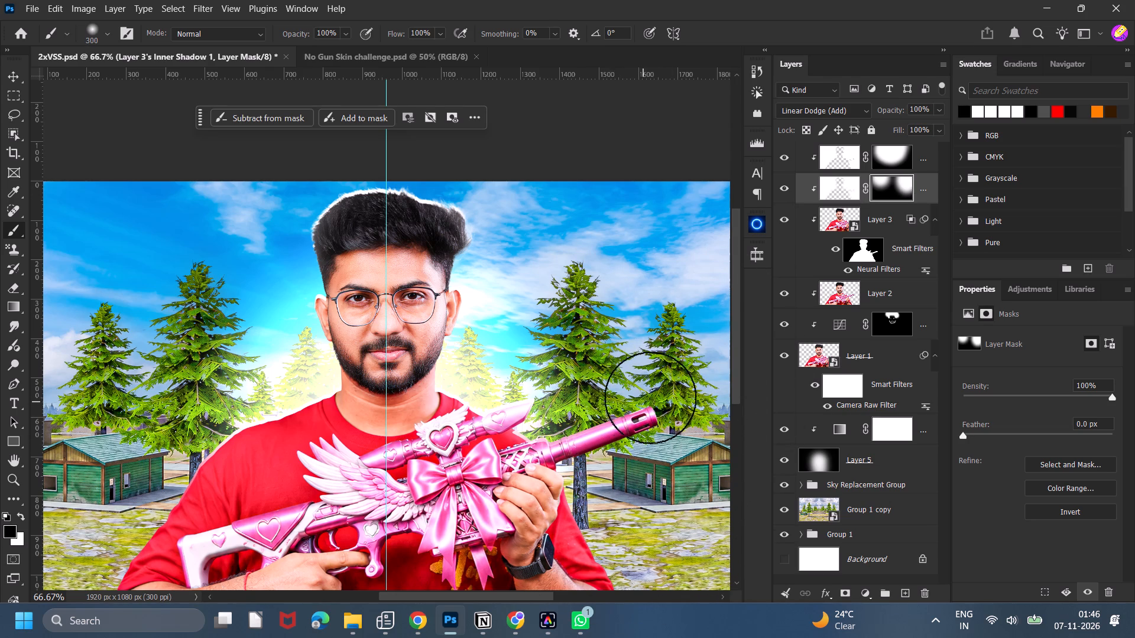
pyautogui.write('[[')
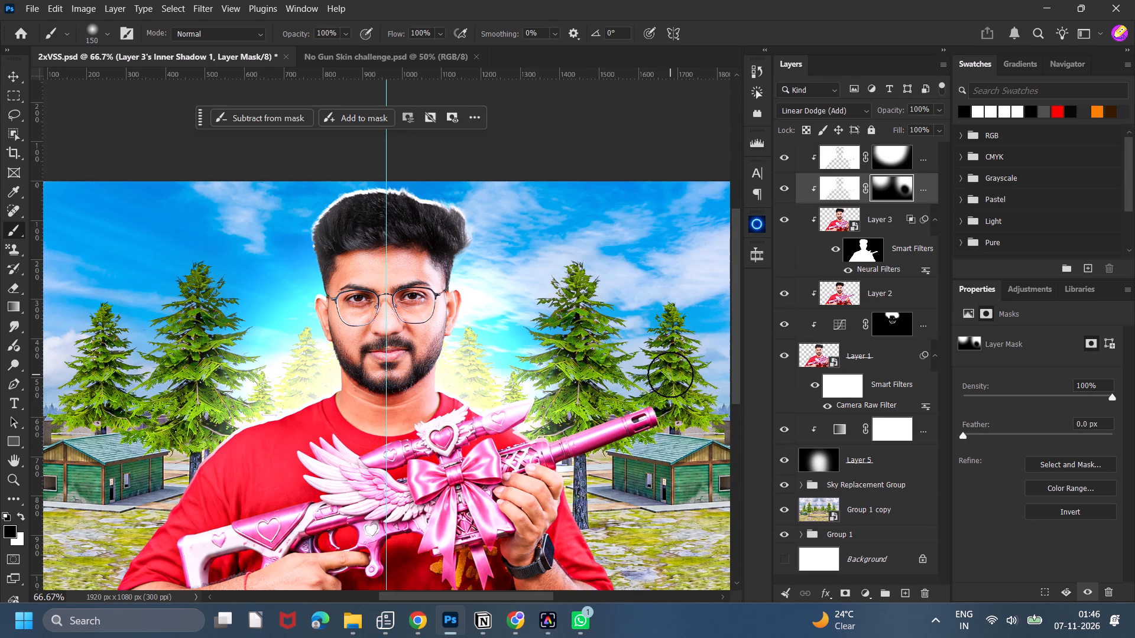
# Paint black on the upper Inner Shadow layer's mask over both of the man's ears with a 150 px brush.
pyautogui.click(884, 162)
pyautogui.moveTo(276, 307); pyautogui.dragTo(277, 307)
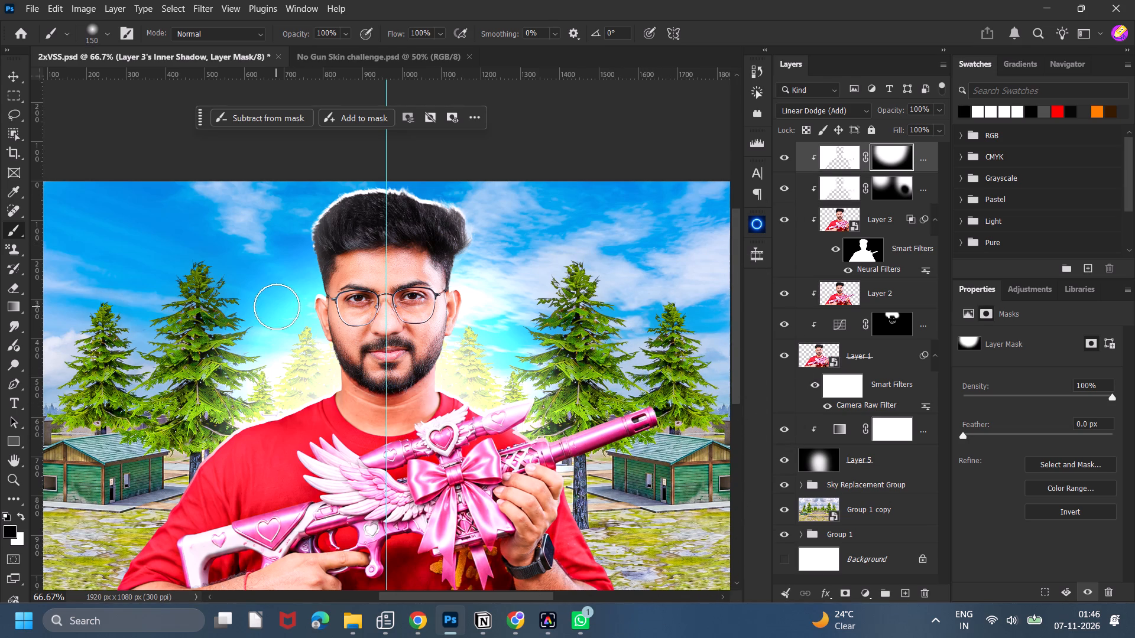
pyautogui.moveTo(277, 307); pyautogui.dragTo(305, 308)
pyautogui.click(483, 304)
pyautogui.click(472, 300)
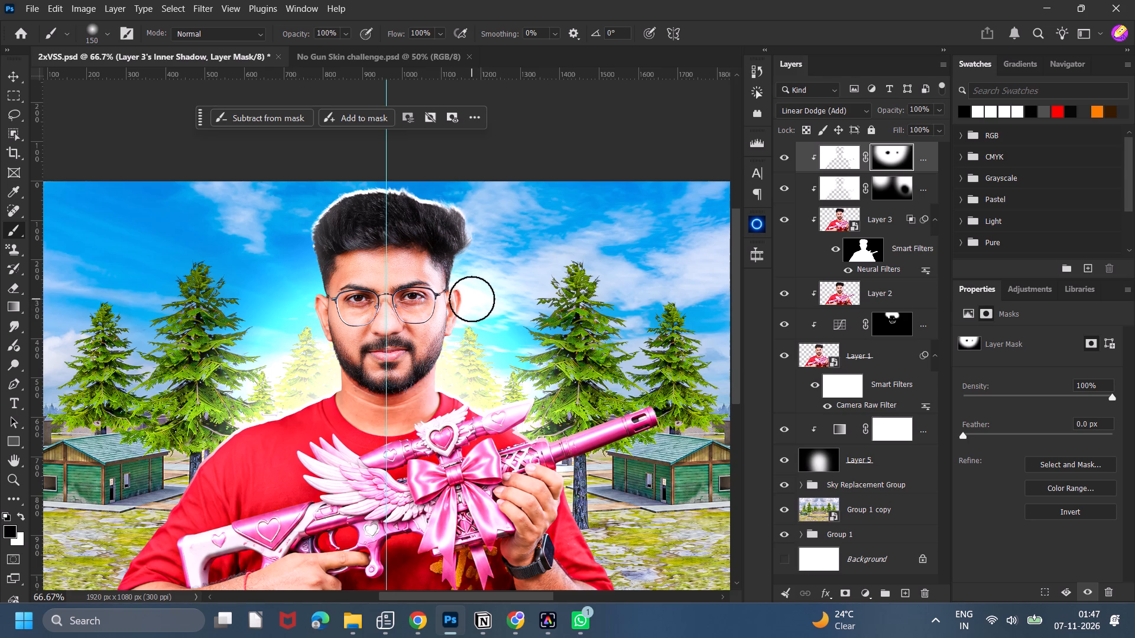
pyautogui.doubleClick(468, 299)
pyautogui.click(468, 294)
pyautogui.moveTo(468, 294); pyautogui.dragTo(463, 300)
pyautogui.click(462, 300)
pyautogui.click(463, 297)
pyautogui.click(325, 305)
pyautogui.click(319, 307)
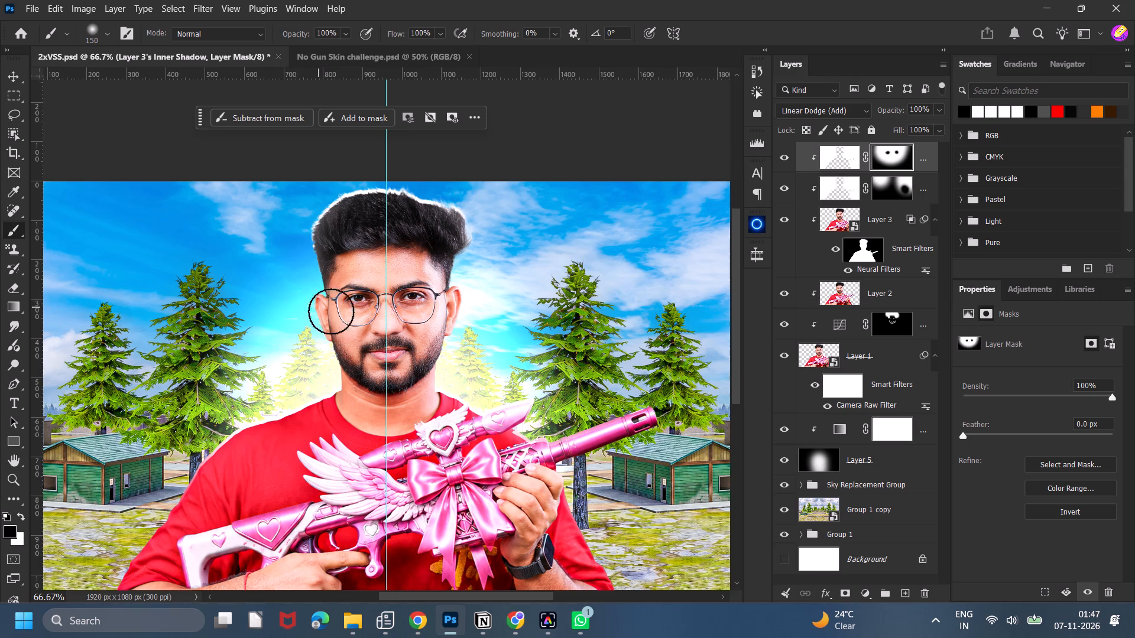
# Paint black over both ears on the lower Inner Shadow layer's mask, comparing with the layer hidden.
pyautogui.click(883, 188)
pyautogui.click(458, 298)
pyautogui.click(463, 305)
pyautogui.click(463, 313)
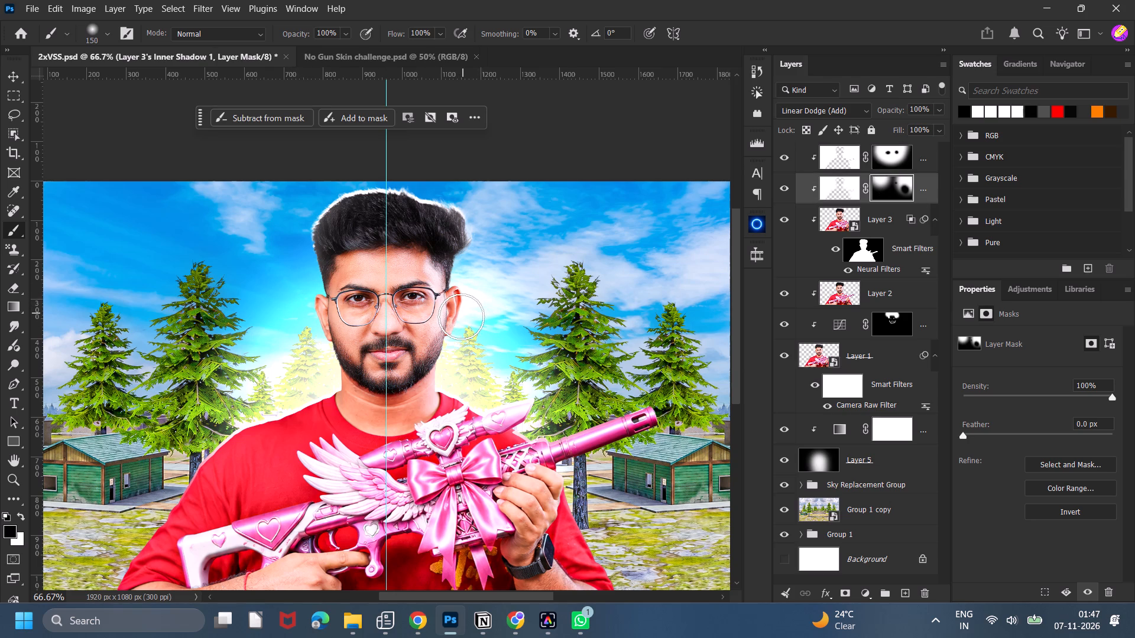
pyautogui.click(461, 317)
pyautogui.doubleClick(456, 317)
pyautogui.click(314, 308)
pyautogui.click(316, 317)
pyautogui.click(320, 323)
pyautogui.moveTo(319, 321); pyautogui.dragTo(319, 313)
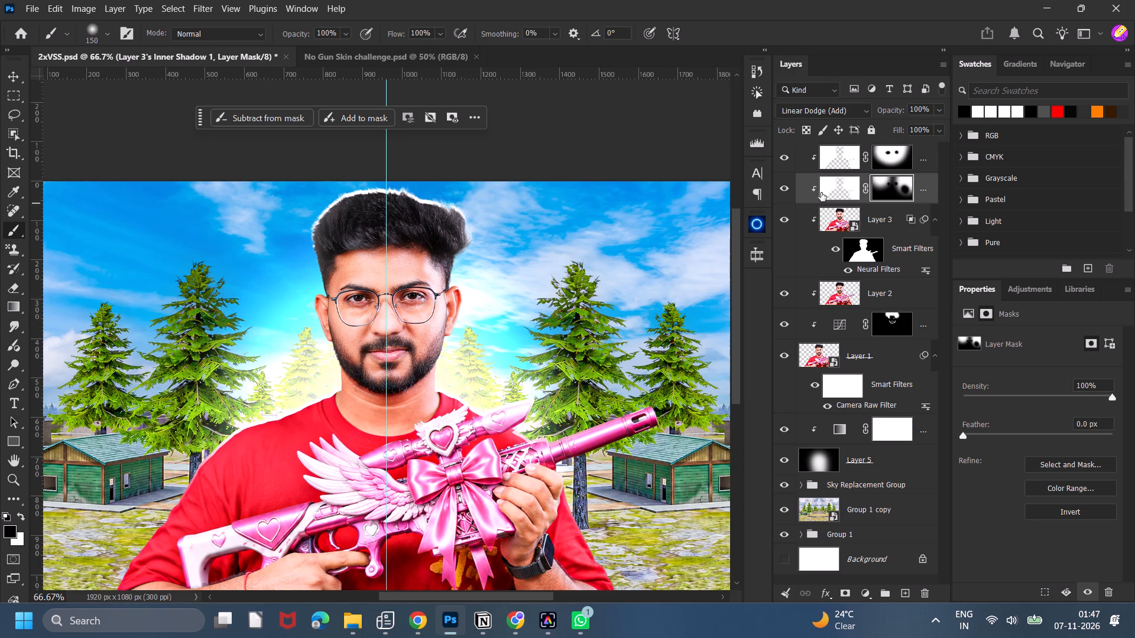
pyautogui.click(787, 193)
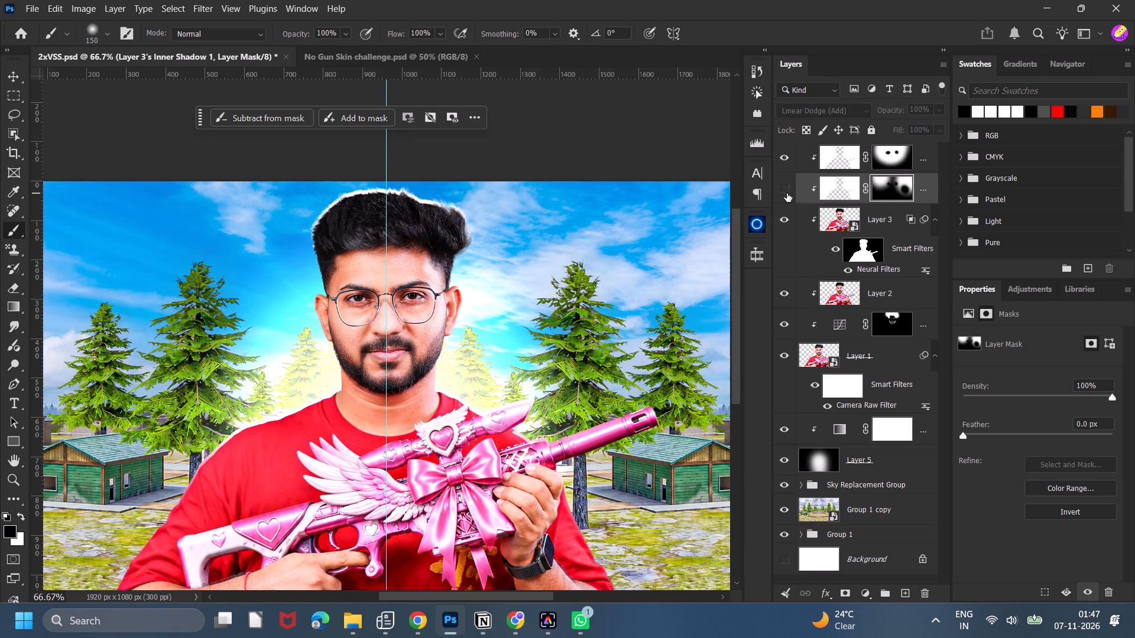
pyautogui.click(787, 193)
# Paint white at 35% opacity with a 200 px brush on the lower Inner Shadow mask beside both sides of the hair.
pyautogui.press(']')
pyautogui.press(']')
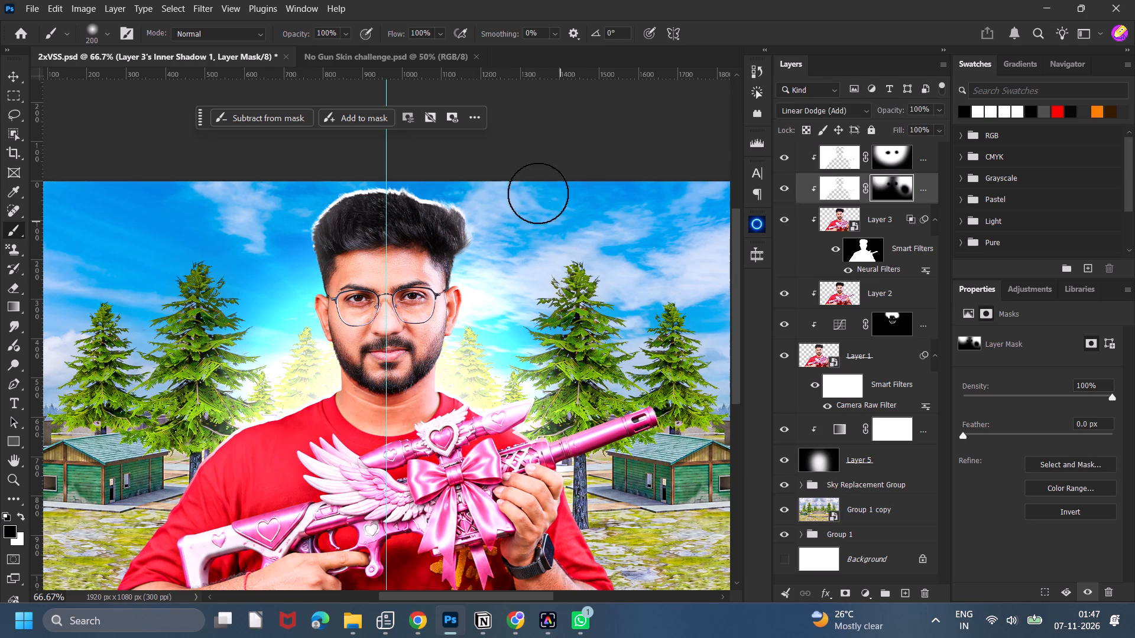
pyautogui.press('x')
pyautogui.moveTo(299, 36); pyautogui.dragTo(250, 43)
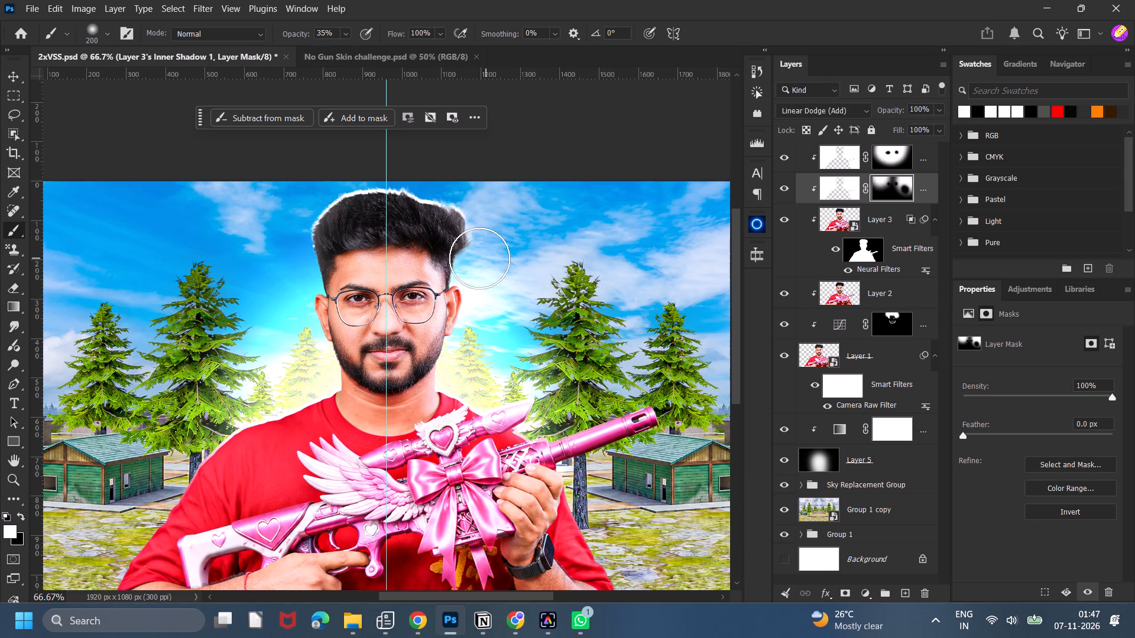
pyautogui.tripleClick(477, 258)
pyautogui.click(477, 257)
pyautogui.click(311, 250)
pyautogui.click(301, 253)
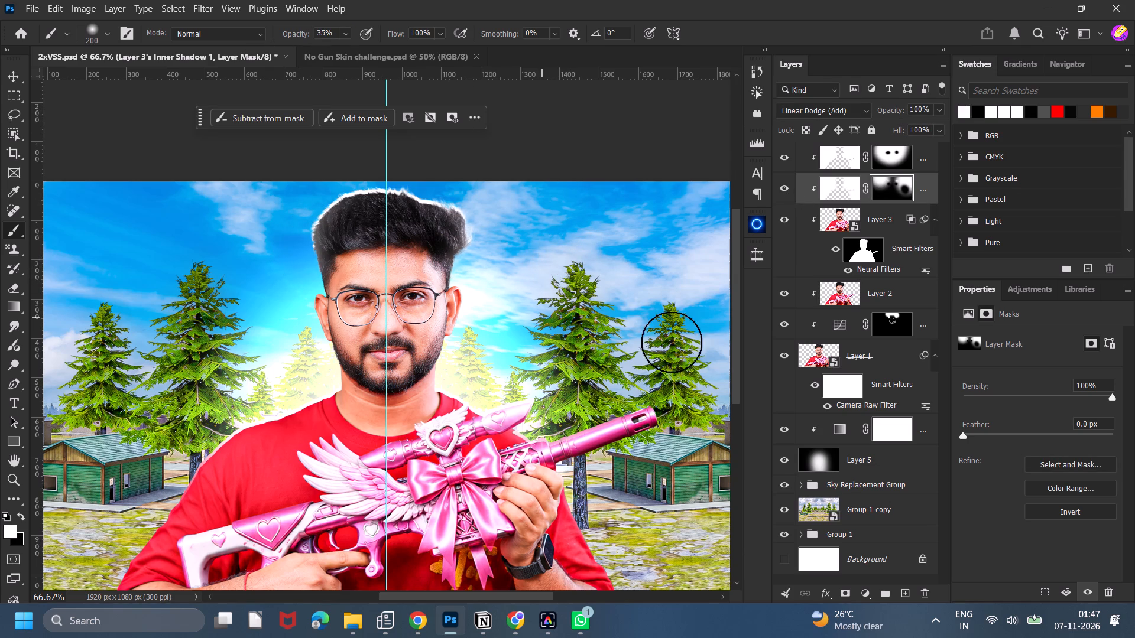
# Paint white at 35% opacity on the lower Inner Shadow mask along both sides of the neck and the shoulder opposite the muzzle.
pyautogui.scroll(-4, 628, 343)
pyautogui.tripleClick(447, 349)
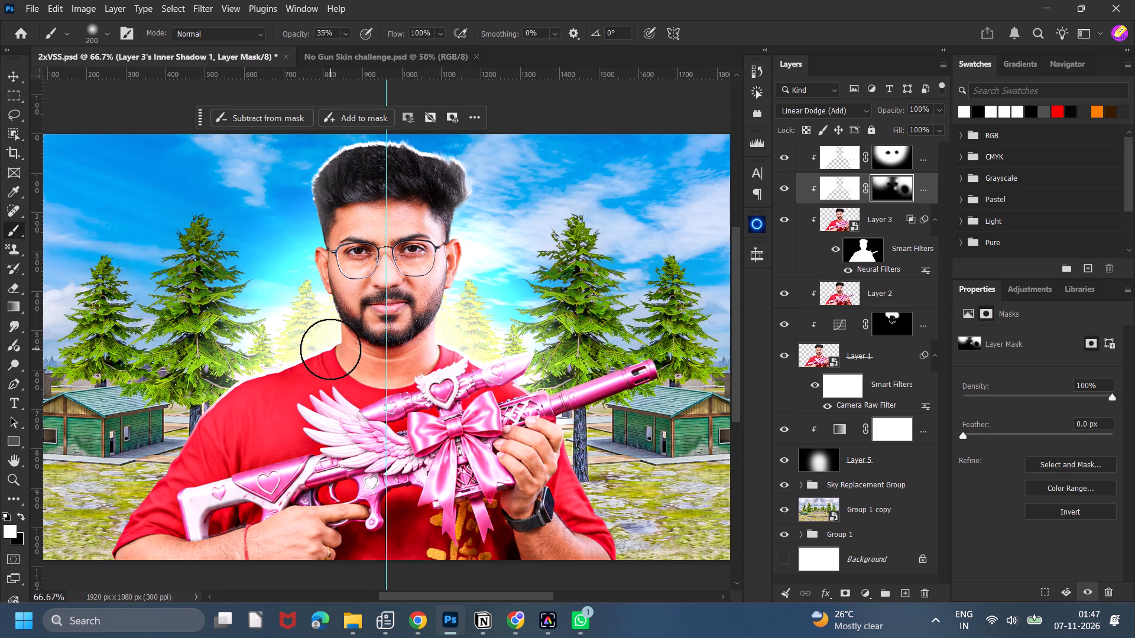
pyautogui.tripleClick(330, 349)
pyautogui.click(280, 367)
pyautogui.click(265, 373)
pyautogui.click(240, 383)
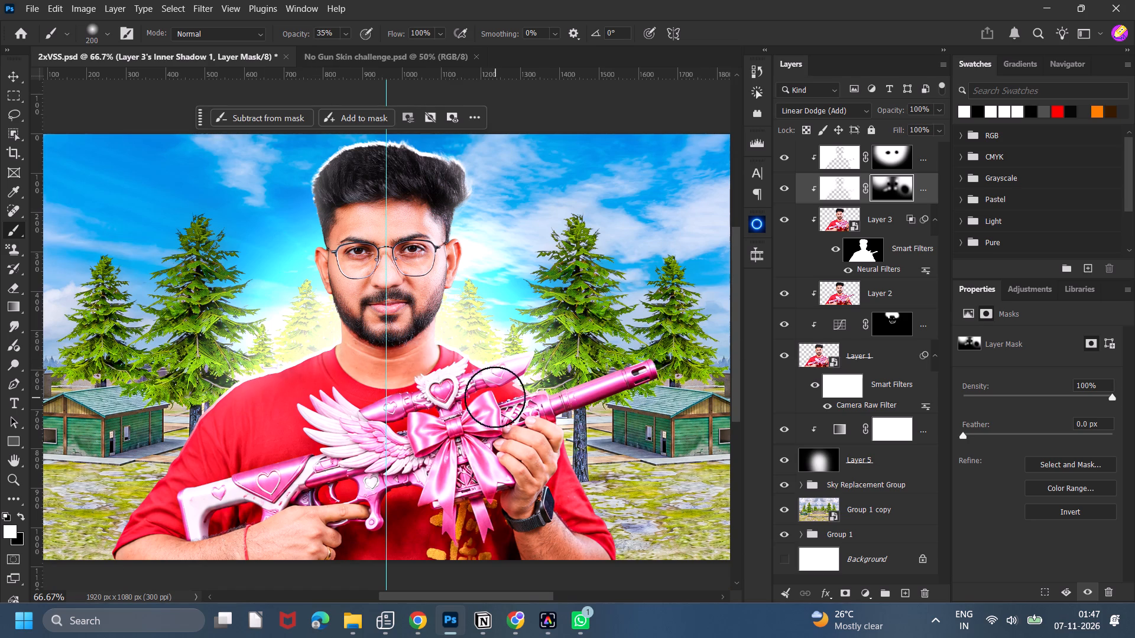
pyautogui.hotkey('ctrl', '-')
pyautogui.hotkey('ctrl', '-')
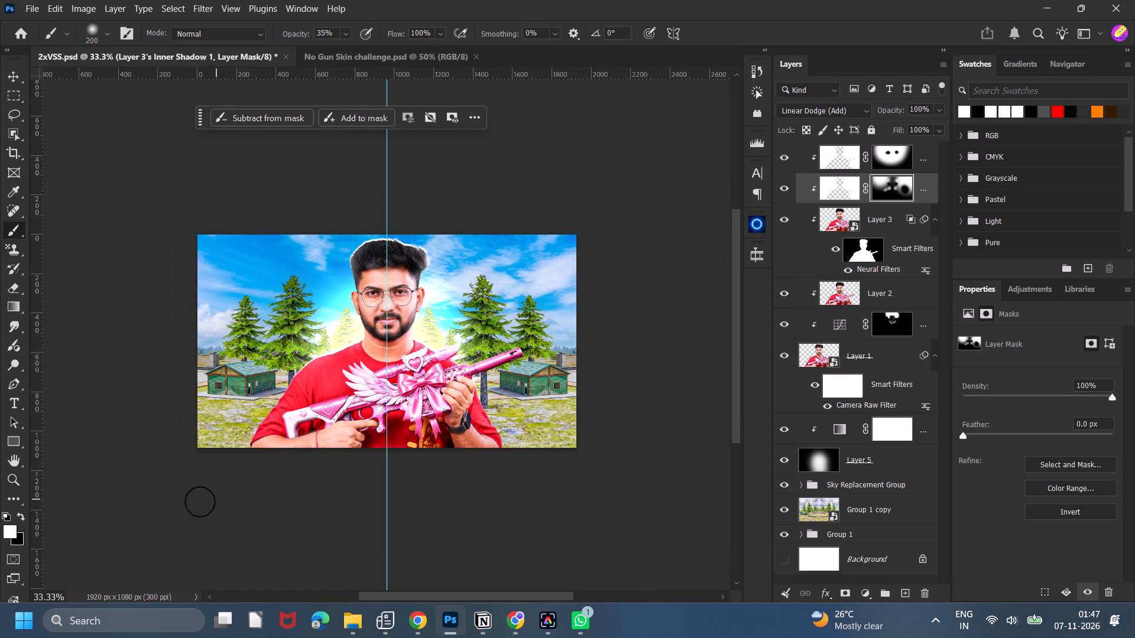
pyautogui.click(12, 76)
pyautogui.click(479, 178)
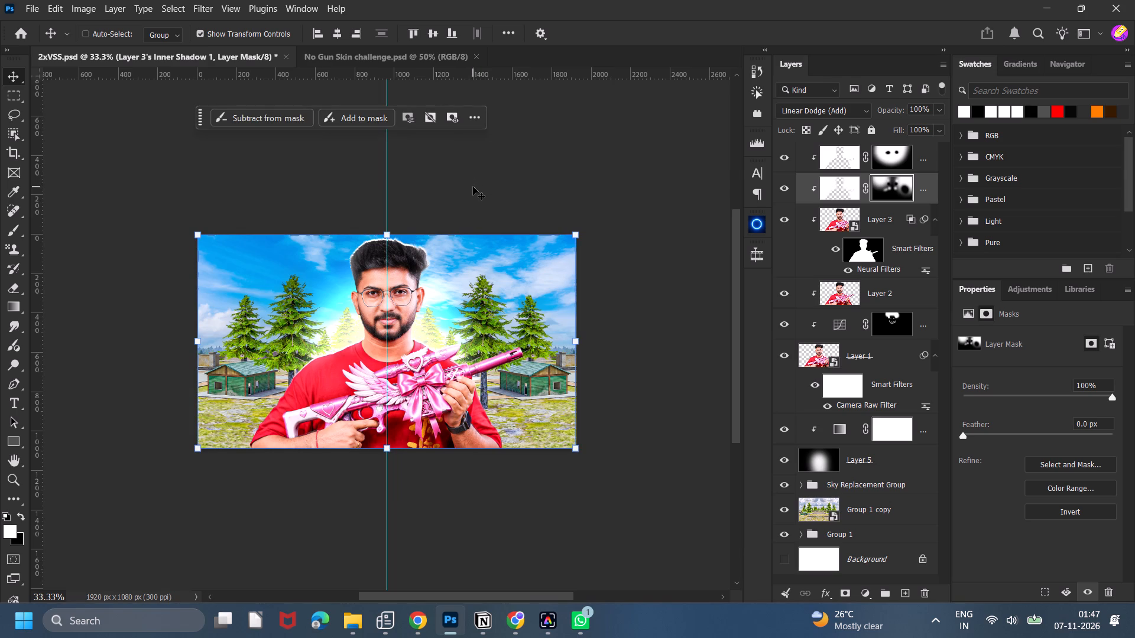
pyautogui.click(648, 145)
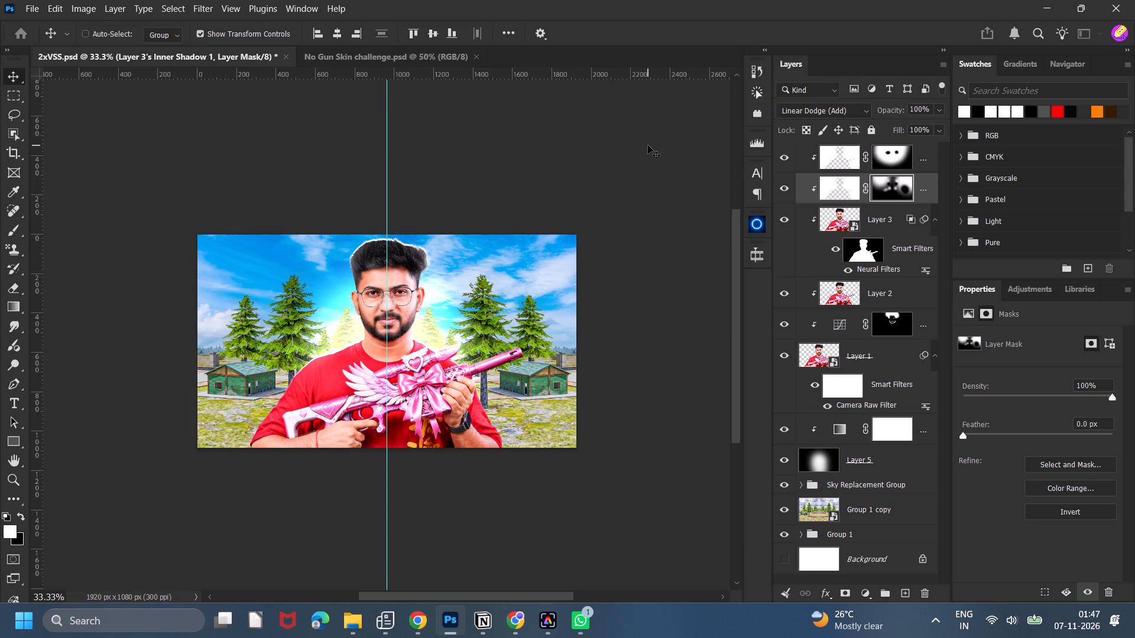
# Fill Layer 5 with solid black to clear the existing background glow.
pyautogui.click(836, 465)
pyautogui.press('x')
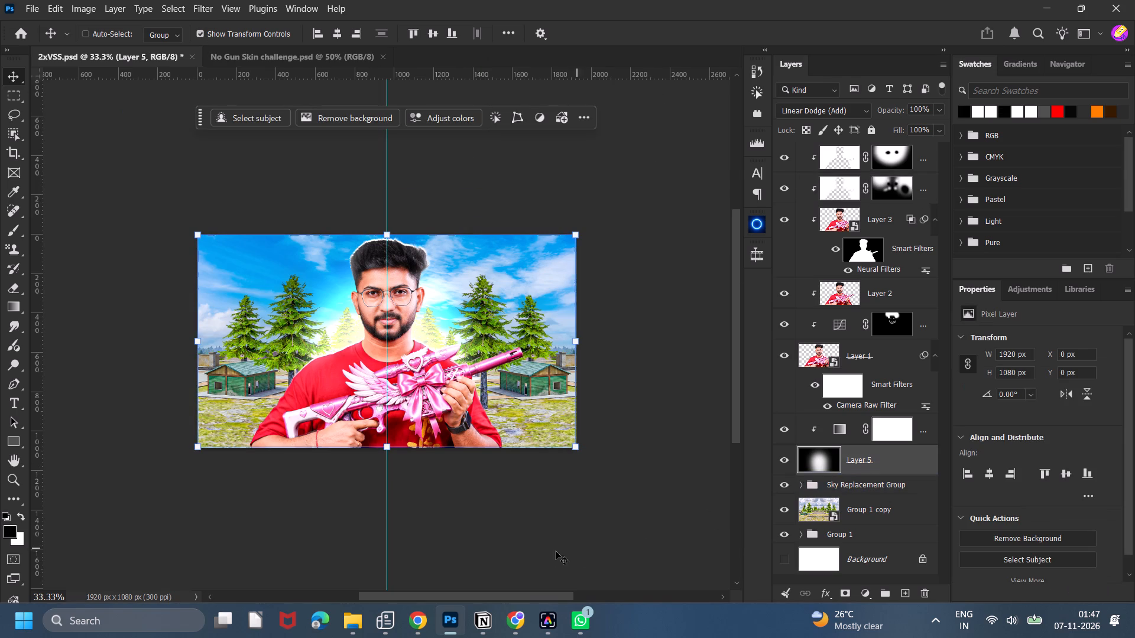
pyautogui.hotkey('alt', 'BackSpace')
# Repaint the glow on Layer 5 with a large soft white brush at 35% opacity, from behind the man's chest down to the bottom edge.
pyautogui.press('x')
pyautogui.press('b')
pyautogui.press('x')
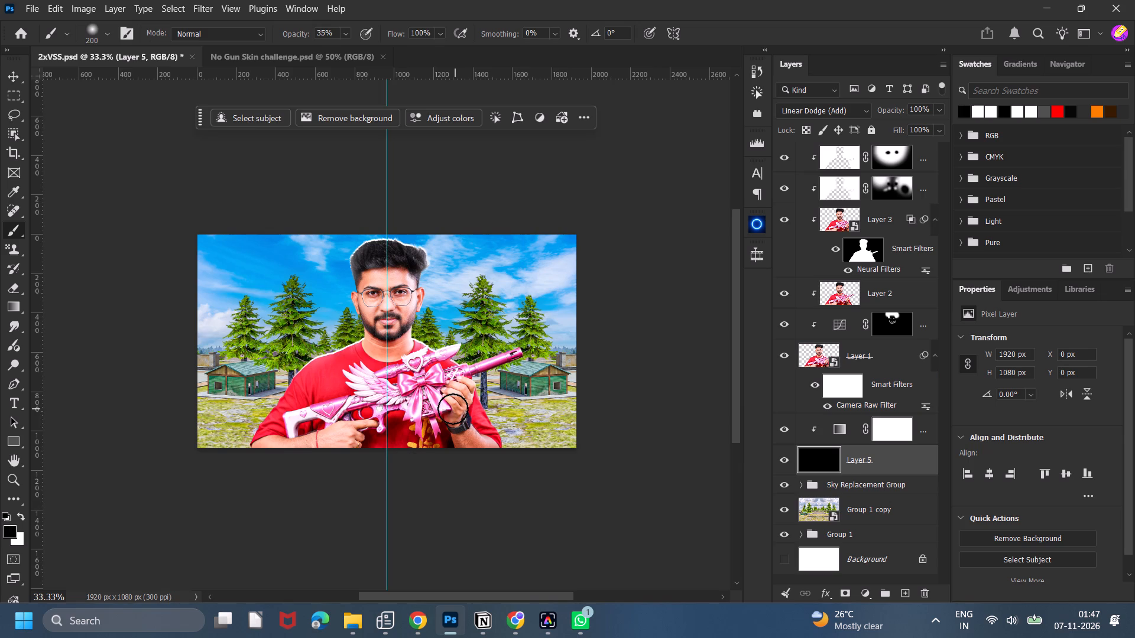
pyautogui.press(']')
pyautogui.press(']')
pyautogui.press(']')
pyautogui.press(']')
pyautogui.press(']')
pyautogui.press(']')
pyautogui.press(']')
pyautogui.press(']')
pyautogui.press(']')
pyautogui.press(']')
pyautogui.press(']')
pyautogui.press('x')
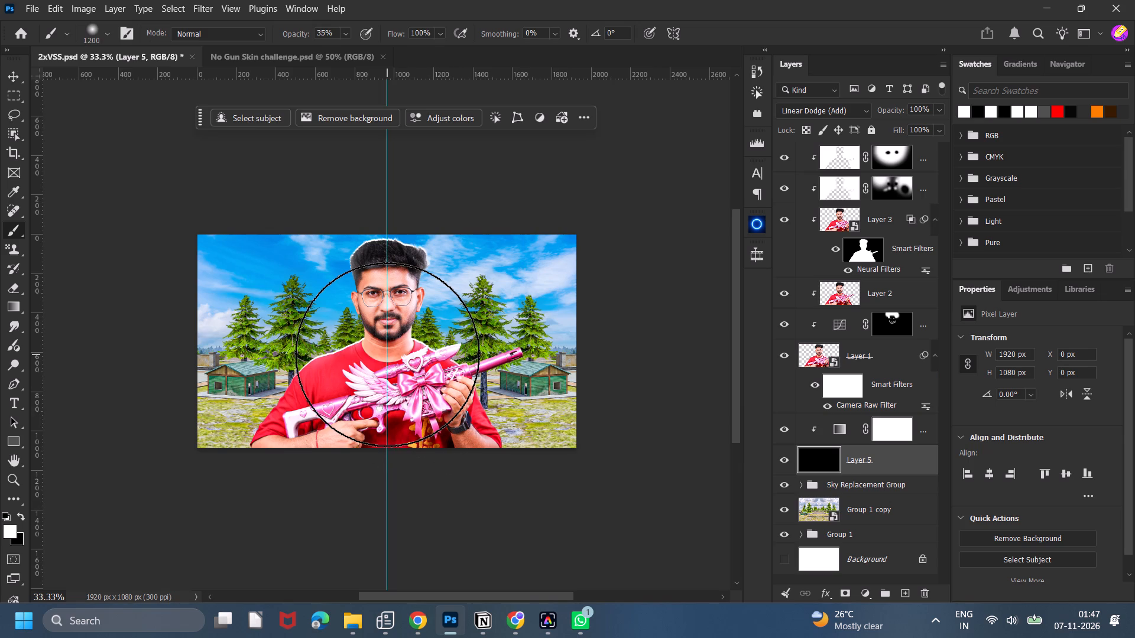
pyautogui.press(']')
pyautogui.click(391, 358)
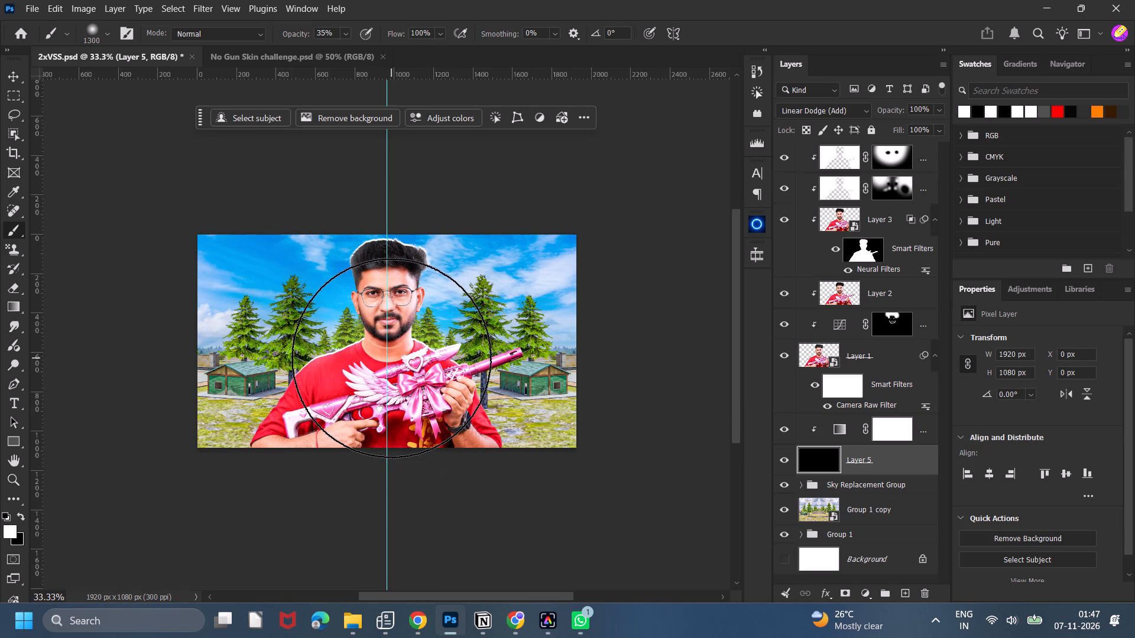
pyautogui.press('[')
pyautogui.click(391, 358)
pyautogui.press('[')
pyautogui.click(391, 358)
pyautogui.click(387, 400)
pyautogui.click(388, 438)
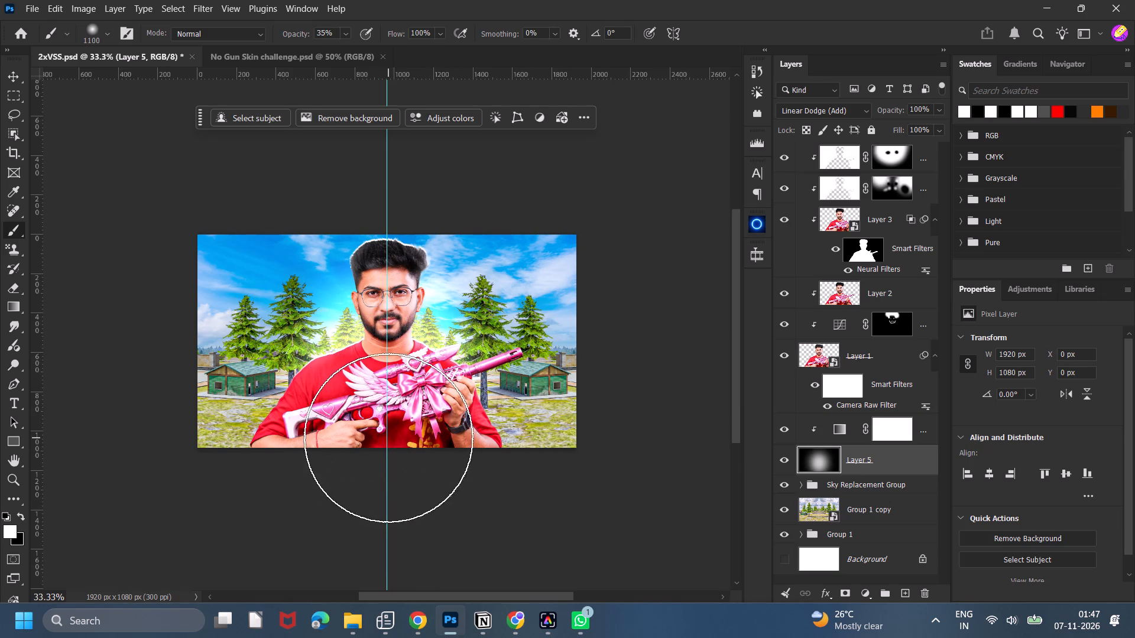
pyautogui.click(14, 85)
pyautogui.click(562, 206)
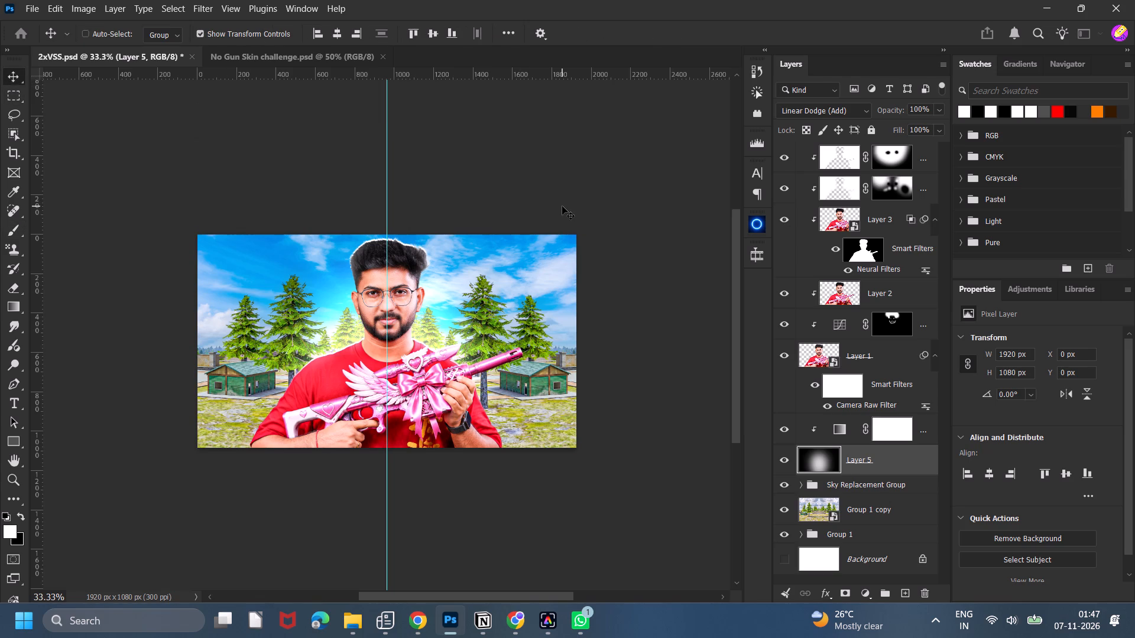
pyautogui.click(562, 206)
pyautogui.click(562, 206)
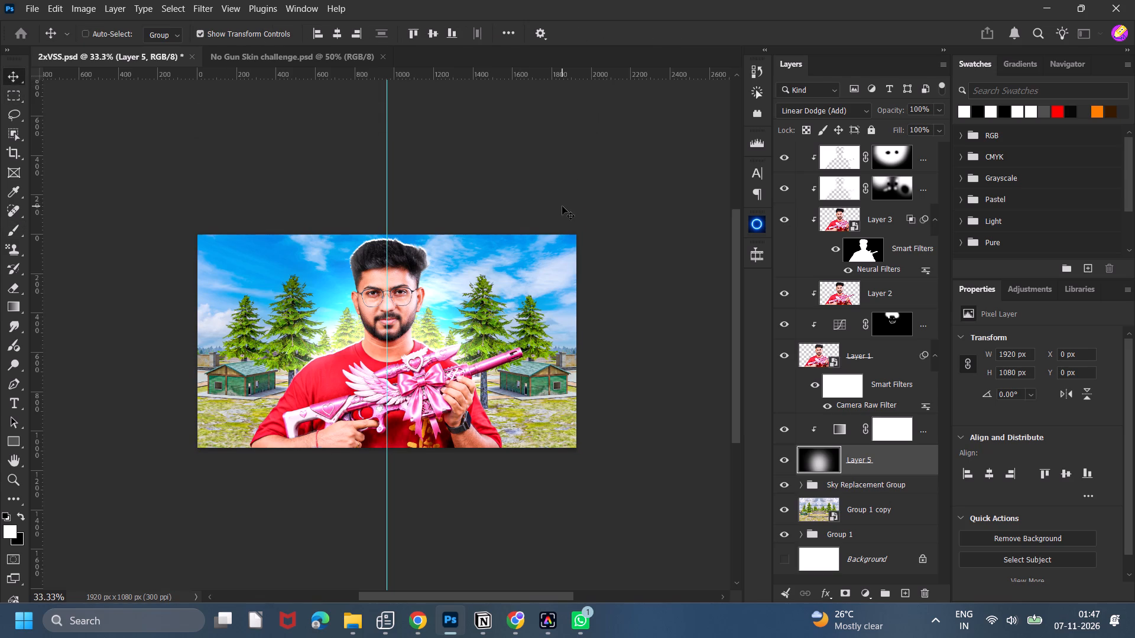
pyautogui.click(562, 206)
# Switch to Chrome and open MBG ARMY's "VSS ONLY CHALLENGE" video from the YouTube watch history.
pyautogui.click(513, 630)
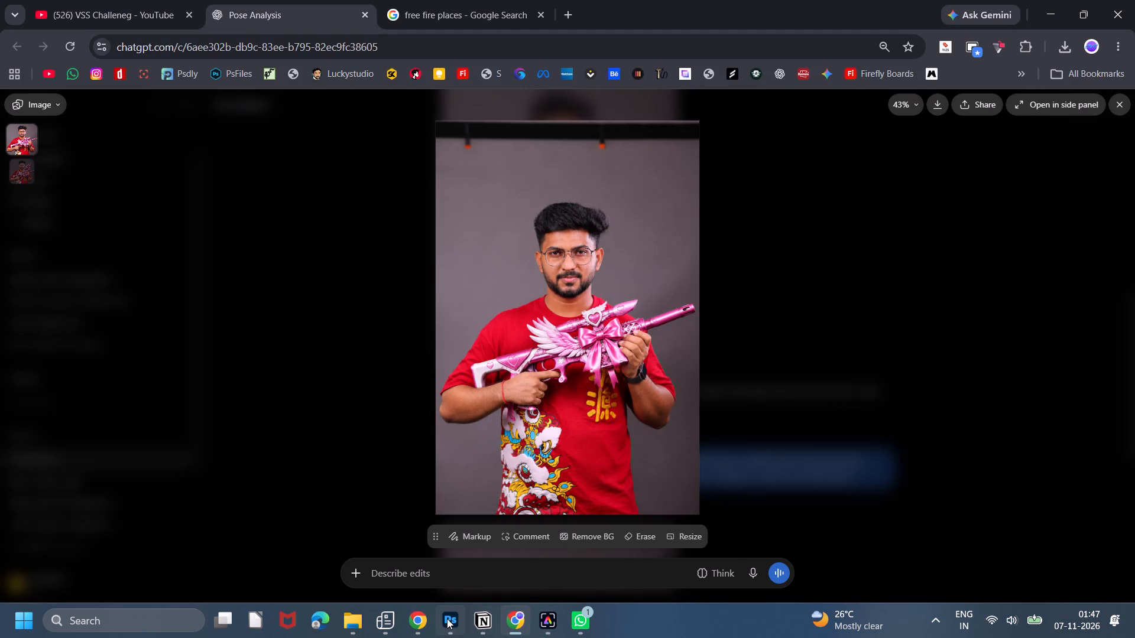
pyautogui.click(95, 0)
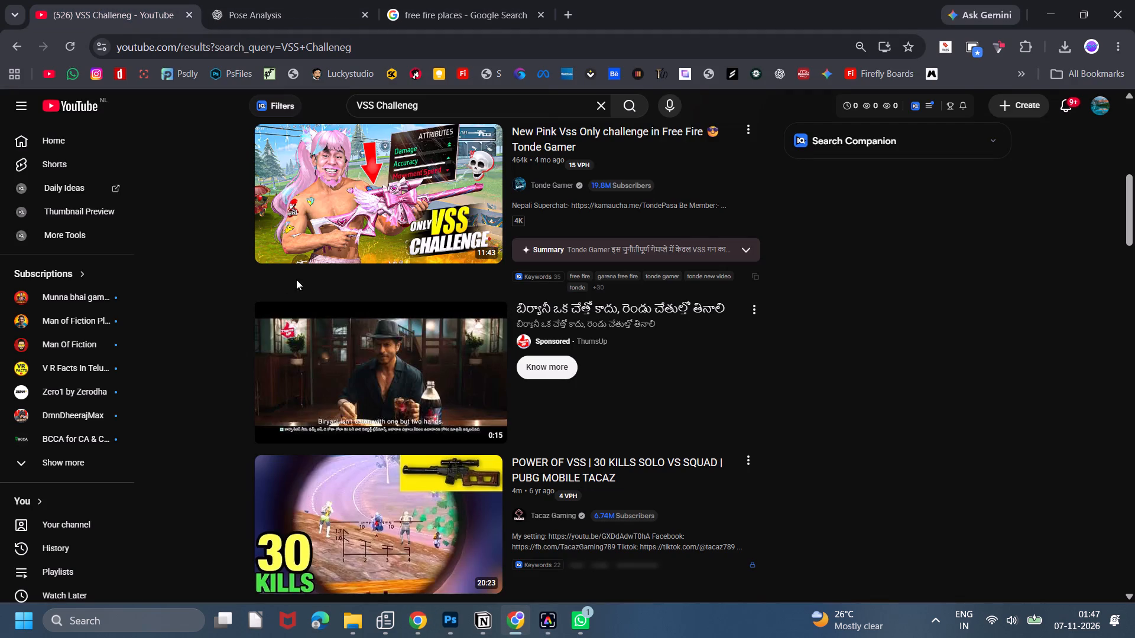
pyautogui.scroll(7, 248, 487)
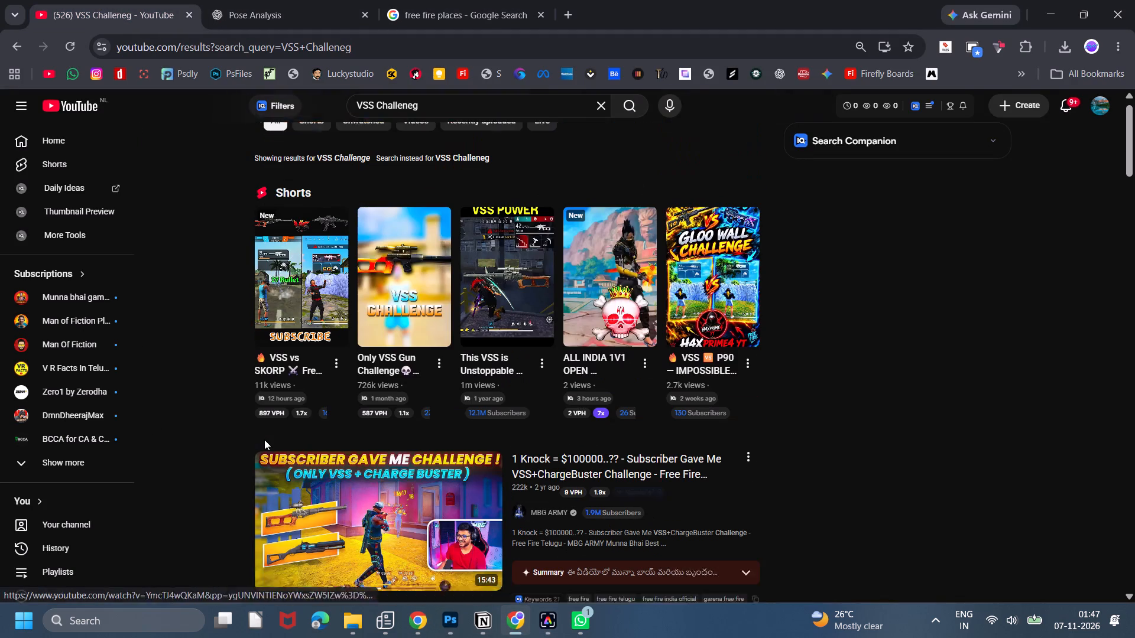
pyautogui.scroll(8, 264, 440)
pyautogui.scroll(1, 238, 358)
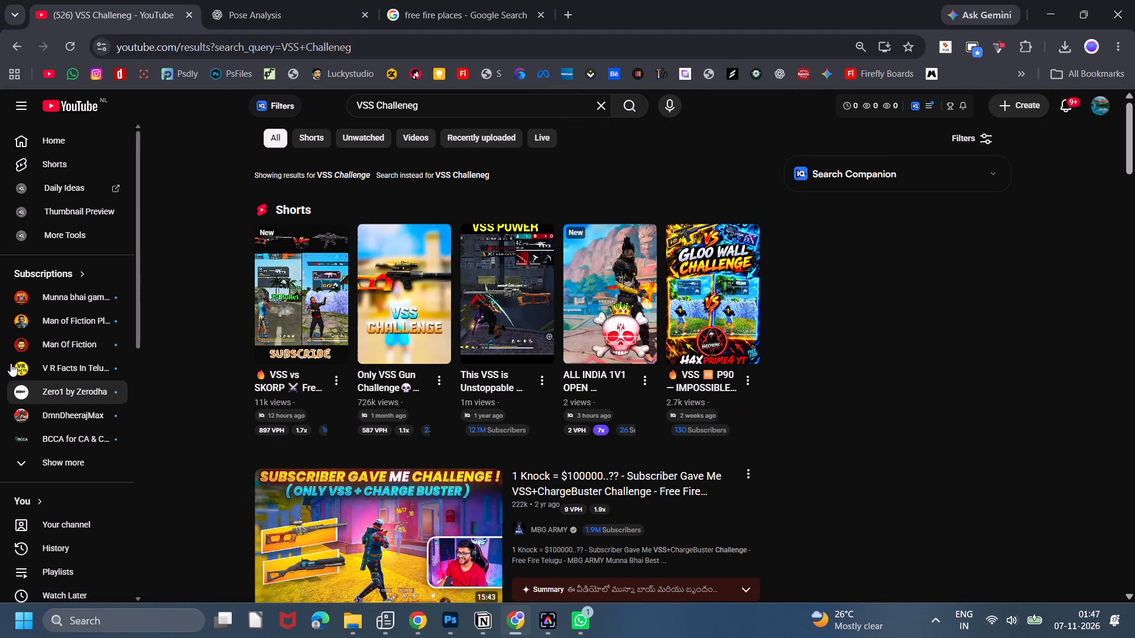
pyautogui.scroll(-4, 11, 364)
pyautogui.scroll(6, 40, 368)
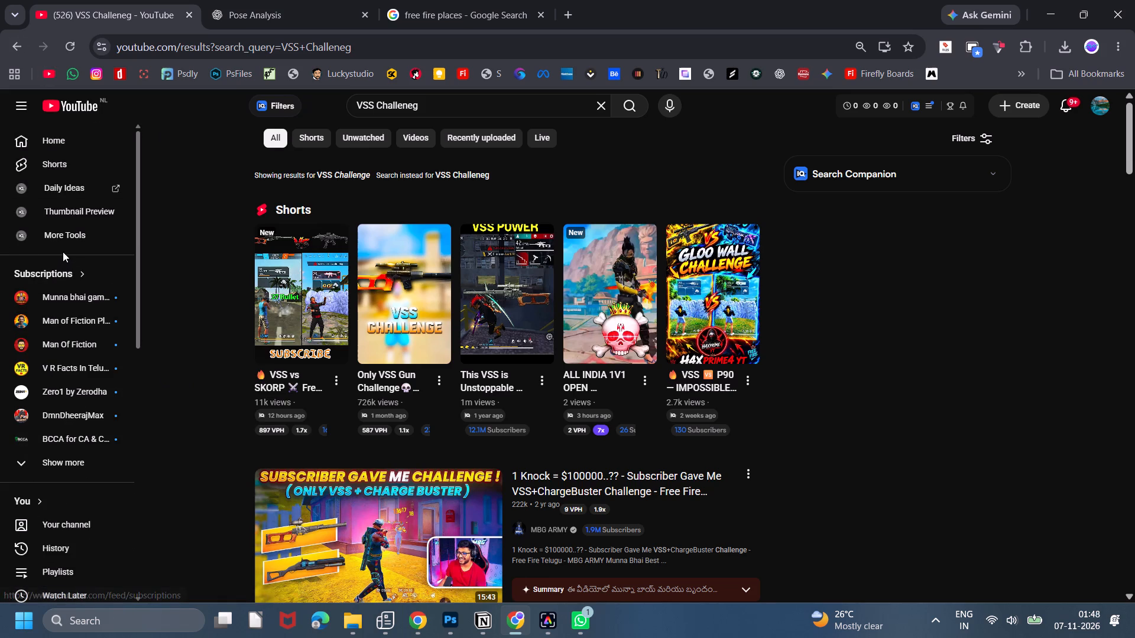
pyautogui.scroll(-1, 63, 398)
pyautogui.click(69, 488)
pyautogui.click(75, 476)
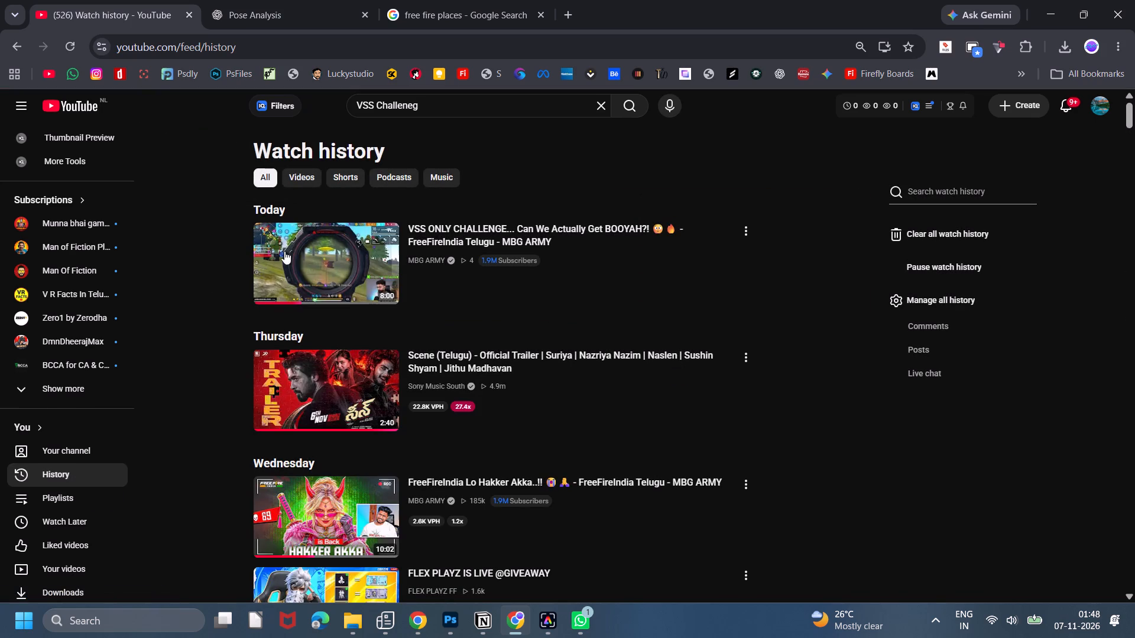
pyautogui.click(319, 260)
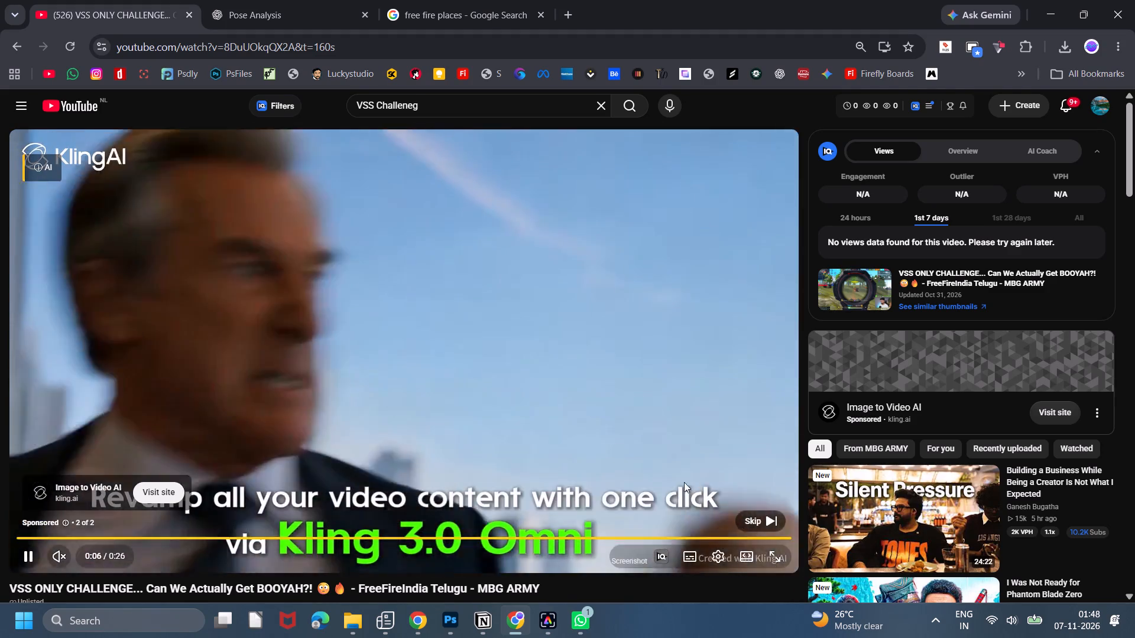
# Skip the ads, rewind the video to its start, pause at 0:01 and dismiss the products overlay.
pyautogui.click(763, 519)
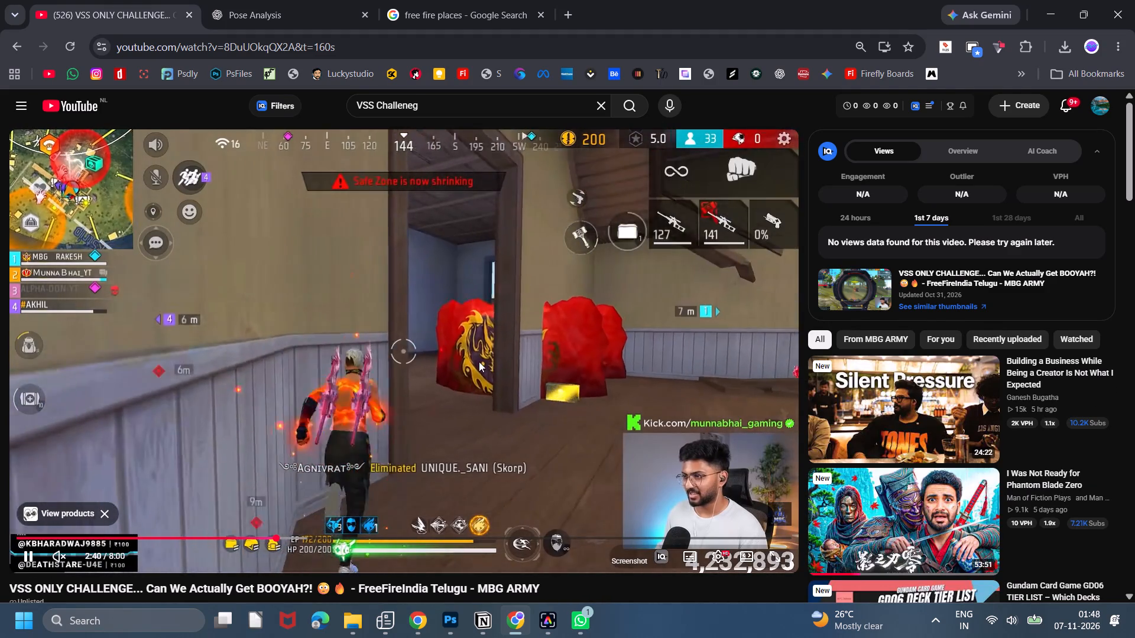
pyautogui.moveTo(21, 536); pyautogui.dragTo(11, 536)
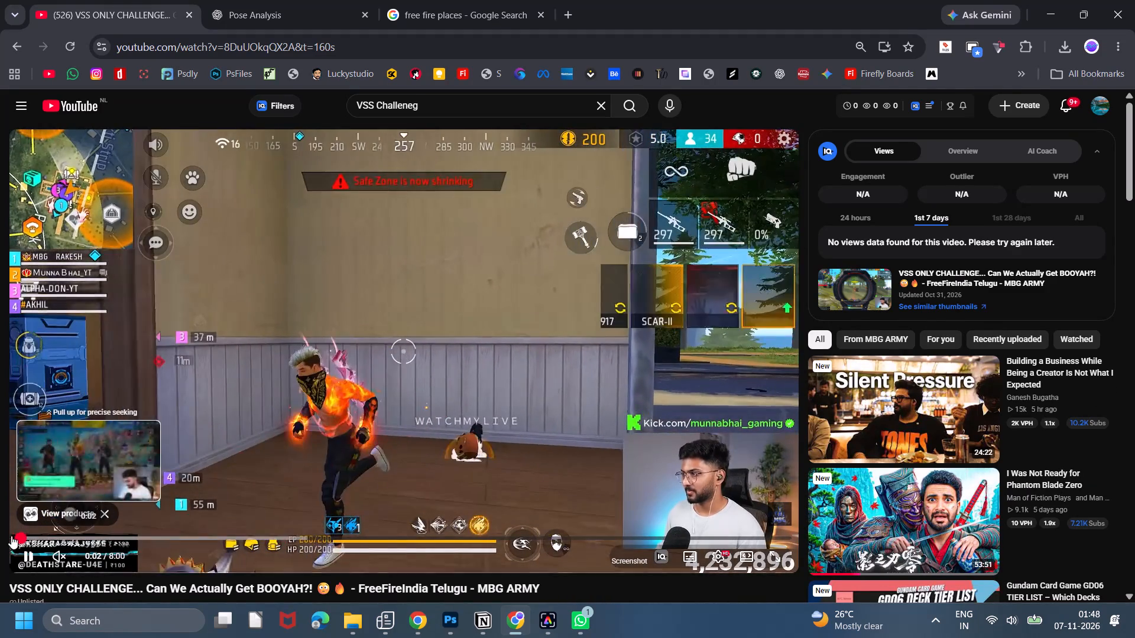
pyautogui.moveTo(11, 536); pyautogui.dragTo(0, 536)
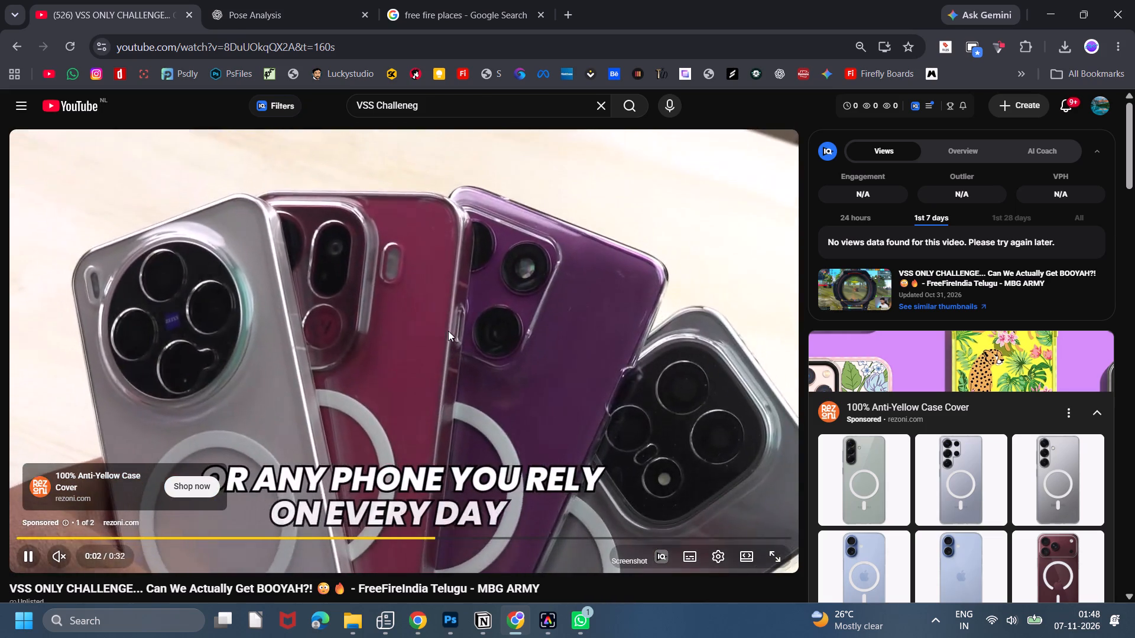
pyautogui.moveTo(469, 321); pyautogui.dragTo(0, 386)
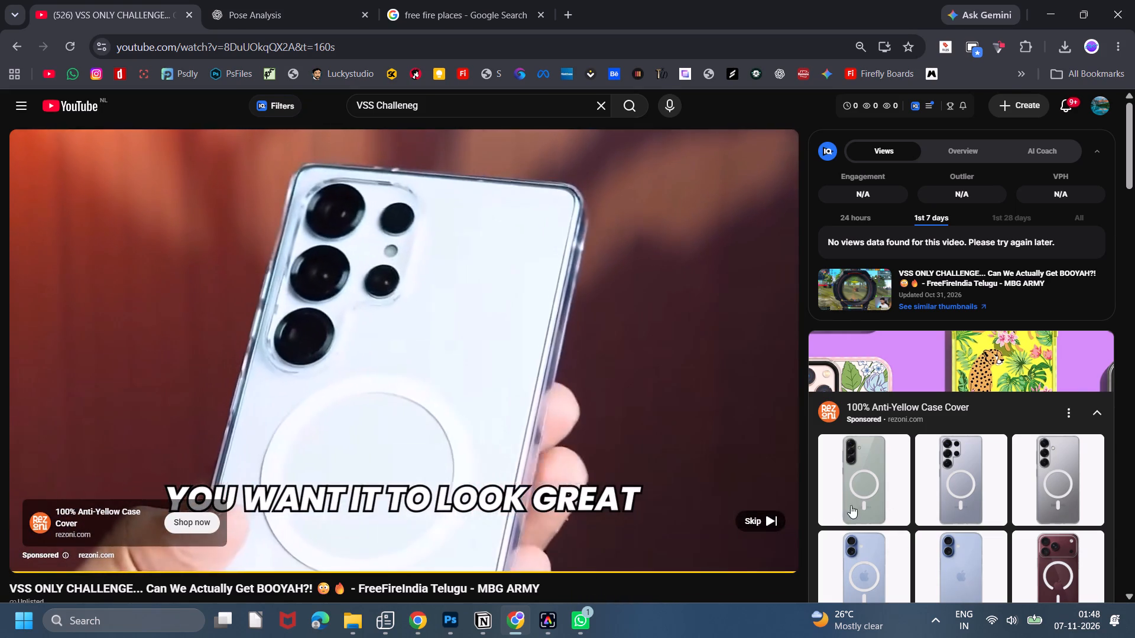
pyautogui.click(779, 518)
pyautogui.click(379, 320)
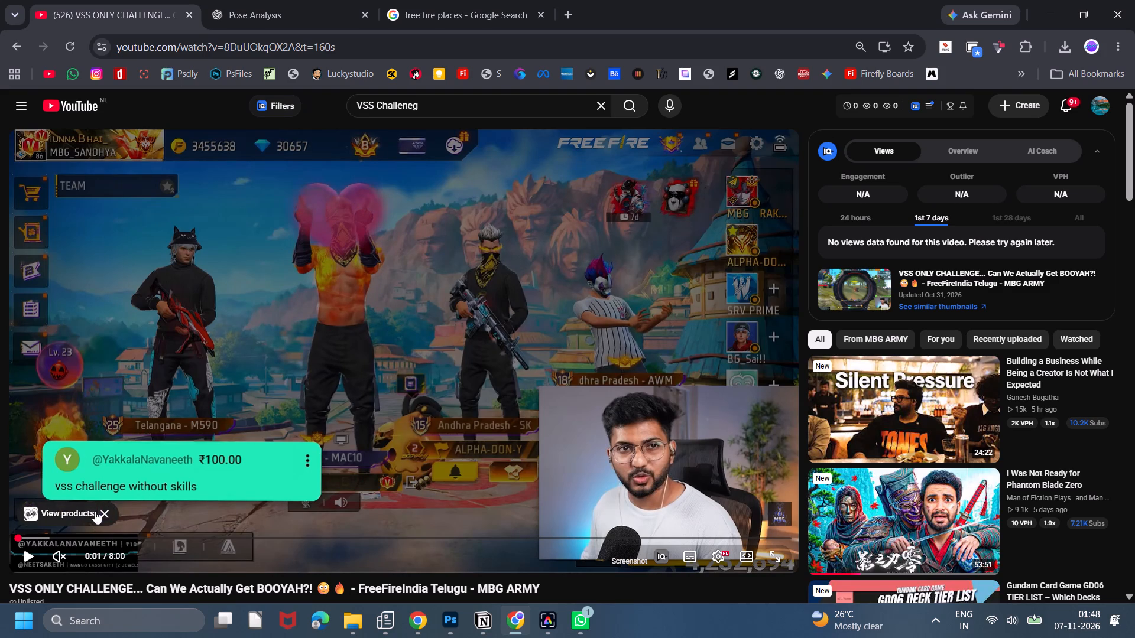
pyautogui.click(111, 515)
# Take a screenshot of the paused frame showing the "vss challenge without skills" ₹100.00 message.
pyautogui.press('Print')
pyautogui.press('Print')
pyautogui.press('Print')
pyautogui.press('Print')
pyautogui.press('Print')
pyautogui.press('Print')
pyautogui.press('Print')
pyautogui.press('Print')
pyautogui.press('Print')
pyautogui.press('Print')
pyautogui.press('Print')
pyautogui.press('Print')
pyautogui.press('Print')
pyautogui.press('Print')
pyautogui.press('Print')
pyautogui.press('Print')
pyautogui.press('Print')
pyautogui.press('Print')
pyautogui.press('Print')
pyautogui.press('Print')
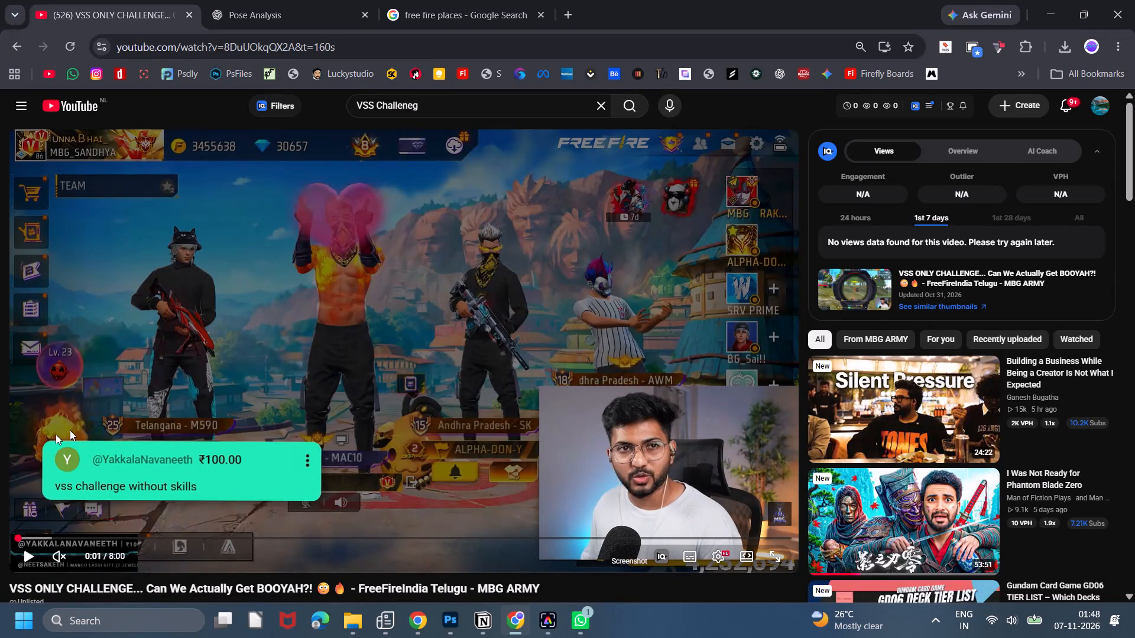
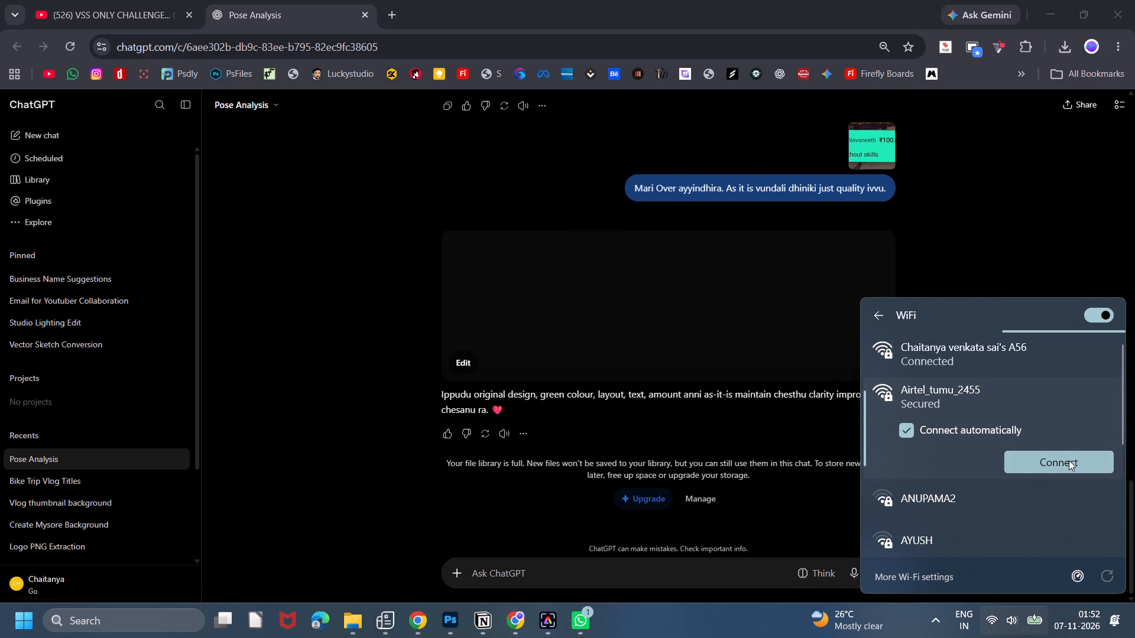
# Close the Wi-Fi network list.
pyautogui.click(1034, 615)
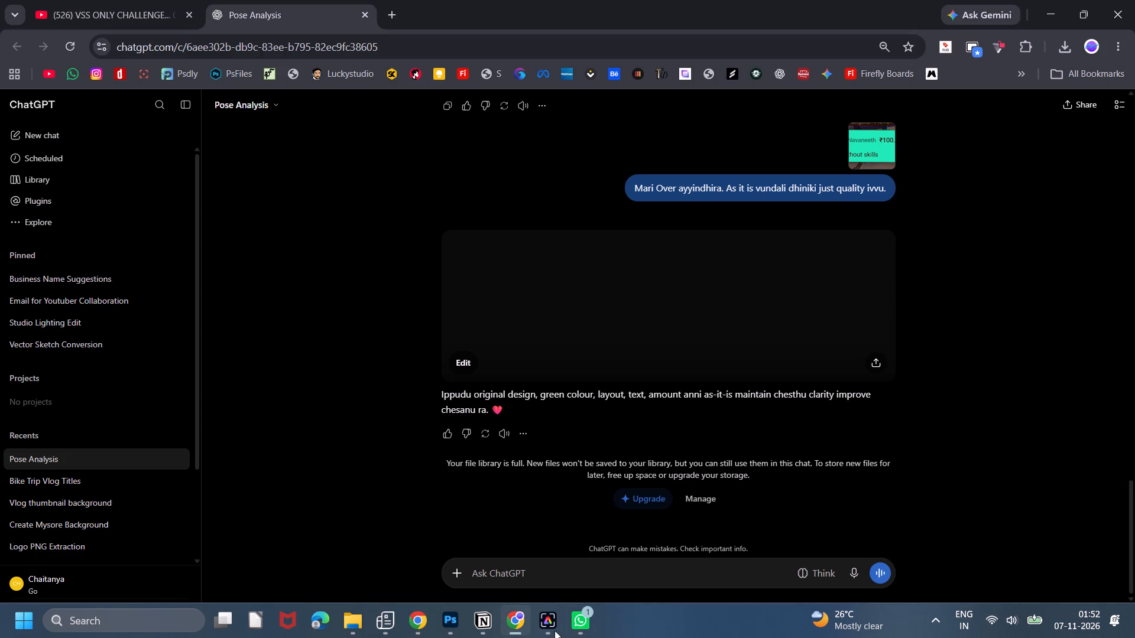
# Switch to Photoshop and add the text "x2" beside the man's head in 2xVSS.psd, on a new layer above the topmost layer.
pyautogui.click(447, 614)
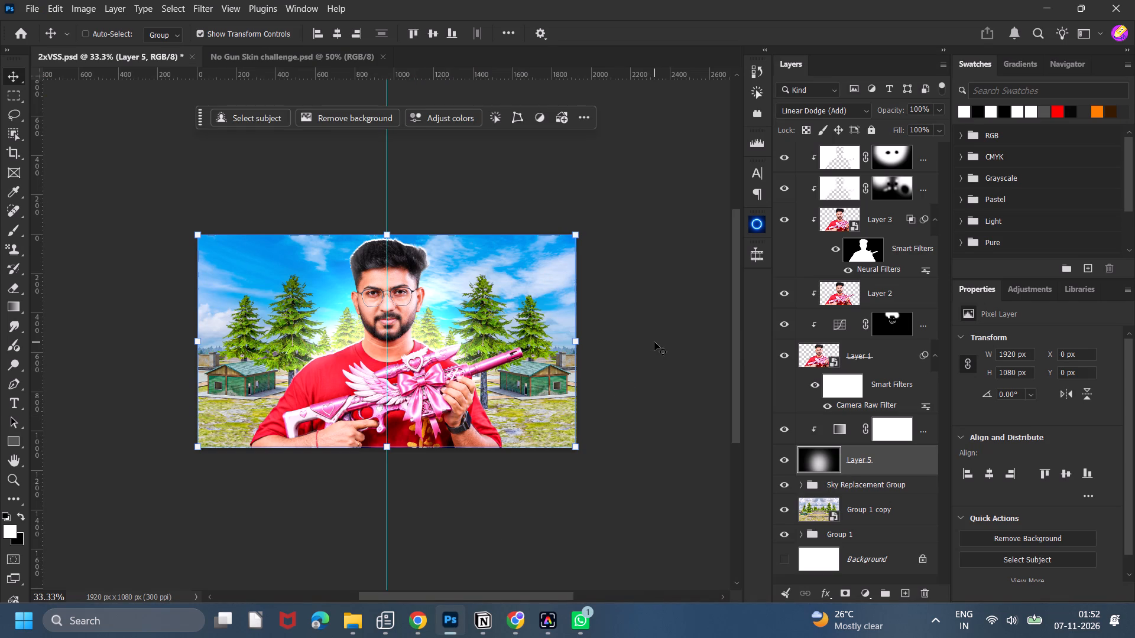
pyautogui.scroll(-2, 654, 342)
pyautogui.scroll(2, 653, 343)
pyautogui.scroll(3, 874, 191)
pyautogui.click(927, 147)
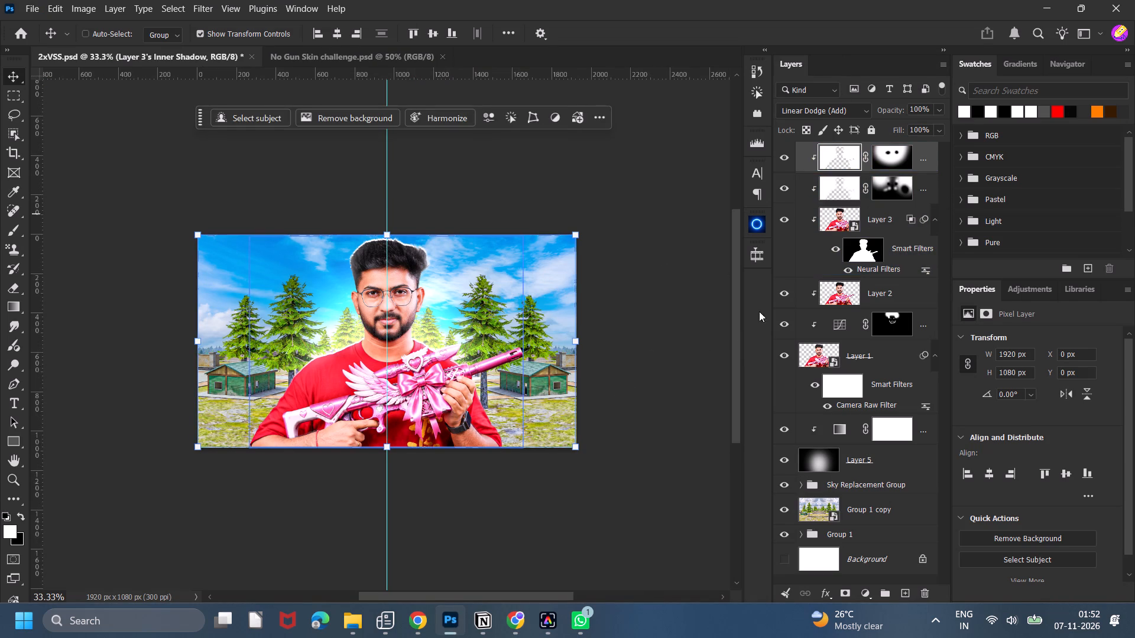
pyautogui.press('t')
pyautogui.click(484, 294)
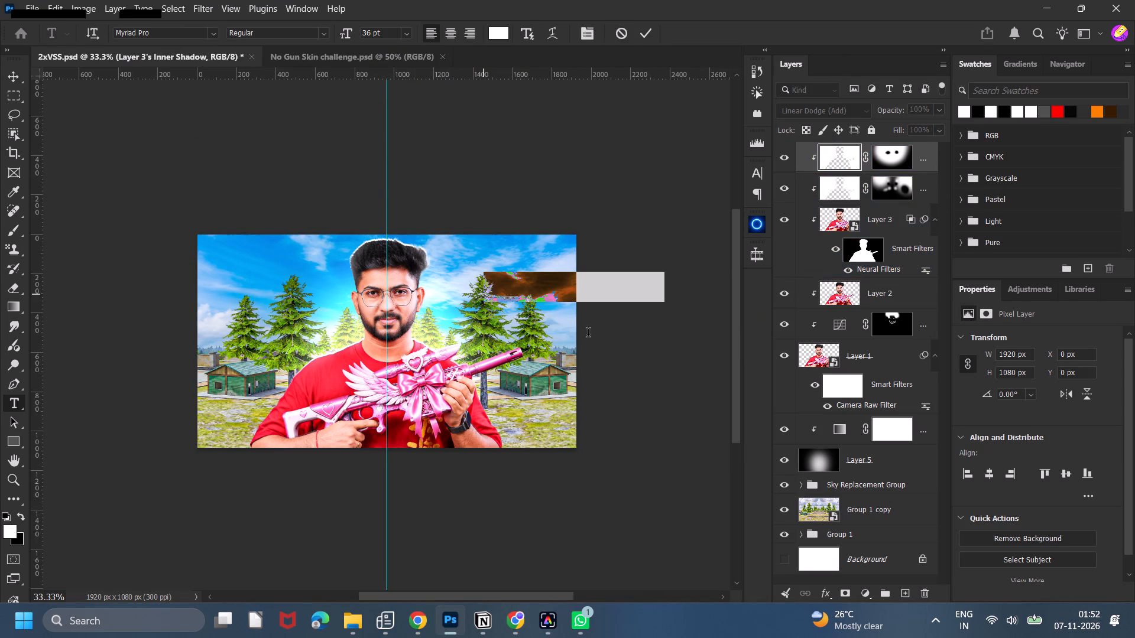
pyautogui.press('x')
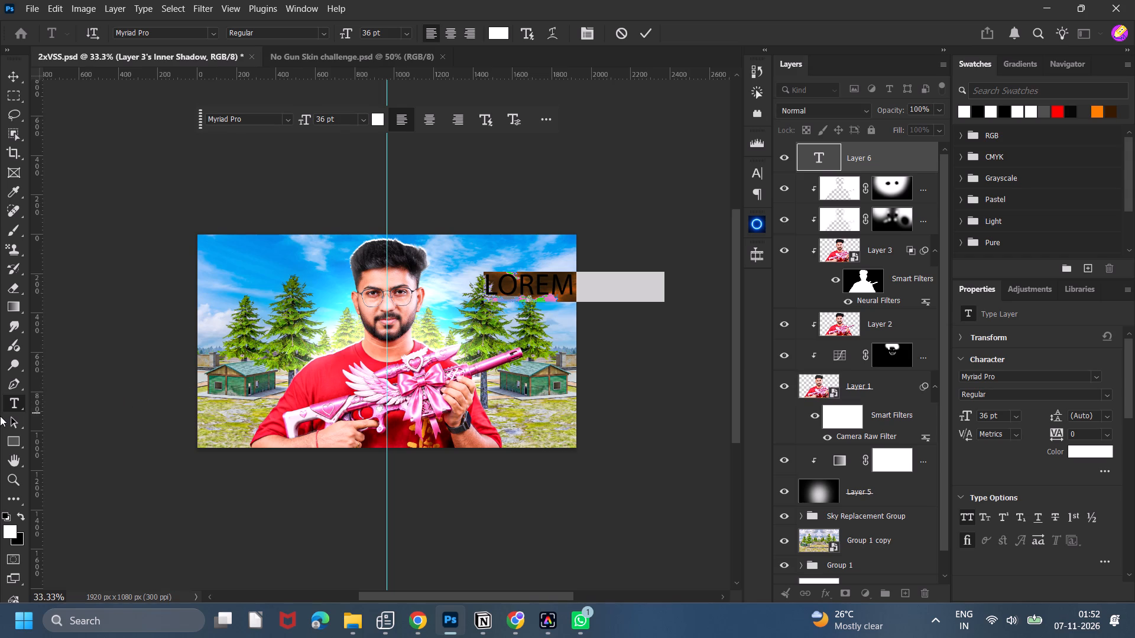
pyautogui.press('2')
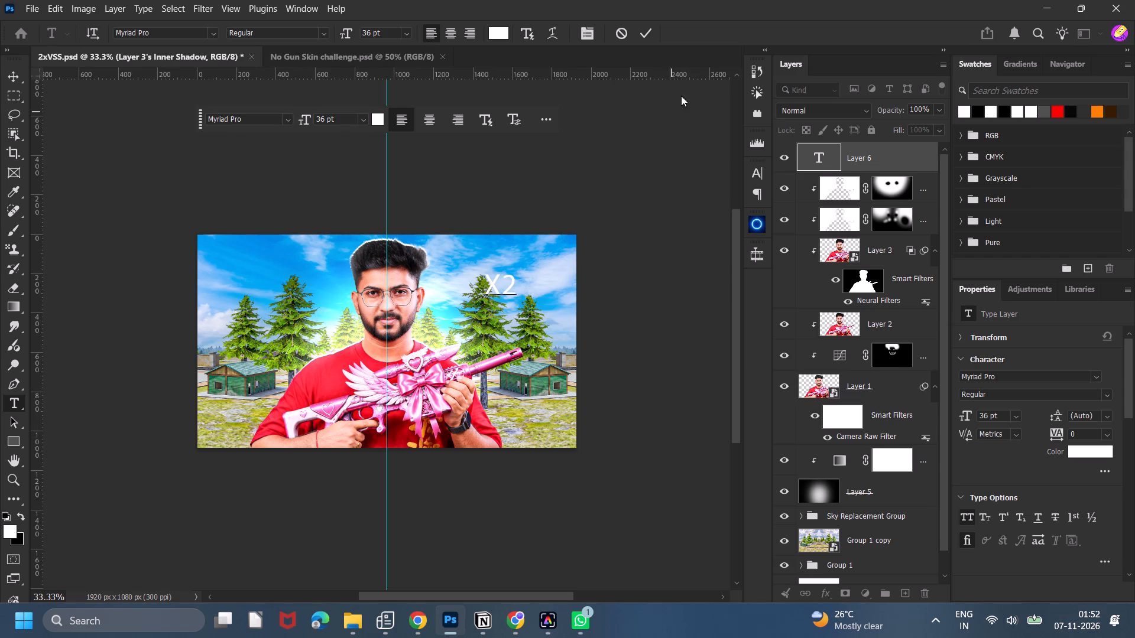
pyautogui.click(645, 36)
# Open the font choices for the "x2" text layer.
pyautogui.click(755, 172)
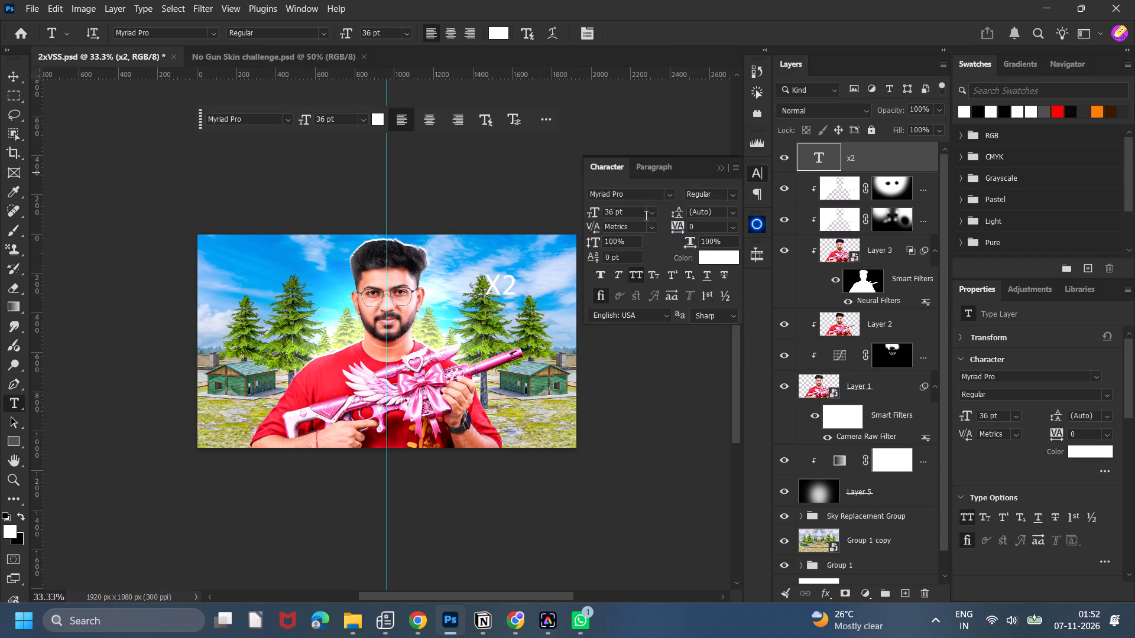
pyautogui.click(672, 194)
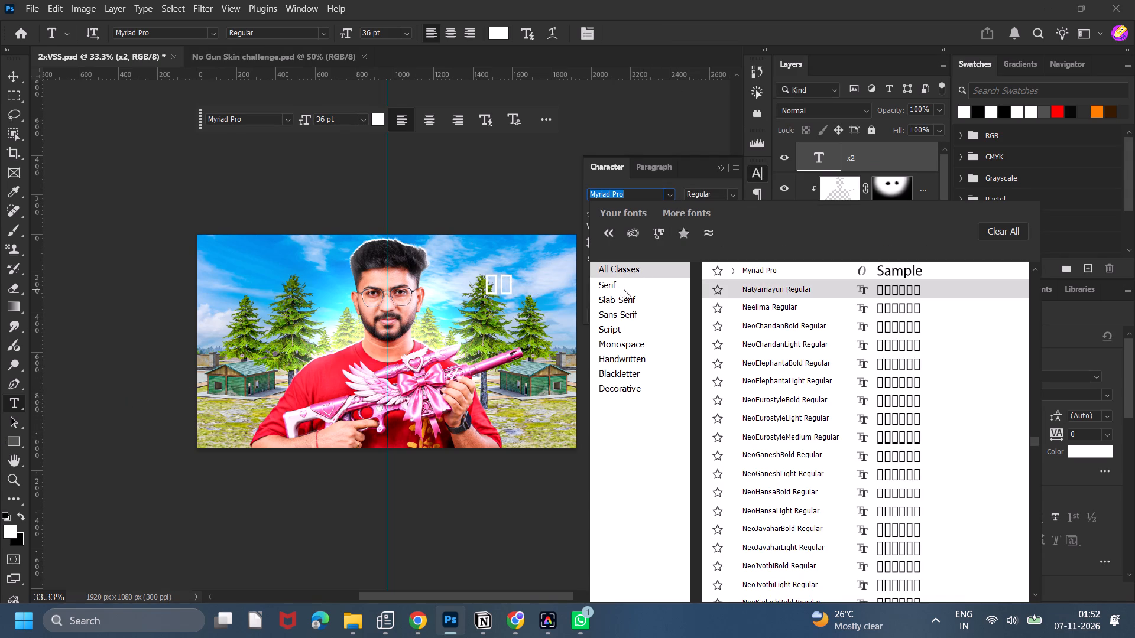
# Set the x2 text's font to MuseoModerno Black and turn off its All Caps style.
pyautogui.scroll(12, 754, 414)
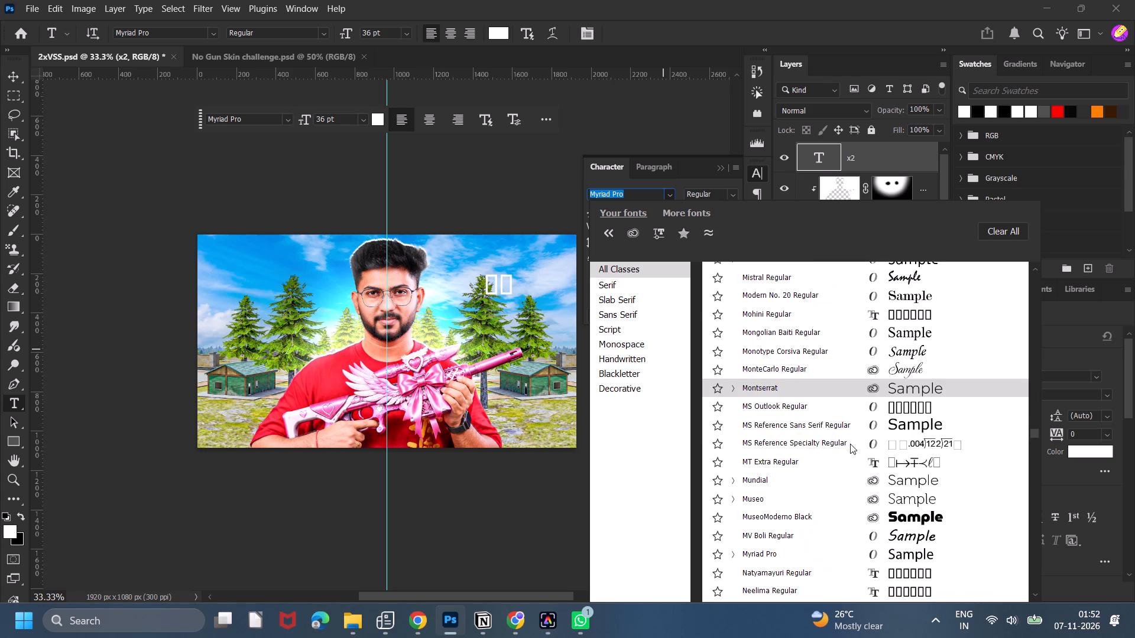
pyautogui.click(845, 519)
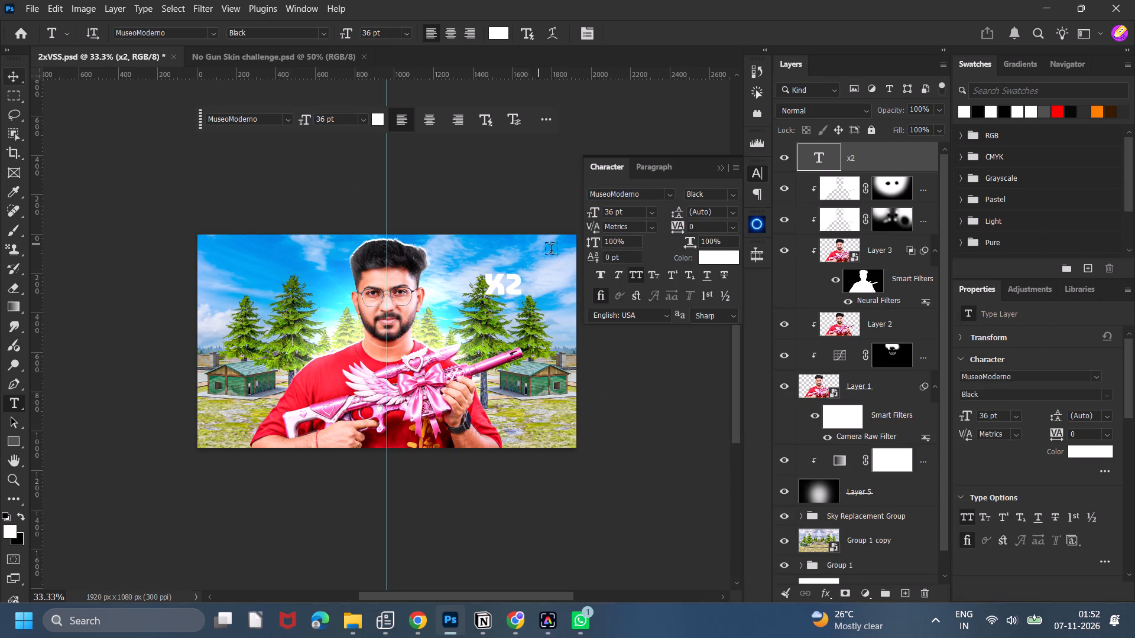
pyautogui.click(634, 276)
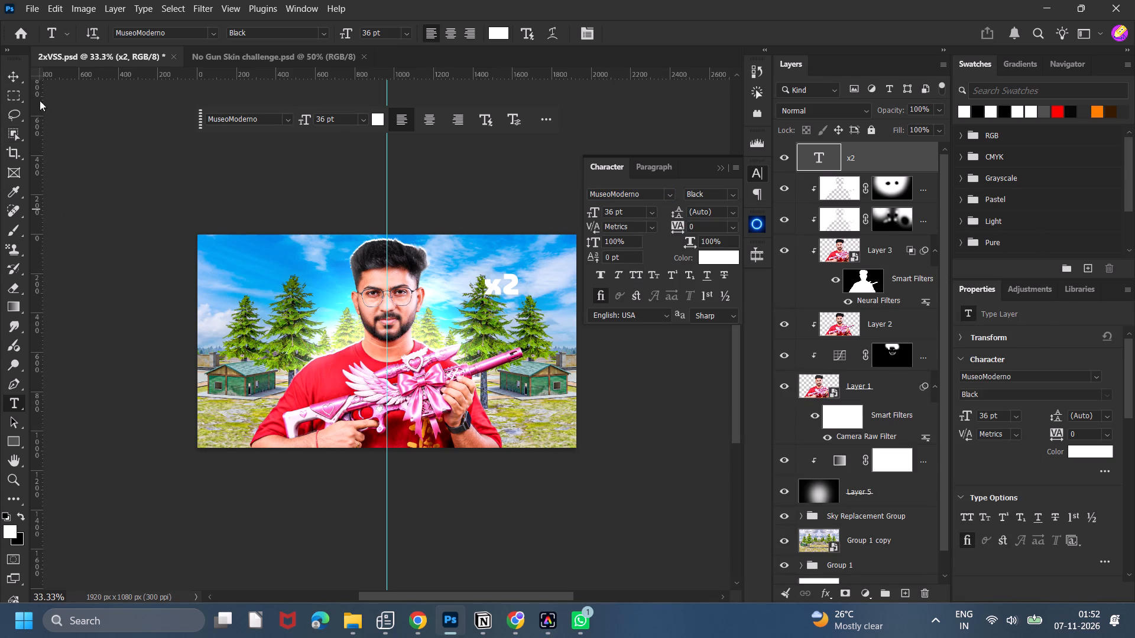
# Centre the x2 text horizontally and vertically on the canvas.
pyautogui.click(17, 74)
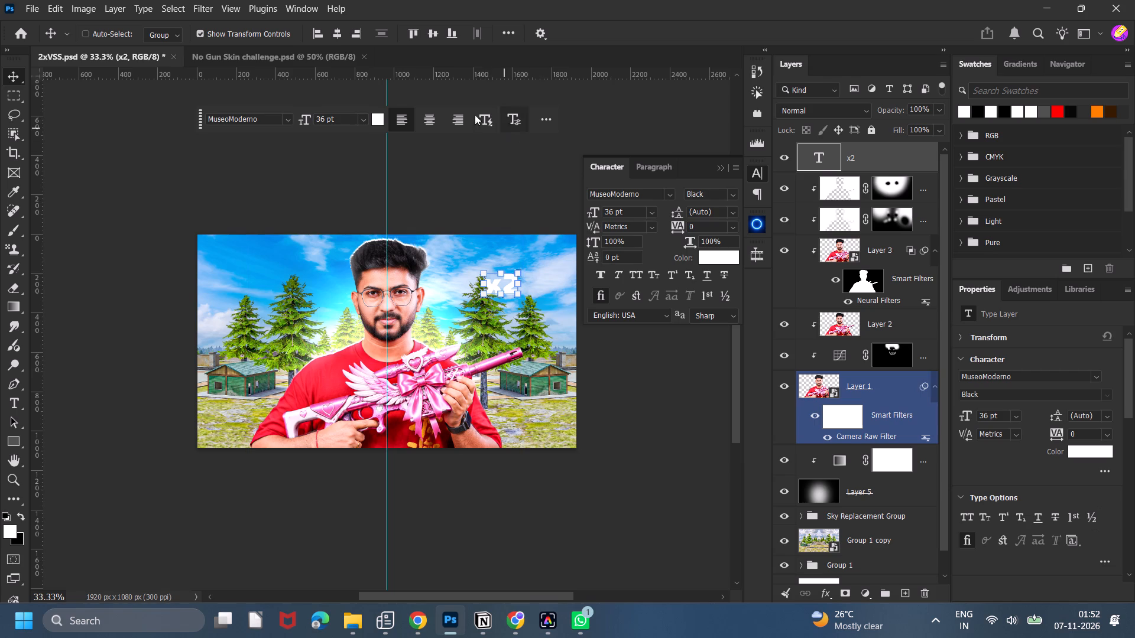
pyautogui.click(337, 39)
pyautogui.click(432, 37)
pyautogui.click(478, 148)
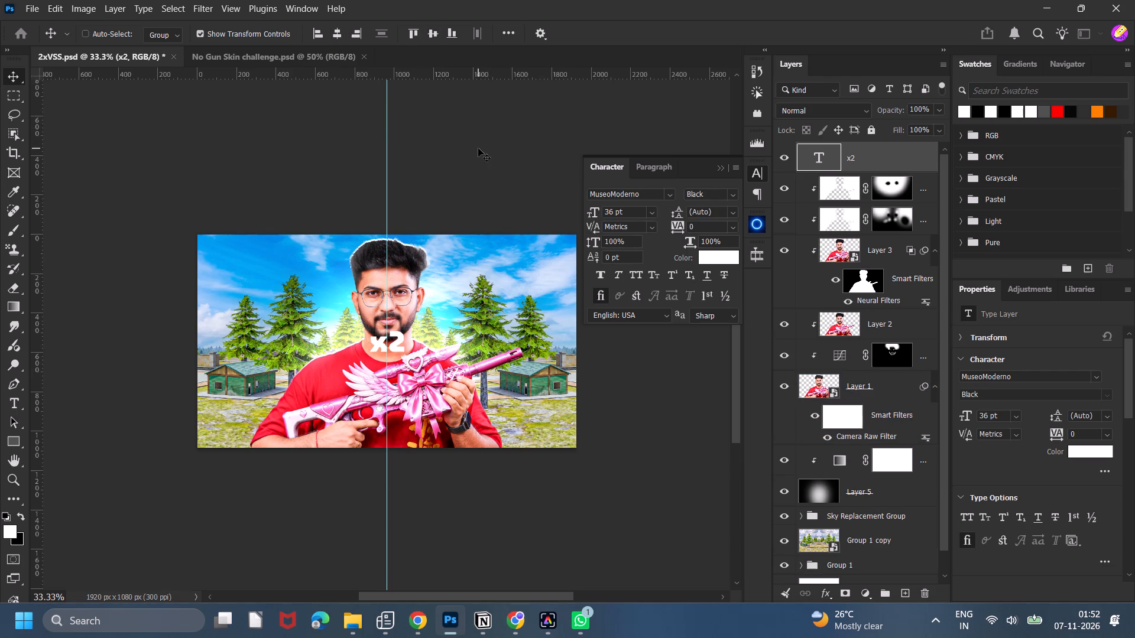
# Draw a rectangle about 278 × 115 px around the x2 text, place it behind the text and fill it with red ff0000.
pyautogui.click(12, 435)
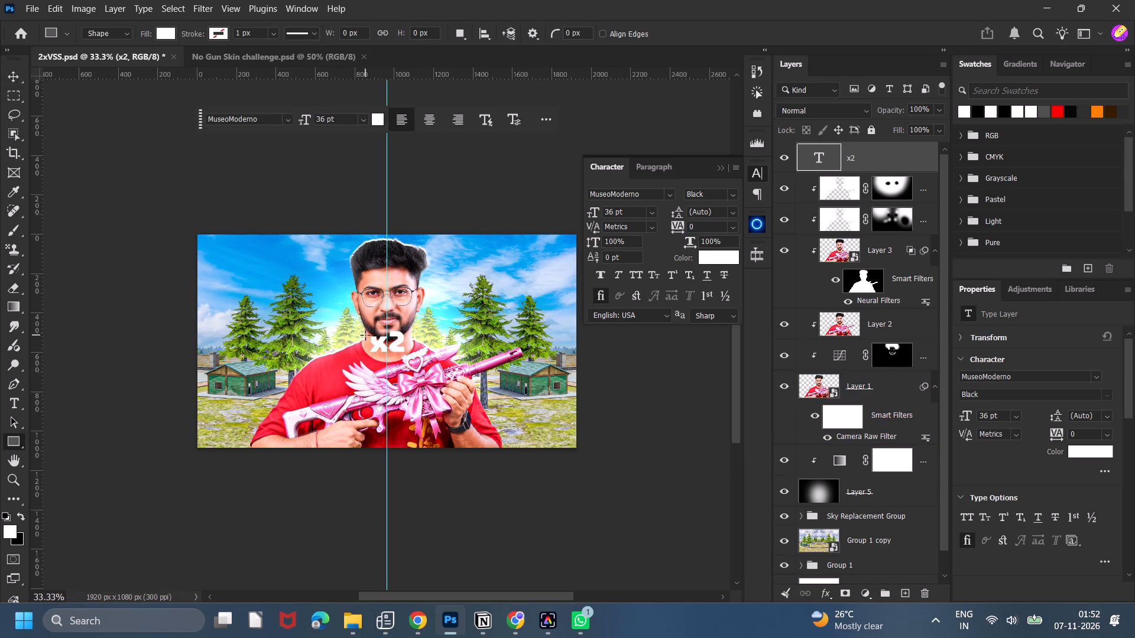
pyautogui.moveTo(365, 331); pyautogui.dragTo(419, 353)
pyautogui.moveTo(901, 166); pyautogui.dragTo(904, 194)
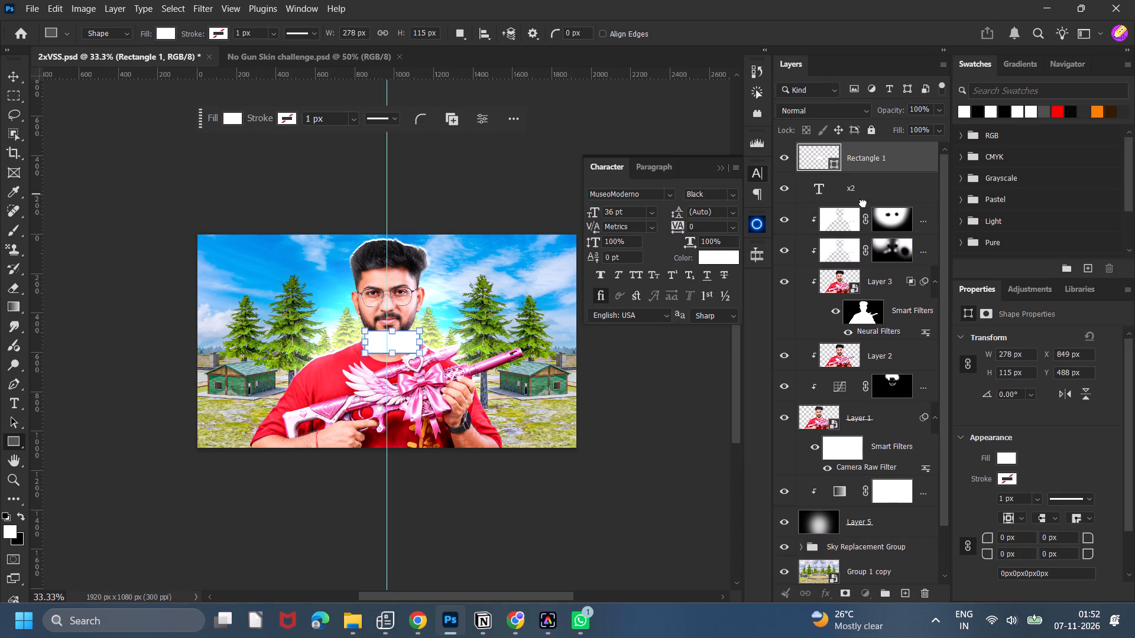
pyautogui.doubleClick(836, 197)
pyautogui.moveTo(851, 232); pyautogui.dragTo(1046, 194)
pyautogui.click(1061, 218)
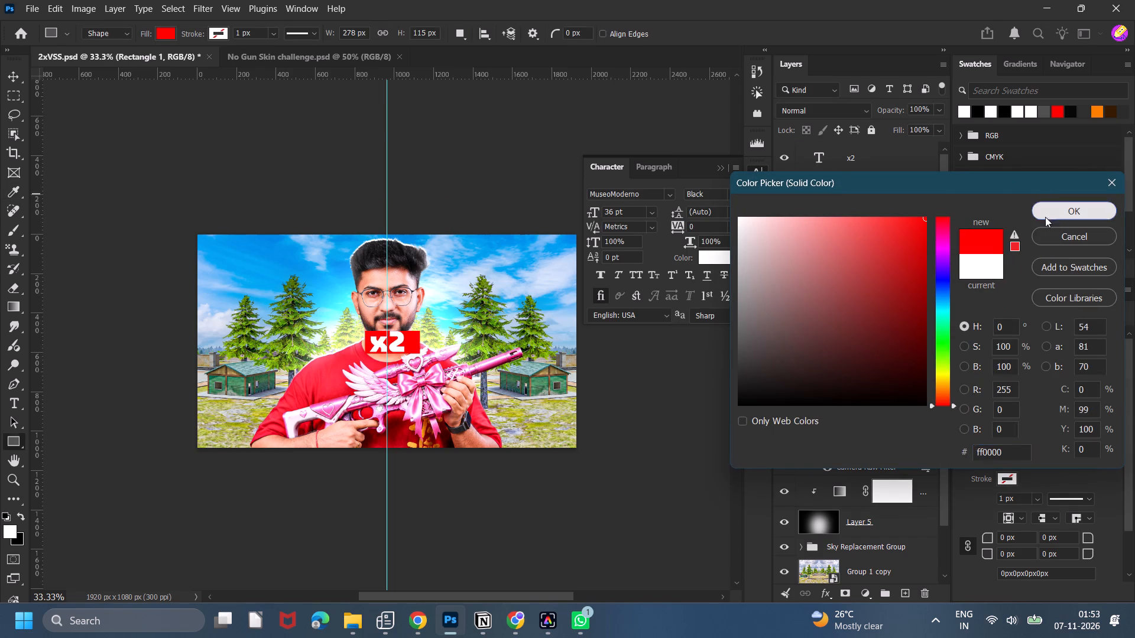
# Align the centres of the x2 text and the red rectangle horizontally and vertically.
pyautogui.keyDown('ctrl'); pyautogui.click(888, 162); pyautogui.keyUp('ctrl')
pyautogui.click(20, 79)
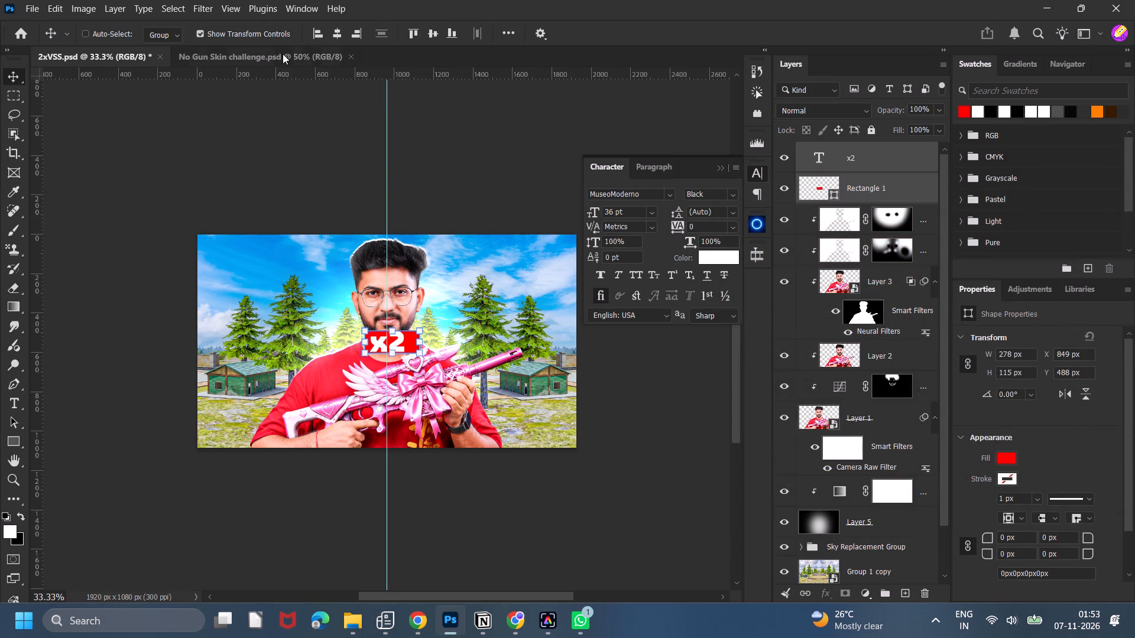
pyautogui.click(336, 31)
pyautogui.click(437, 33)
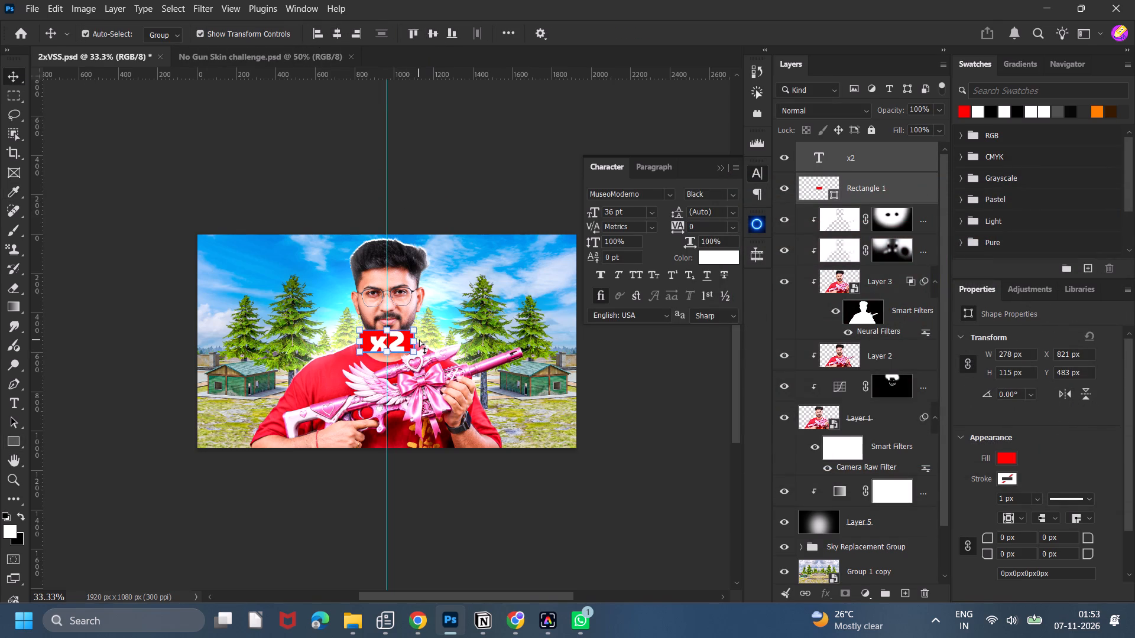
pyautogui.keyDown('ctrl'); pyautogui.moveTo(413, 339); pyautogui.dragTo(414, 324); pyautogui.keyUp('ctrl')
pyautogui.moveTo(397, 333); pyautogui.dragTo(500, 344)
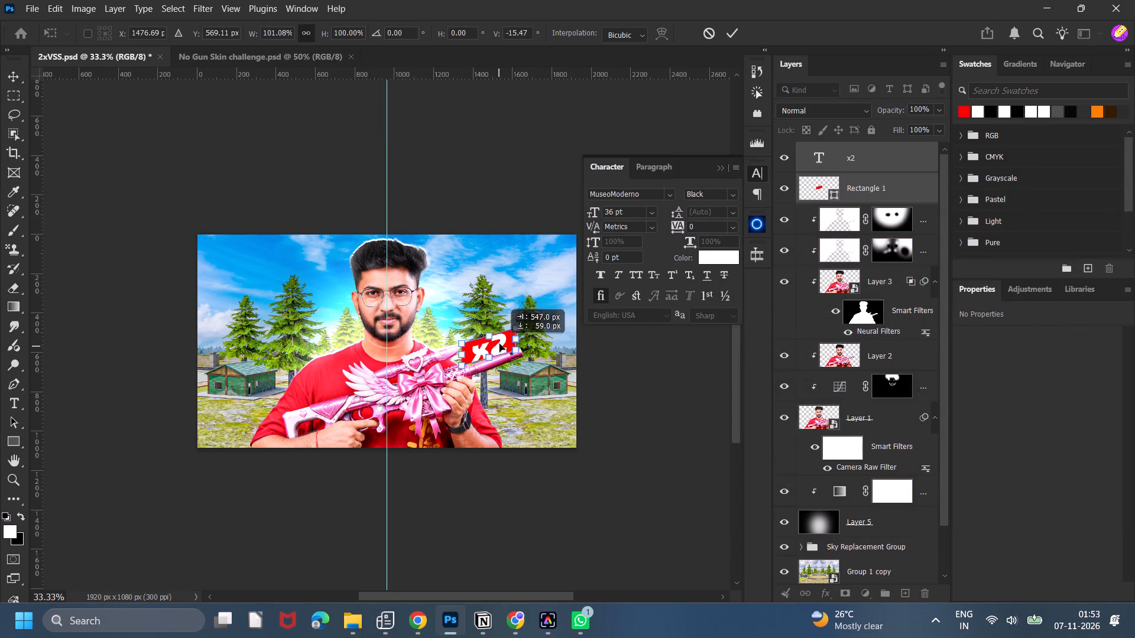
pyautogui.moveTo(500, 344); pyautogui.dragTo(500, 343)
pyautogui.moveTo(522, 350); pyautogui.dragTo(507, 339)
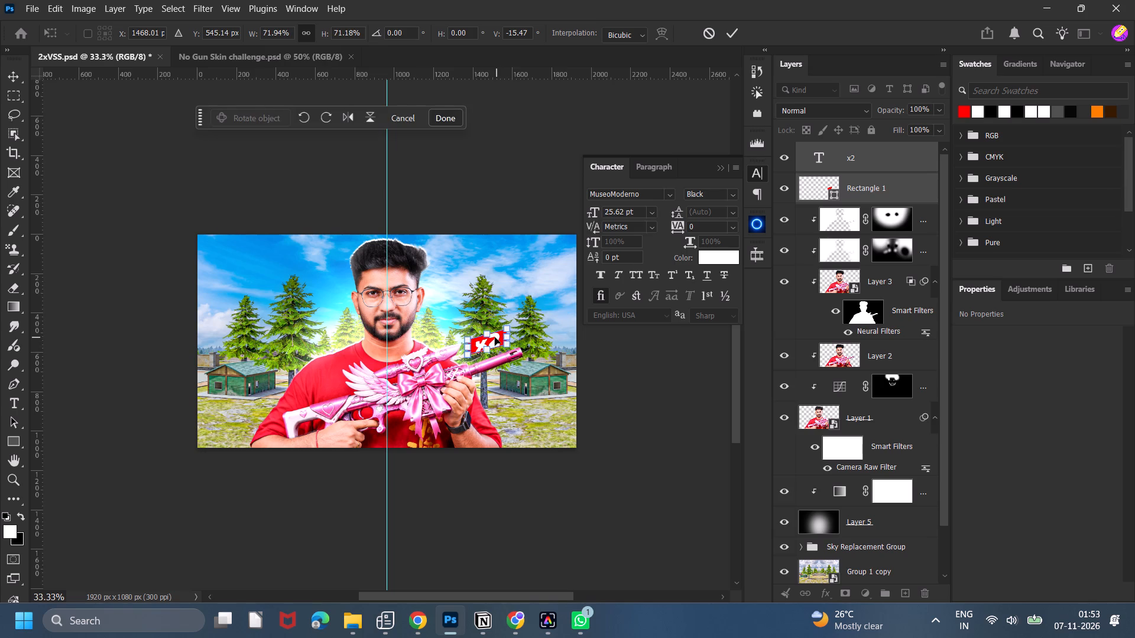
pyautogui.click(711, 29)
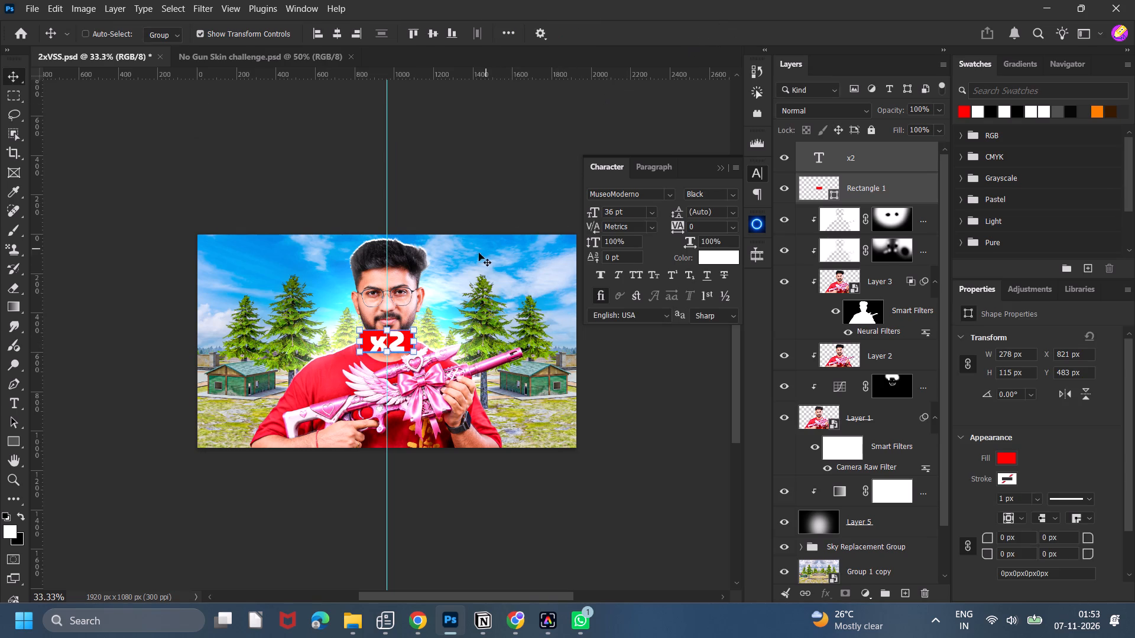
# Move the x2 text and red rectangle together near the gun's muzzle, with the rectangle at about X 1429 px, Y 521 px.
pyautogui.moveTo(401, 283); pyautogui.dragTo(514, 285)
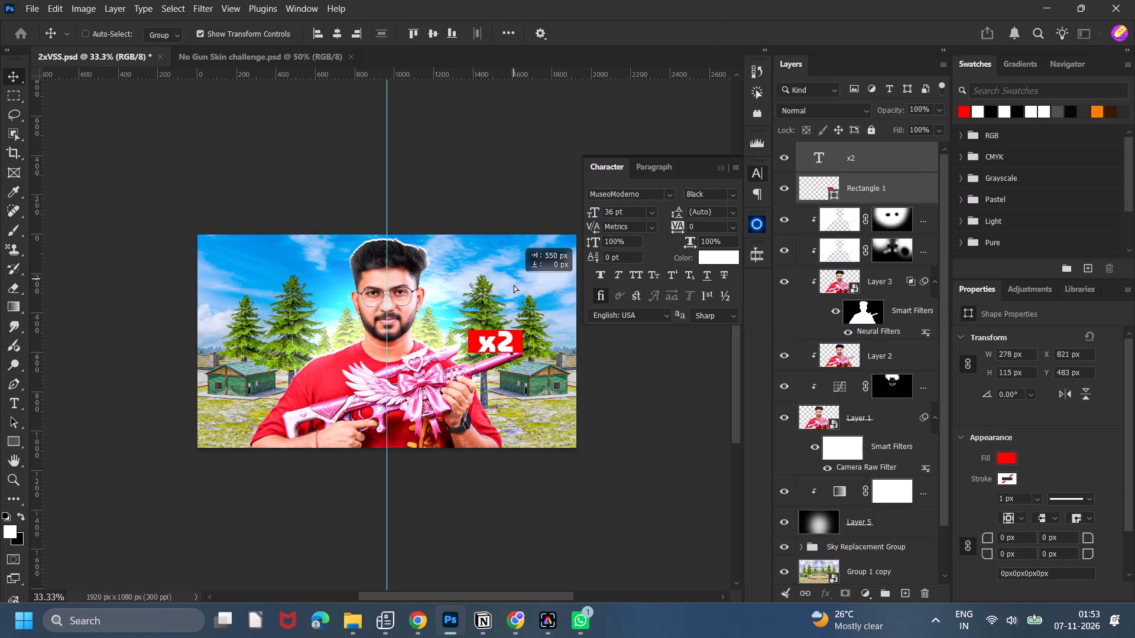
pyautogui.moveTo(514, 285); pyautogui.dragTo(521, 295)
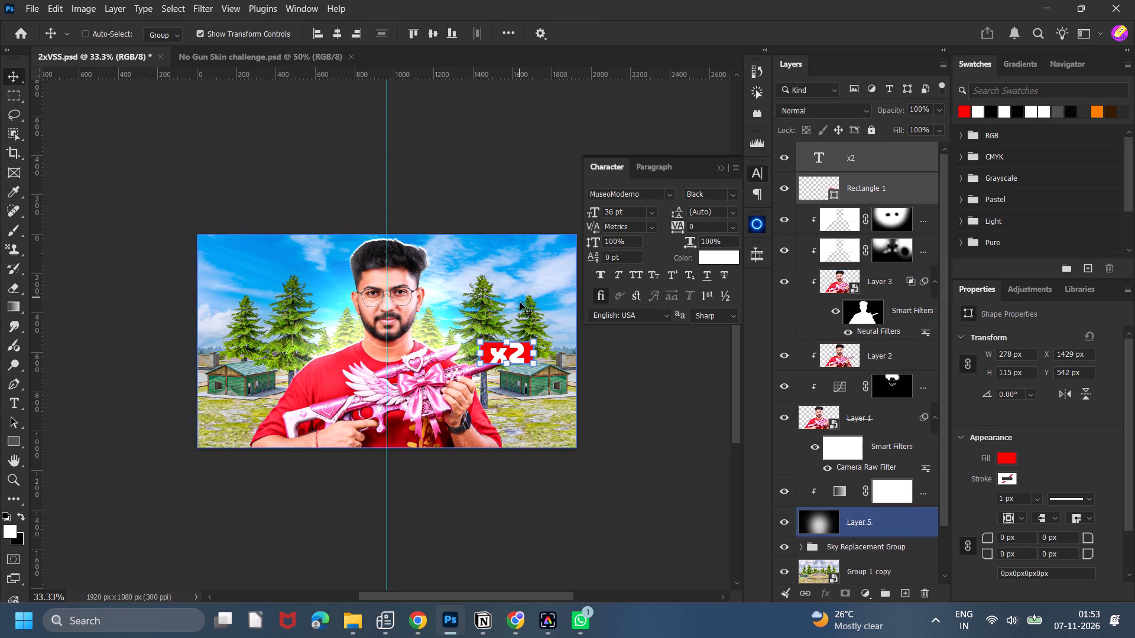
pyautogui.press('Up')
pyautogui.press('Up')
pyautogui.press('Up')
pyautogui.press('Up')
pyautogui.press('Up')
pyautogui.press('Up')
pyautogui.press('Up')
pyautogui.press('Up')
pyautogui.press('Up')
pyautogui.press('Up')
pyautogui.press('Up')
pyautogui.press('Up')
pyautogui.press('Up')
pyautogui.press('Up')
pyautogui.press('Up')
pyautogui.click(642, 504)
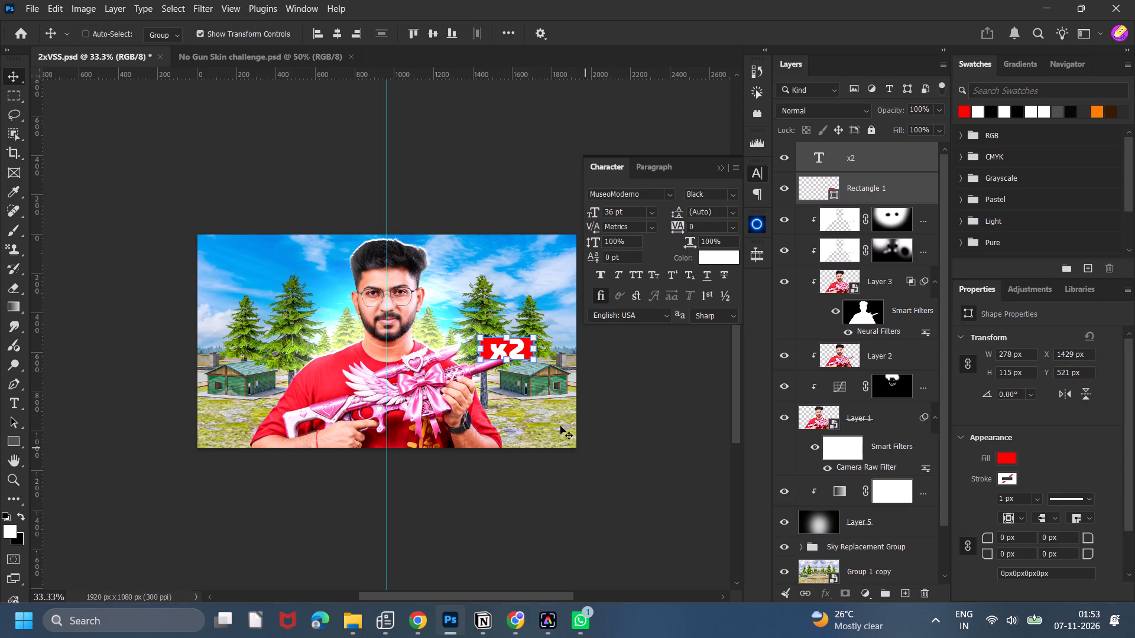
# Skew the x2 label vertically by about -20° so it slants along the gun barrel, narrowing it to about 85% width.
pyautogui.keyDown('ctrl'); pyautogui.moveTo(534, 348); pyautogui.dragTo(526, 331); pyautogui.keyUp('ctrl')
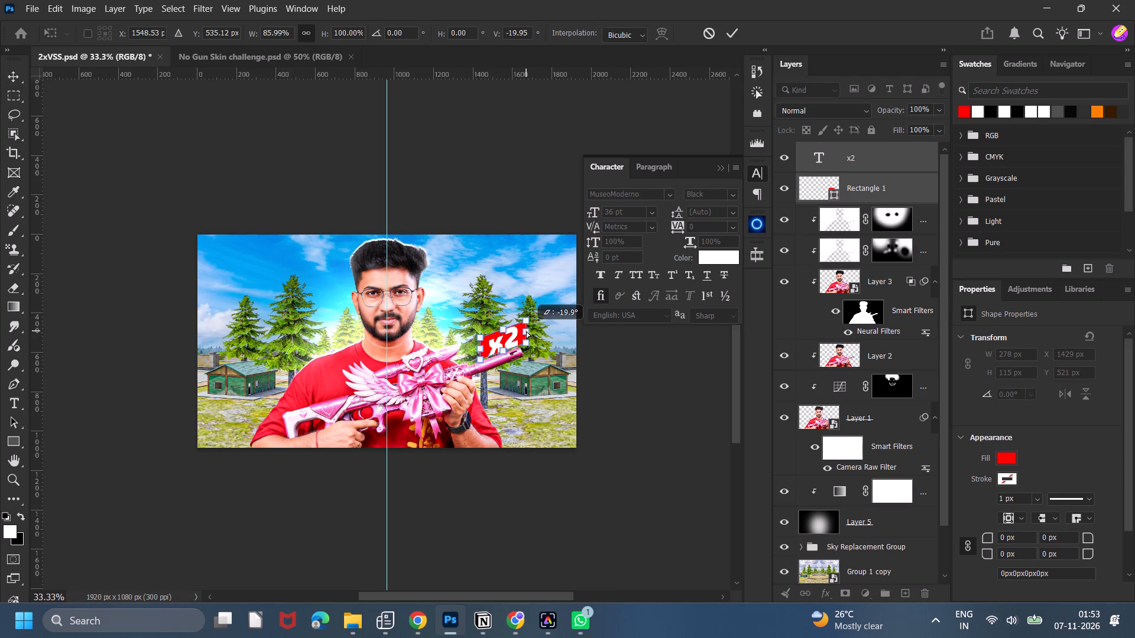
pyautogui.keyDown('ctrl'); pyautogui.moveTo(526, 331); pyautogui.dragTo(526, 331); pyautogui.keyUp('ctrl')
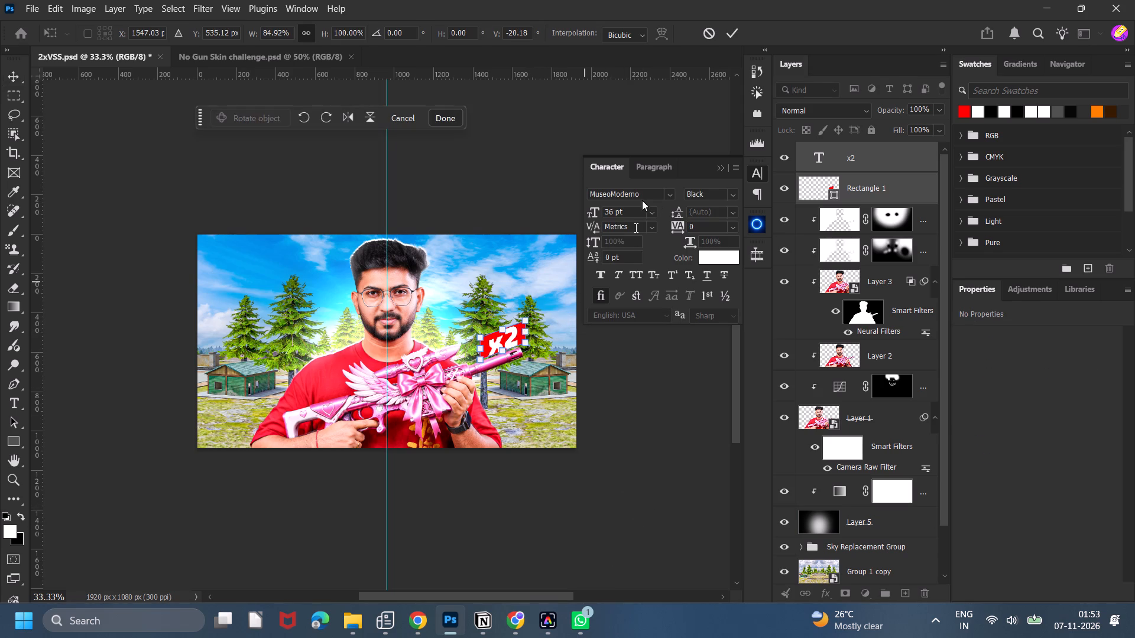
pyautogui.click(731, 37)
# Scale the x2 label down until its text is about 22 pt and position it just above the gun's muzzle.
pyautogui.click(665, 390)
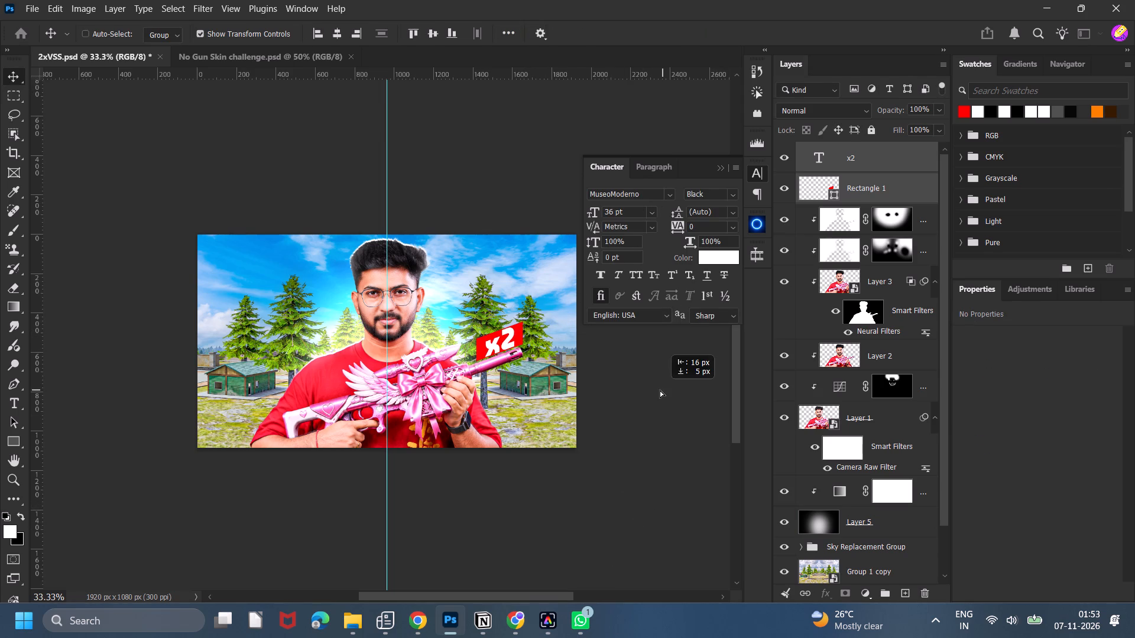
pyautogui.moveTo(520, 315); pyautogui.dragTo(515, 323)
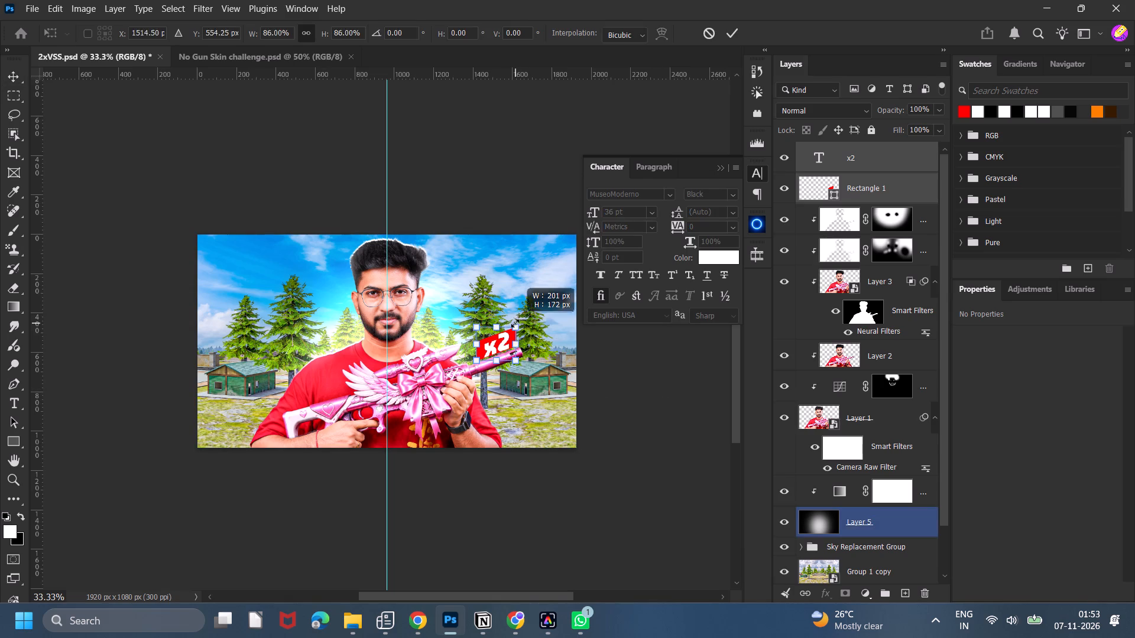
pyautogui.moveTo(515, 323); pyautogui.dragTo(504, 333)
pyautogui.click(724, 37)
pyautogui.moveTo(636, 468); pyautogui.dragTo(643, 468)
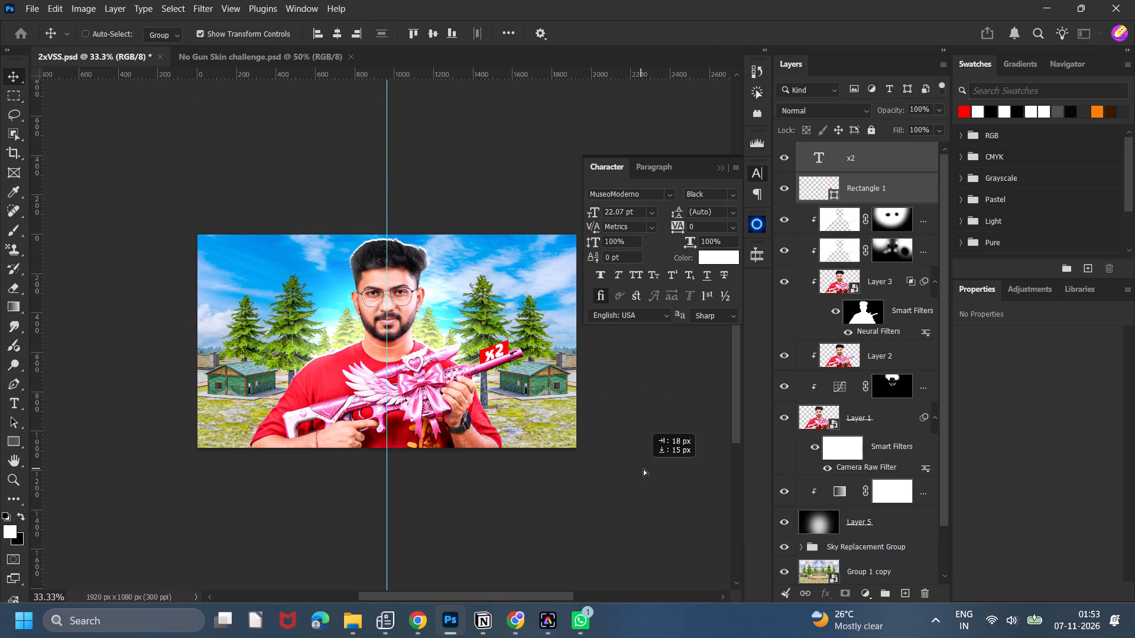
pyautogui.moveTo(643, 468); pyautogui.dragTo(650, 456)
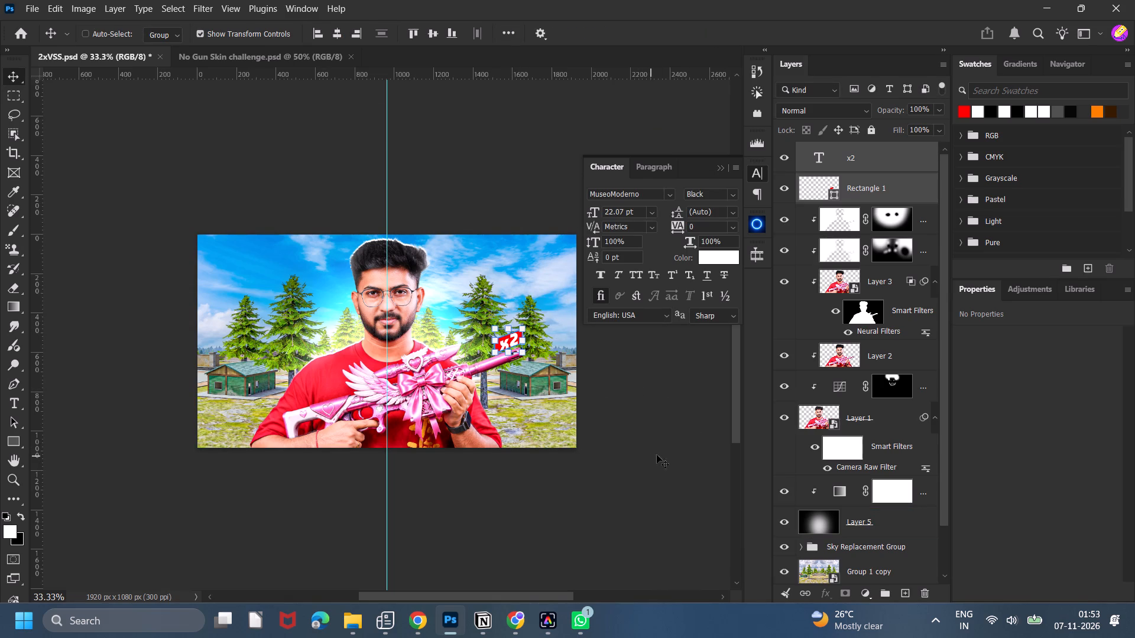
# Add a black drop shadow to the red rectangle with 58% opacity, 8 px distance, 27% spread and 65 px size.
pyautogui.click(878, 184)
pyautogui.doubleClick(915, 192)
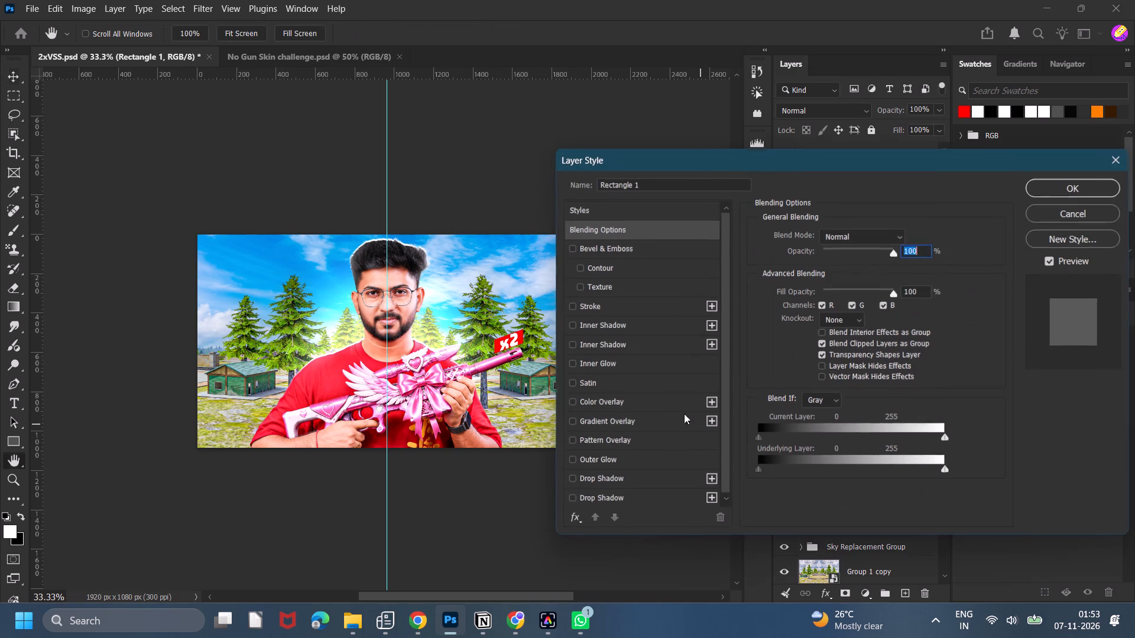
pyautogui.click(576, 482)
pyautogui.click(601, 480)
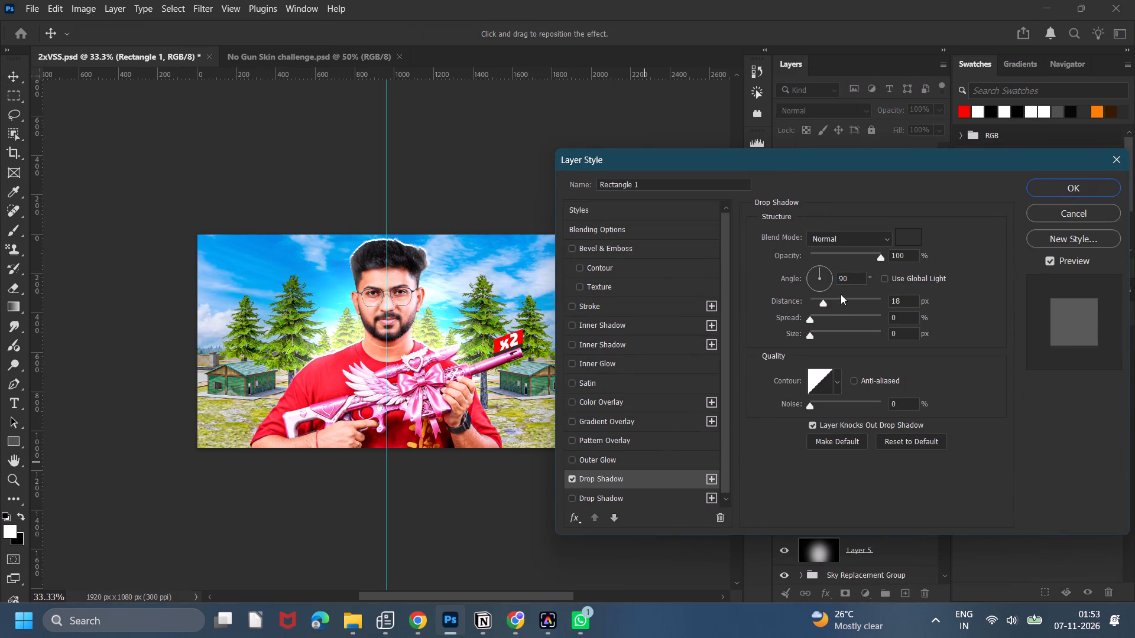
pyautogui.click(821, 305)
pyautogui.click(903, 236)
pyautogui.moveTo(801, 371); pyautogui.dragTo(682, 516)
pyautogui.click(1069, 211)
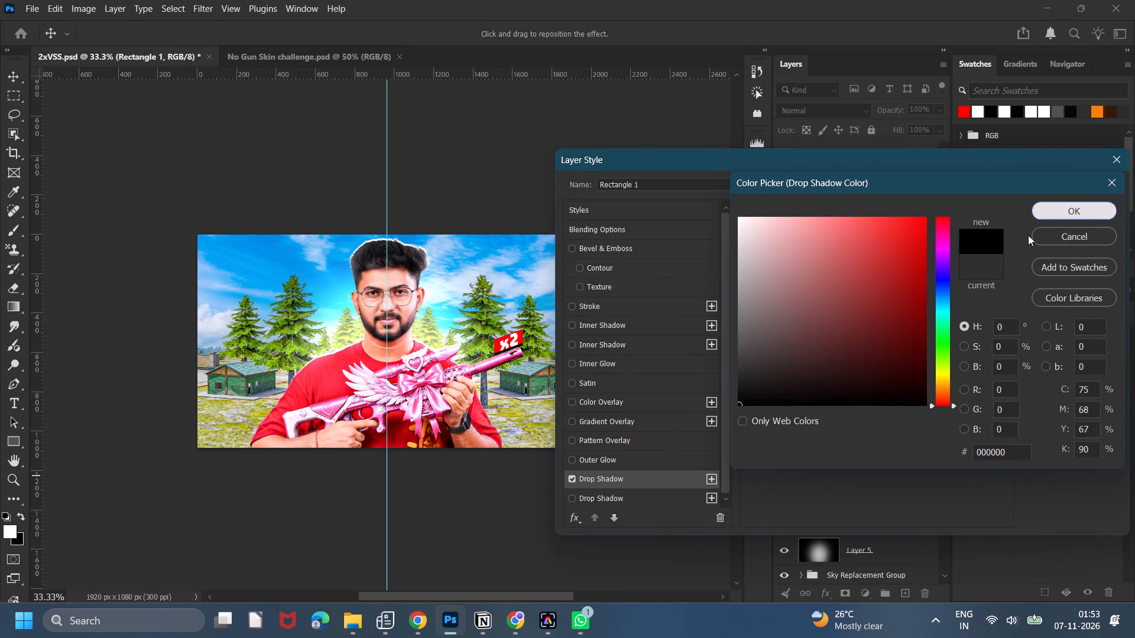
pyautogui.click(816, 302)
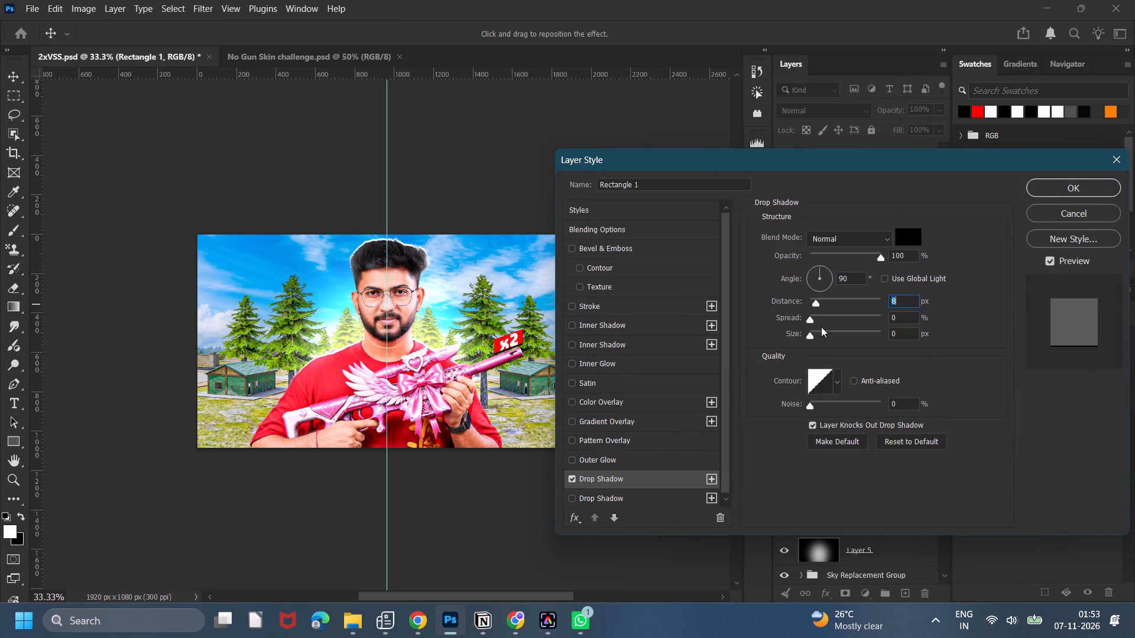
pyautogui.moveTo(814, 332); pyautogui.dragTo(832, 331)
pyautogui.moveTo(811, 317); pyautogui.dragTo(829, 318)
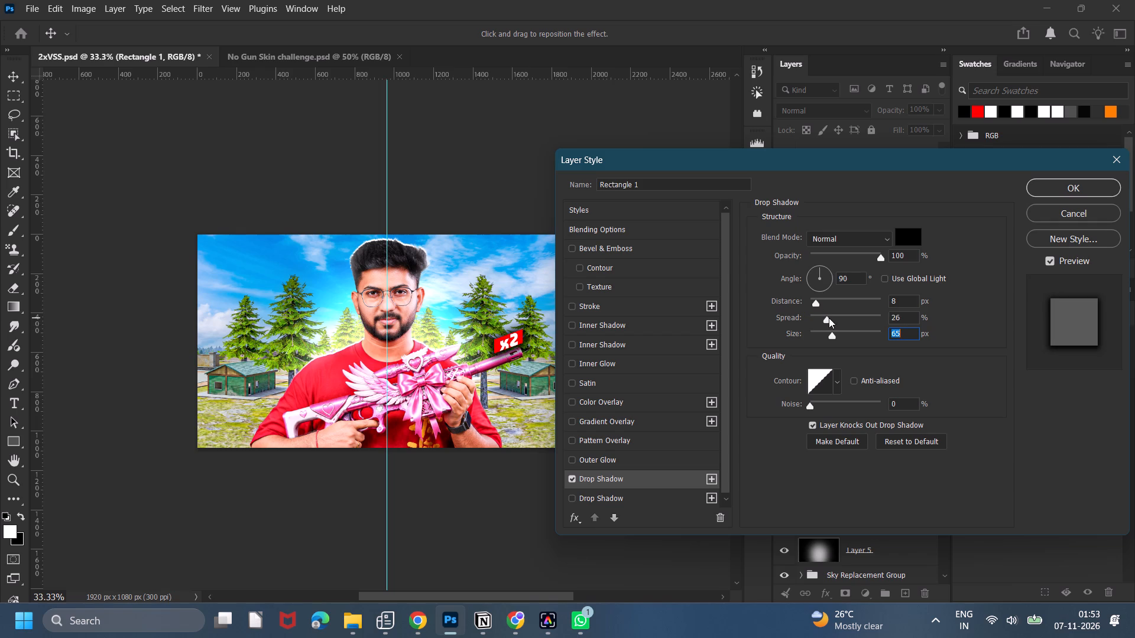
pyautogui.moveTo(829, 318); pyautogui.dragTo(829, 318)
pyautogui.click(852, 253)
pyautogui.click(852, 253)
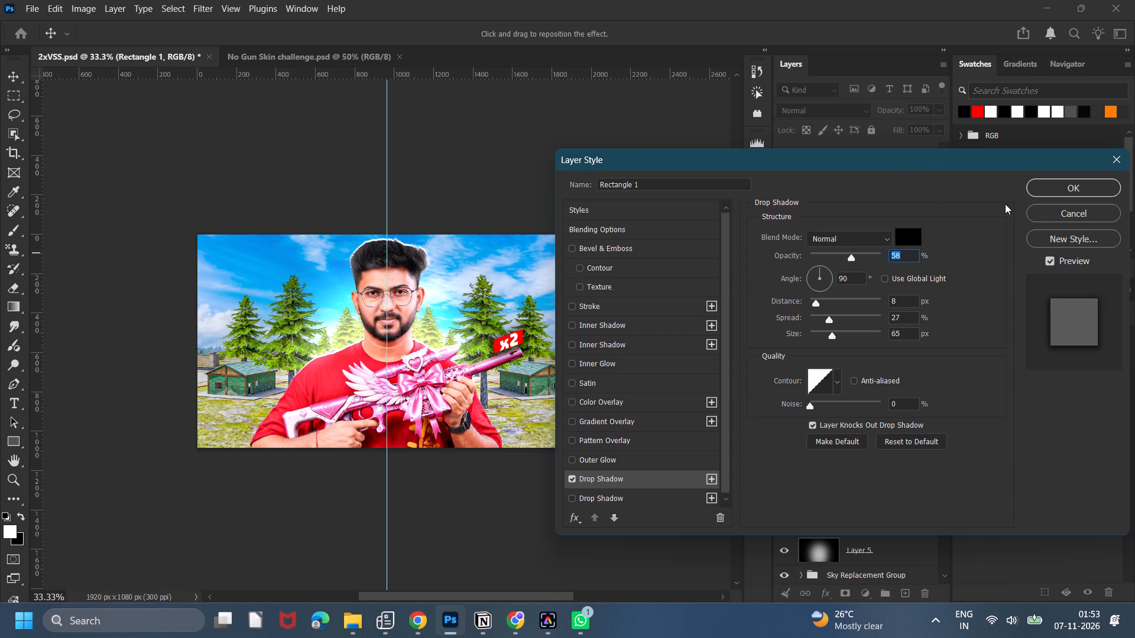
pyautogui.click(1057, 182)
# Hide the guides on the canvas.
pyautogui.hotkey('ctrl', 'h')
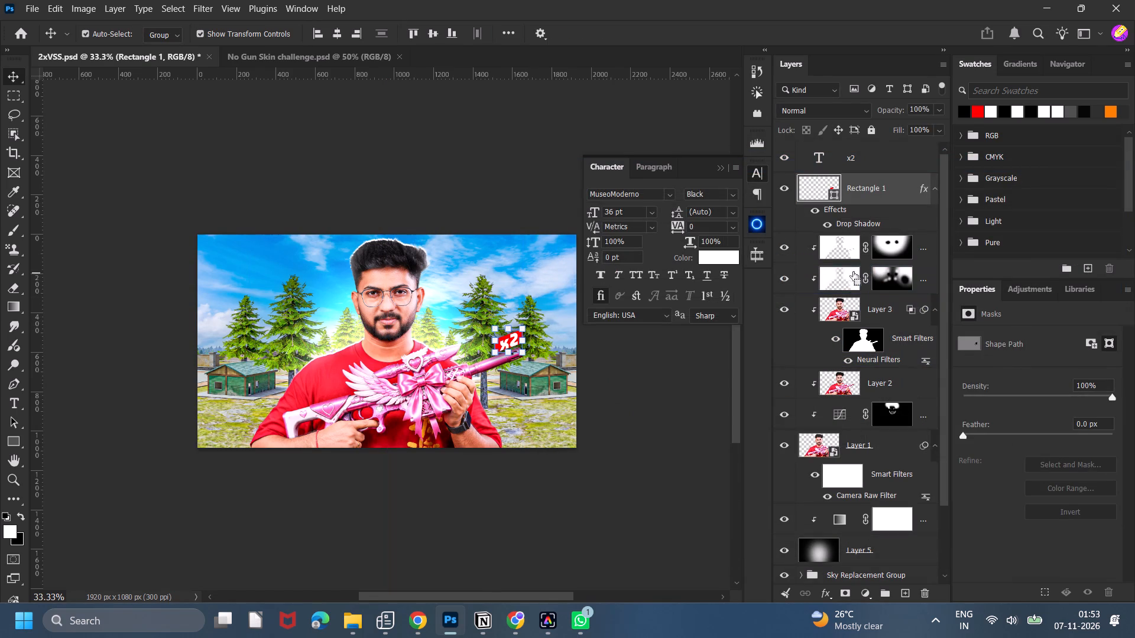
# Duplicate the red rectangle layer and hide the copy's layer effects.
pyautogui.hotkey('ctrl', 'j')
pyautogui.click(821, 214)
pyautogui.click(818, 213)
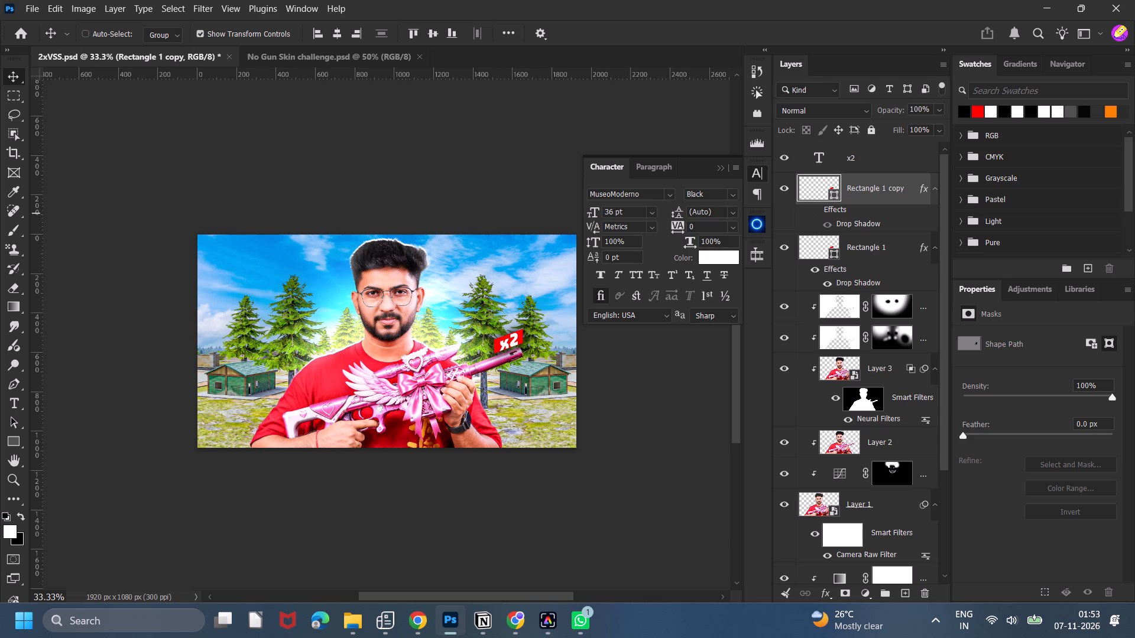
# Apply a Gaussian Blur with a 25-pixel radius to the red rectangle copy as a smart filter.
pyautogui.click(202, 8)
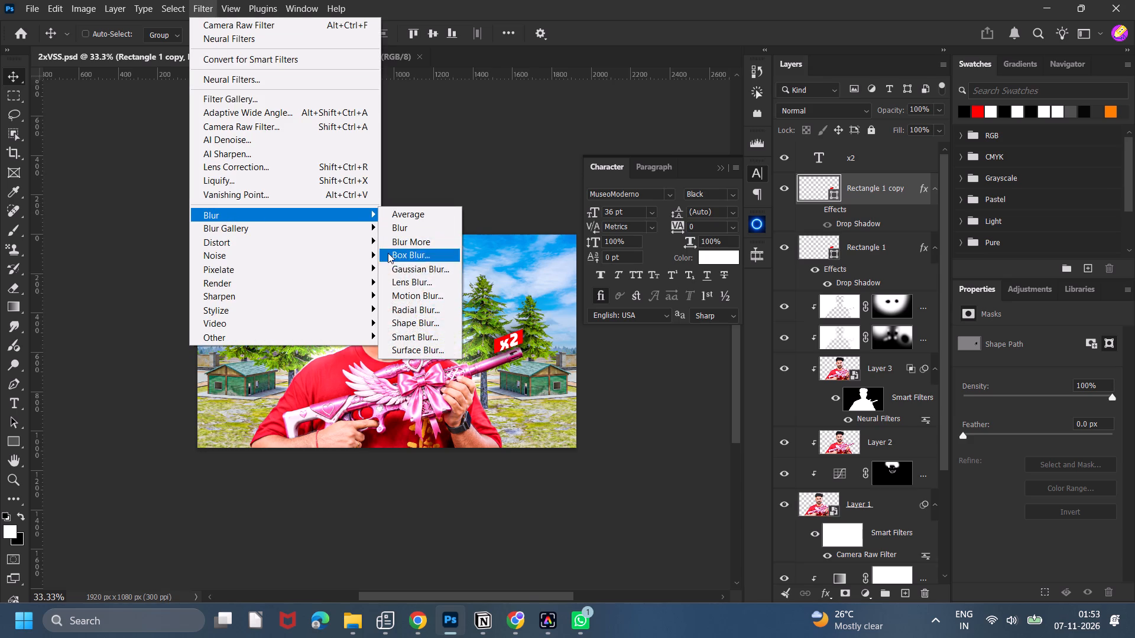
pyautogui.click(406, 265)
pyautogui.click(573, 243)
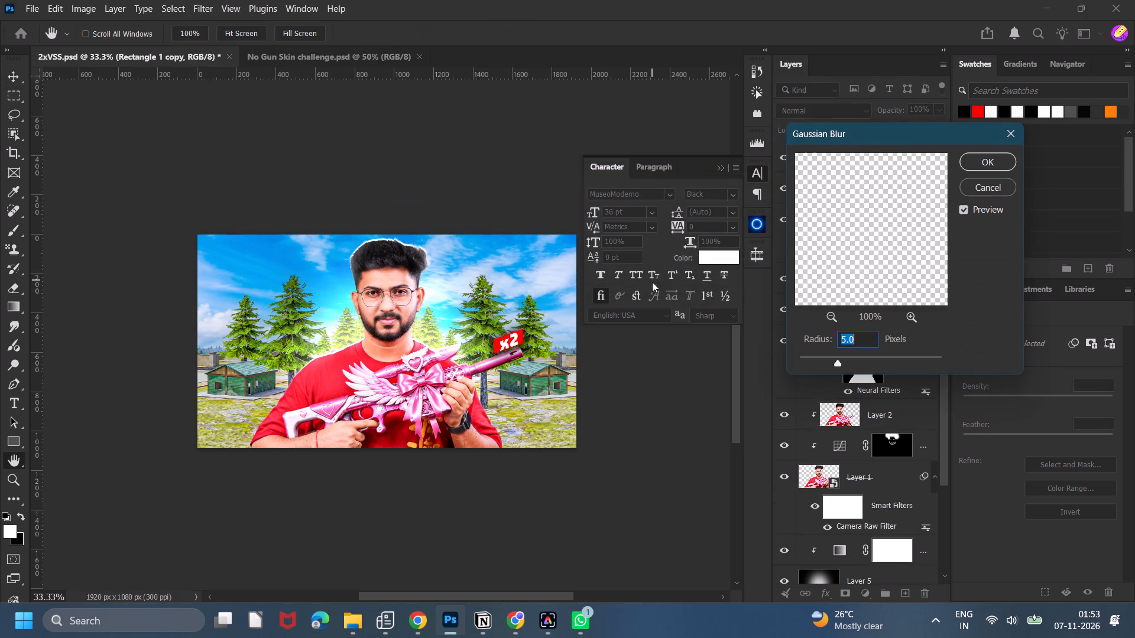
pyautogui.press('2')
pyautogui.press('5')
pyautogui.click(983, 162)
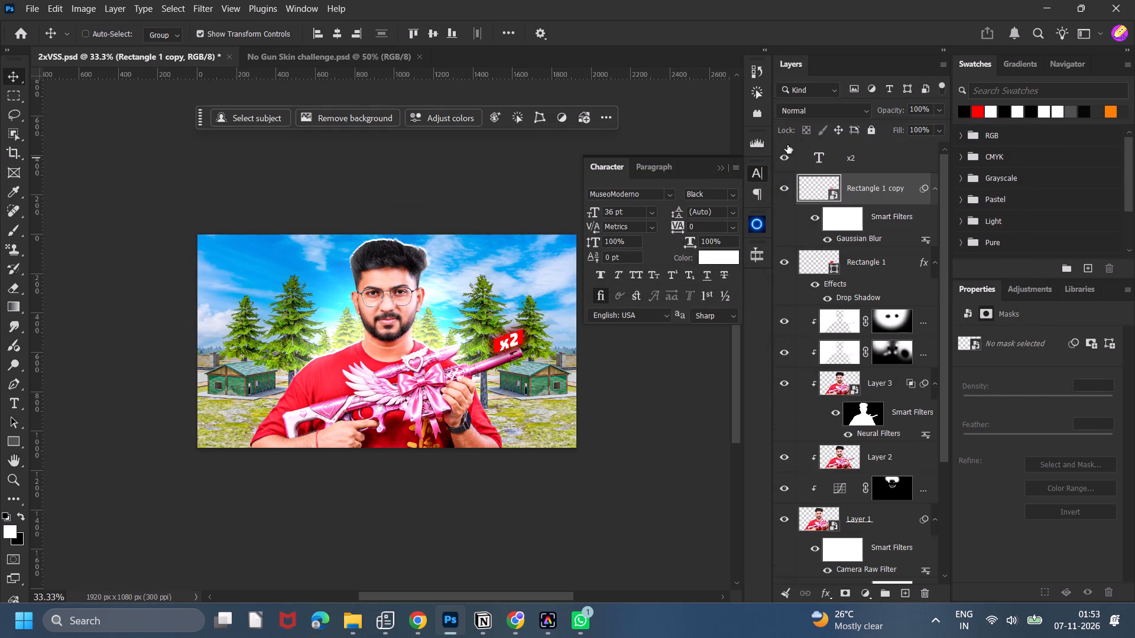
pyautogui.click(818, 111)
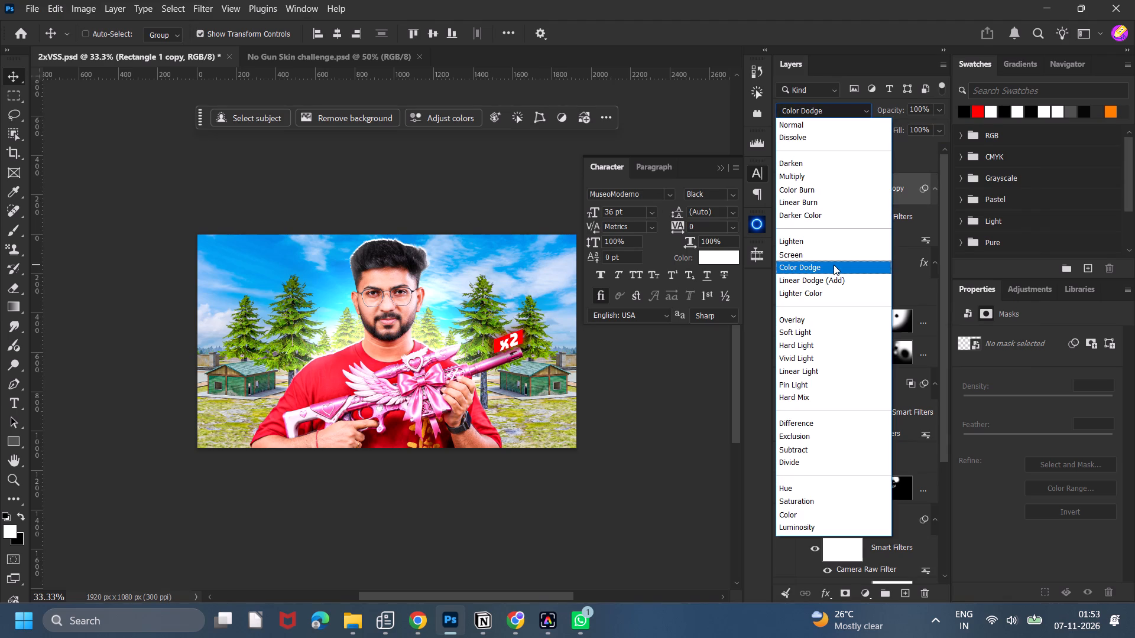
pyautogui.click(832, 275)
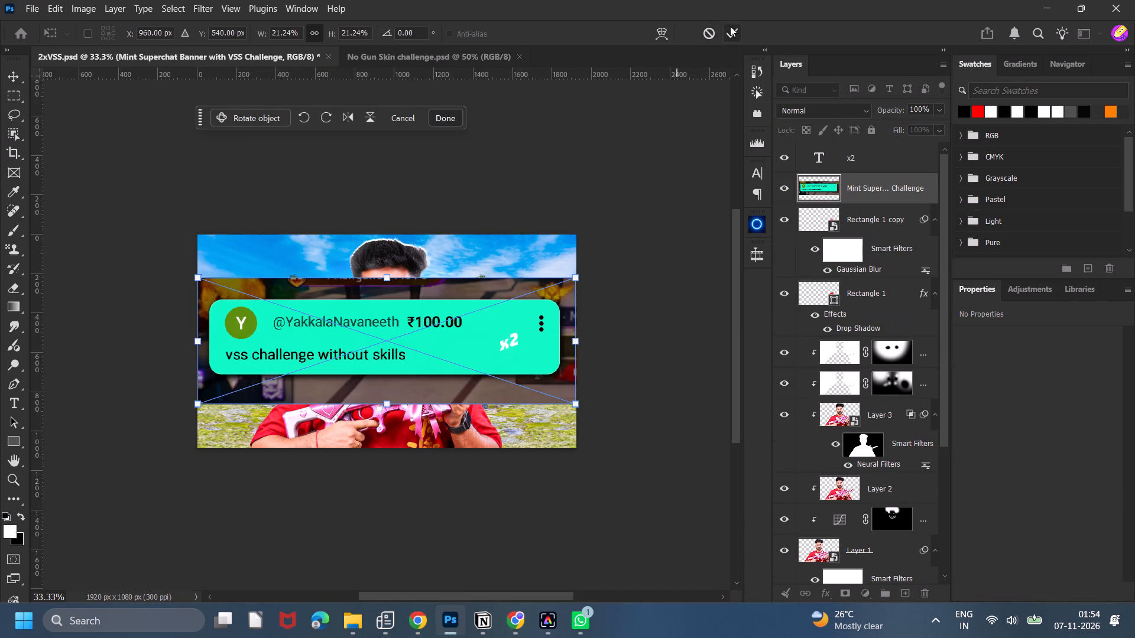
pyautogui.click(737, 28)
# Remove the background around the placed donation-message banner.
pyautogui.click(354, 113)
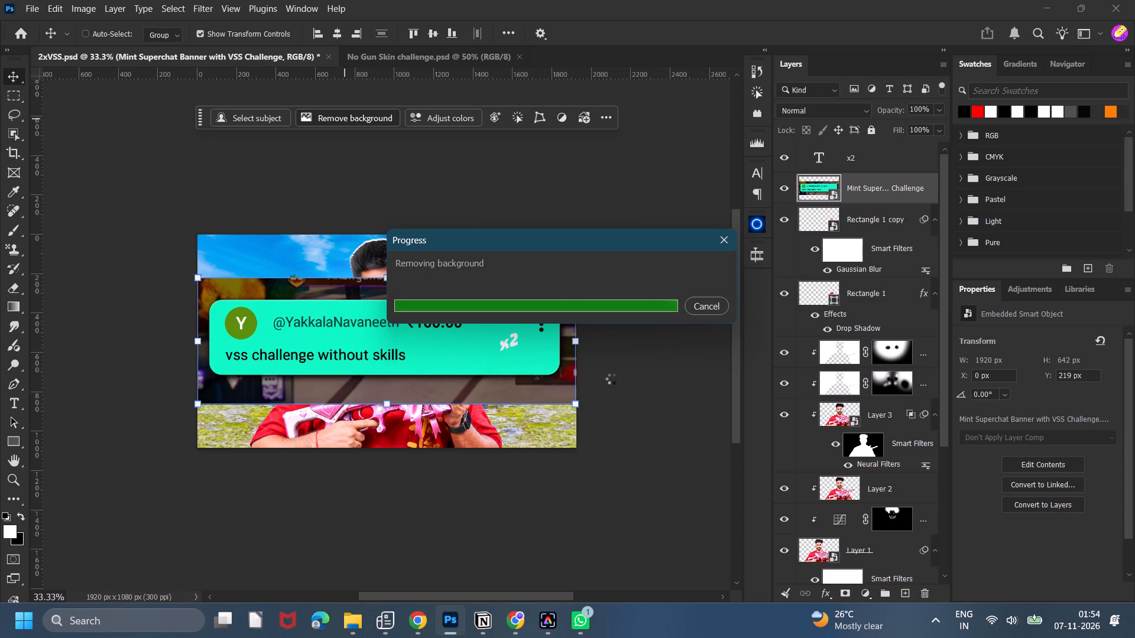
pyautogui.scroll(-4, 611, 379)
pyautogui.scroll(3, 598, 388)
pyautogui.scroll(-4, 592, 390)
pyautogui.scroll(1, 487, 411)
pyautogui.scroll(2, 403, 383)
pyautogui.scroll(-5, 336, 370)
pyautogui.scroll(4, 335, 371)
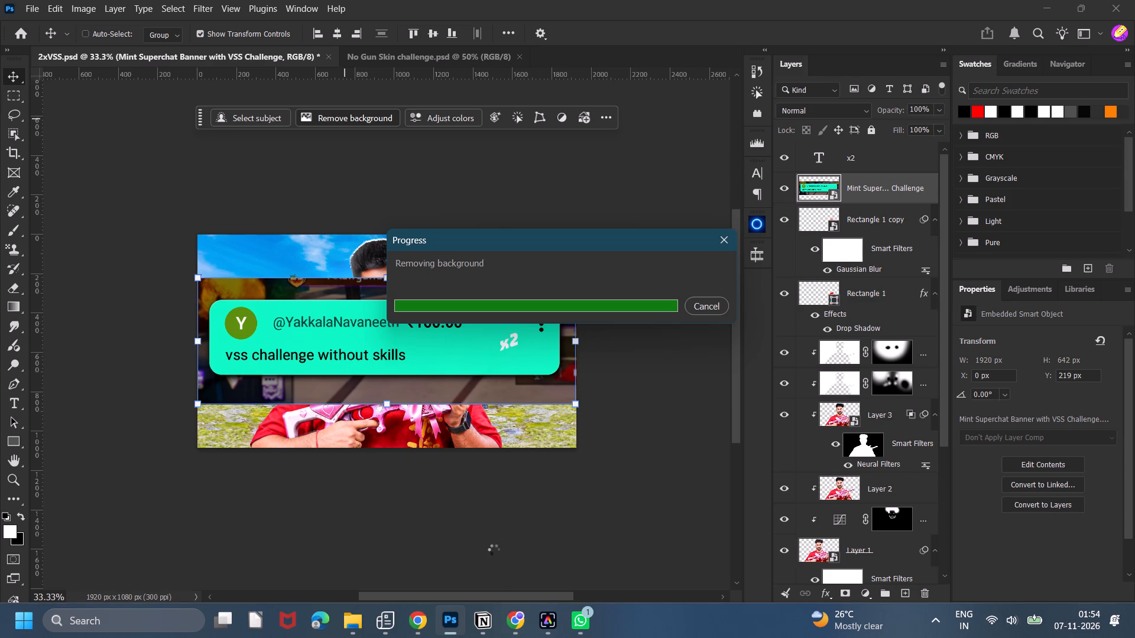
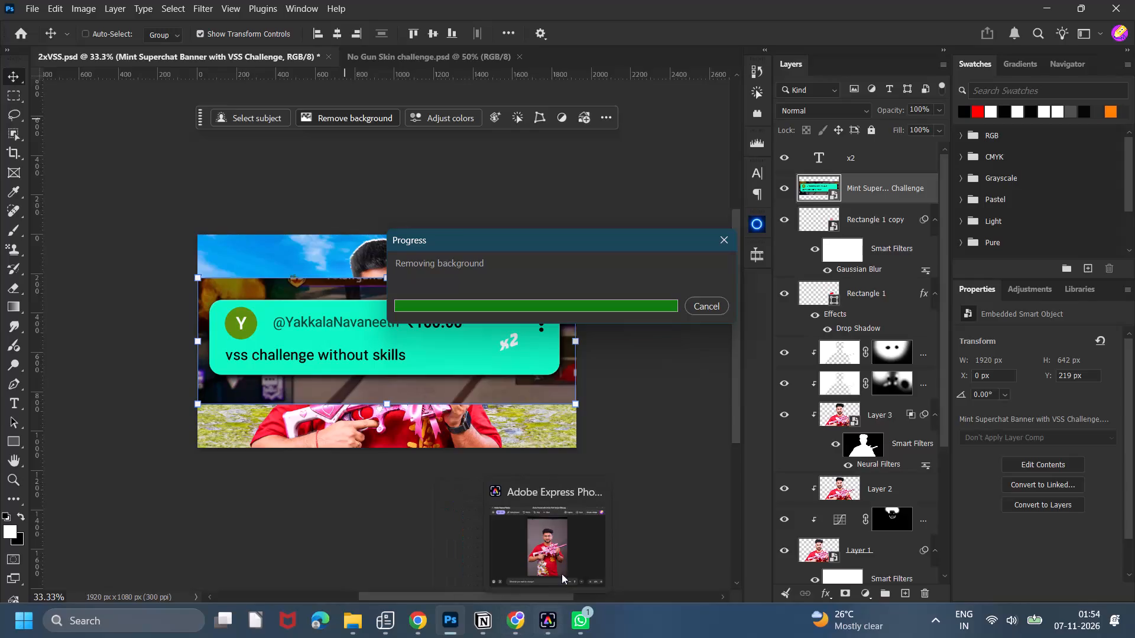
# Close the Adobe Express window that is open in the background.
pyautogui.click(595, 494)
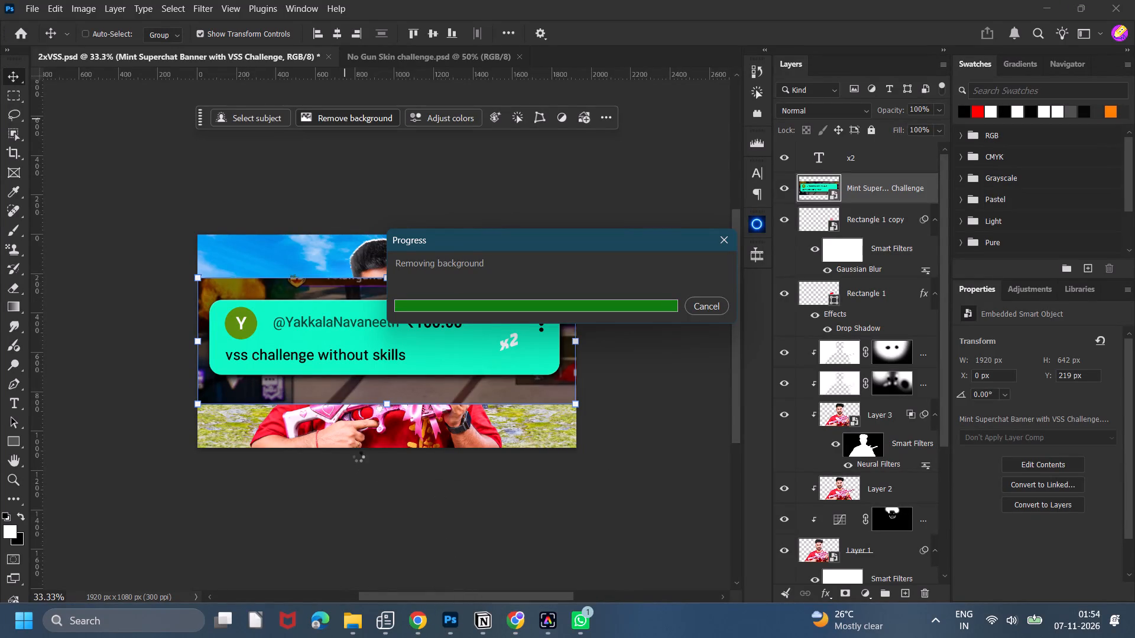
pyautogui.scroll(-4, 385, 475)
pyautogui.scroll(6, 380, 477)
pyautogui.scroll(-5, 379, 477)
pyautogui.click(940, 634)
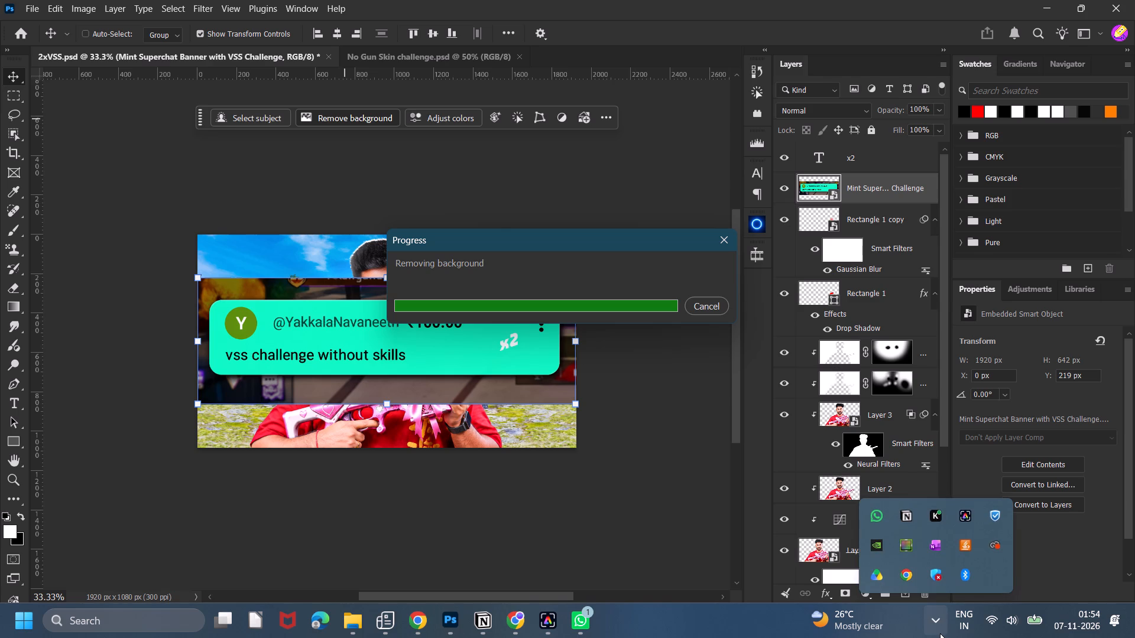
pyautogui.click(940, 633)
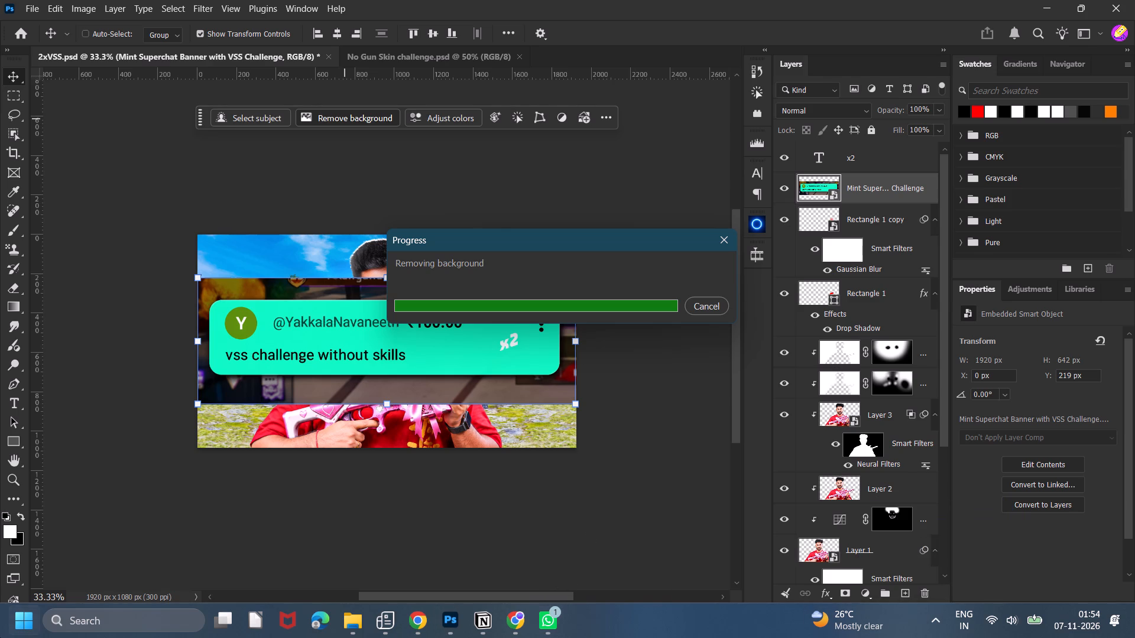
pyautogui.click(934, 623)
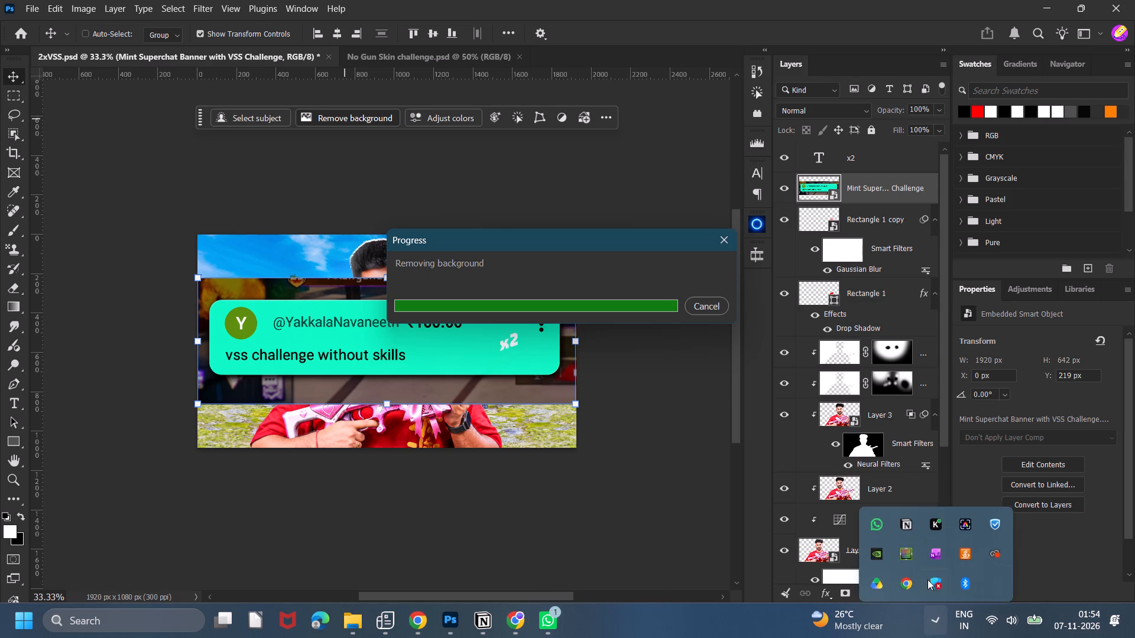
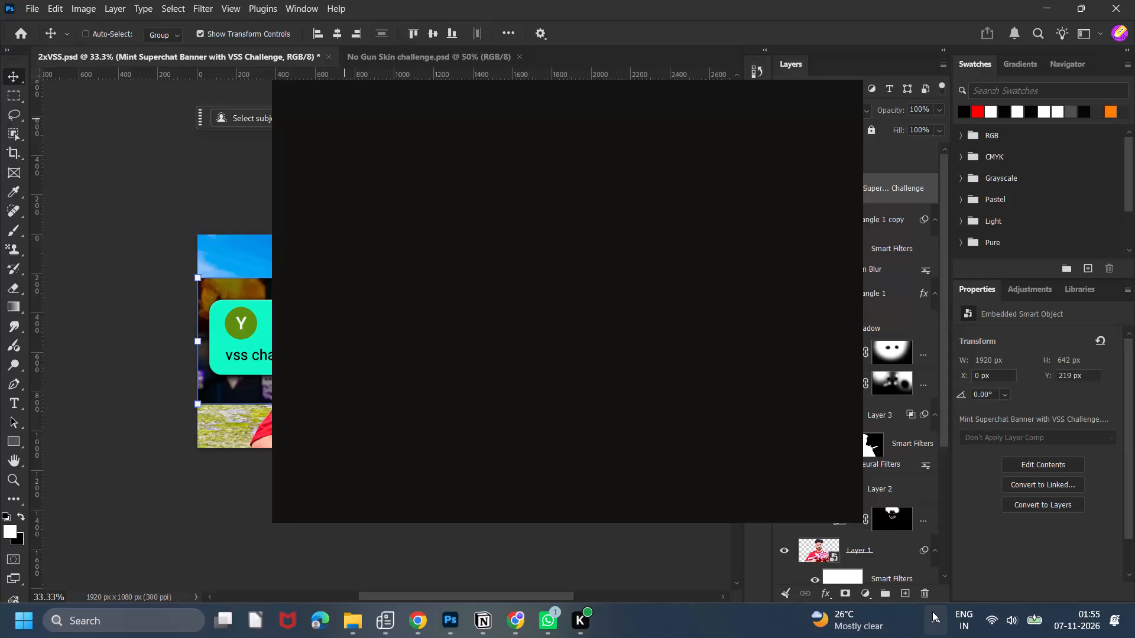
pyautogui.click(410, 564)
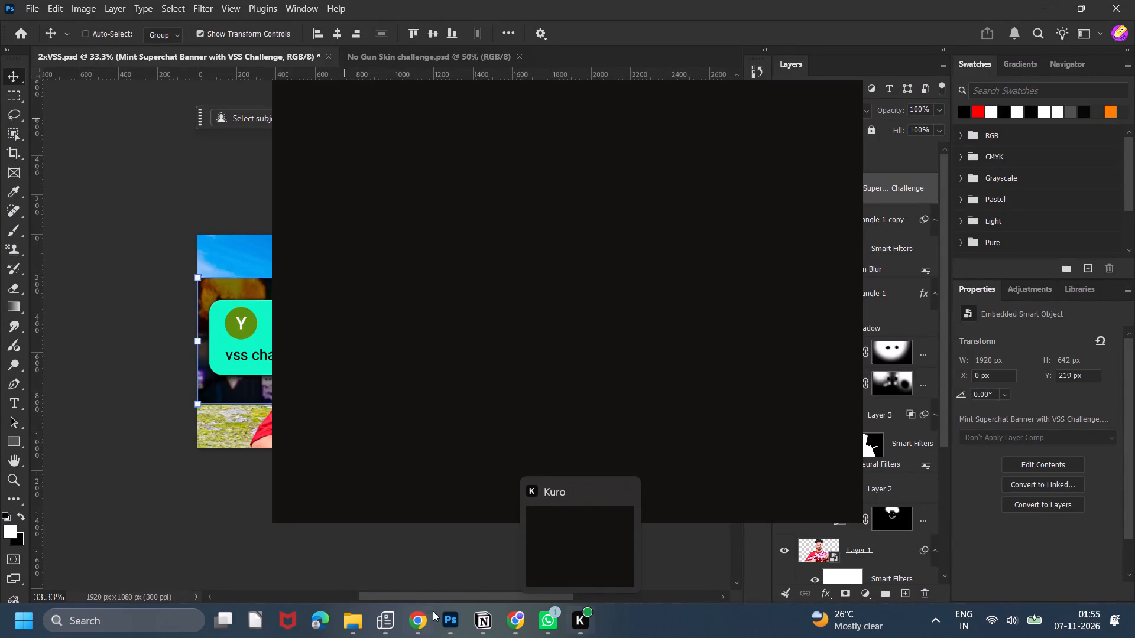
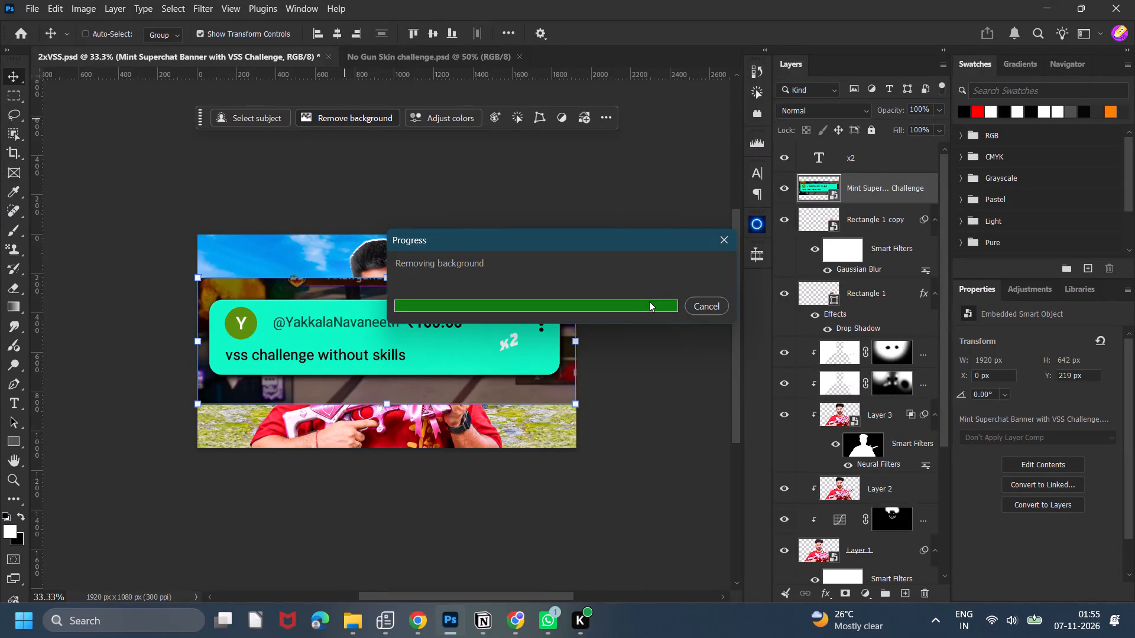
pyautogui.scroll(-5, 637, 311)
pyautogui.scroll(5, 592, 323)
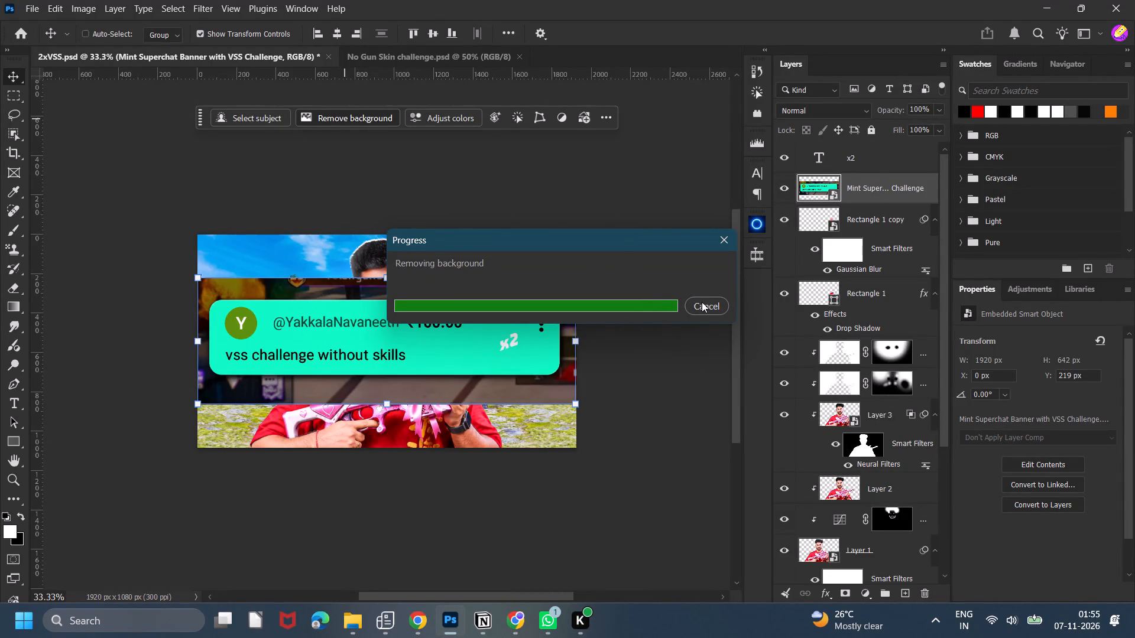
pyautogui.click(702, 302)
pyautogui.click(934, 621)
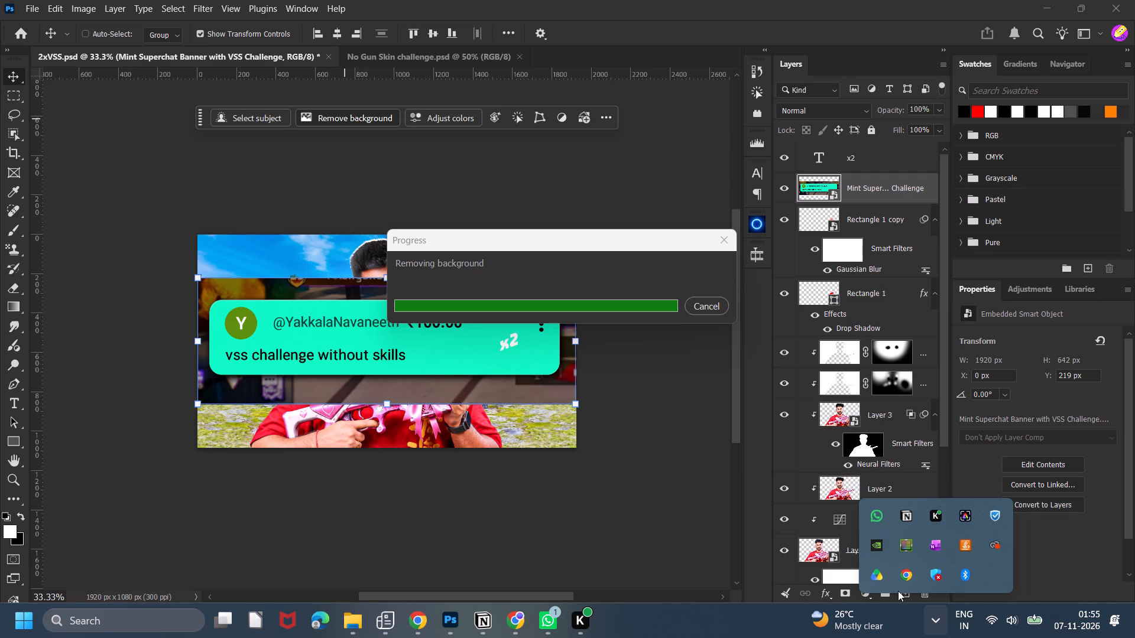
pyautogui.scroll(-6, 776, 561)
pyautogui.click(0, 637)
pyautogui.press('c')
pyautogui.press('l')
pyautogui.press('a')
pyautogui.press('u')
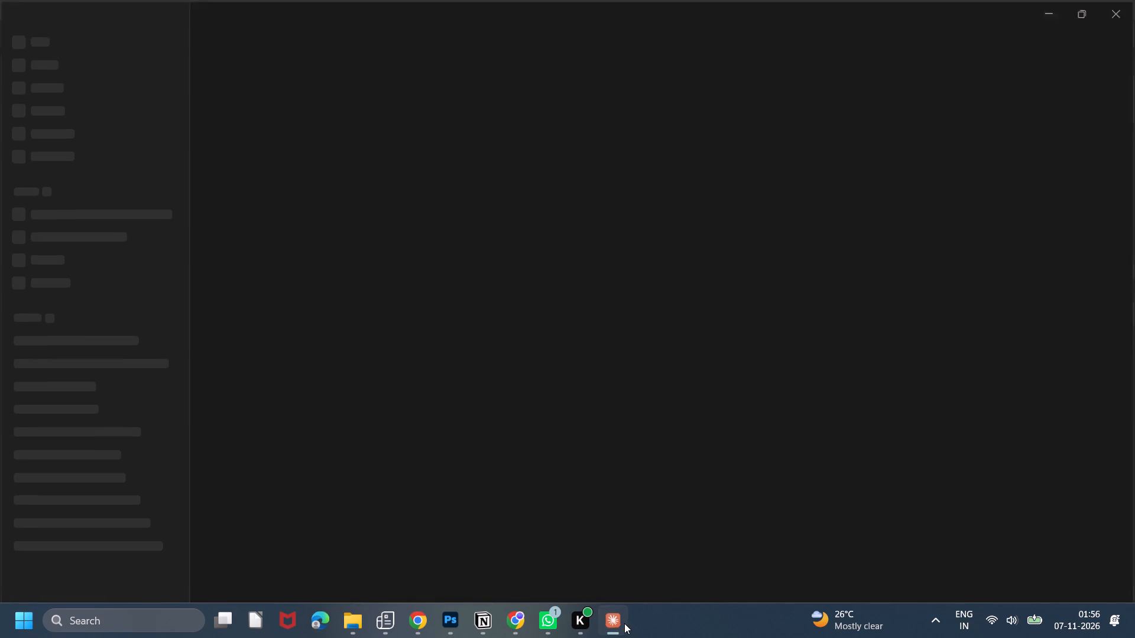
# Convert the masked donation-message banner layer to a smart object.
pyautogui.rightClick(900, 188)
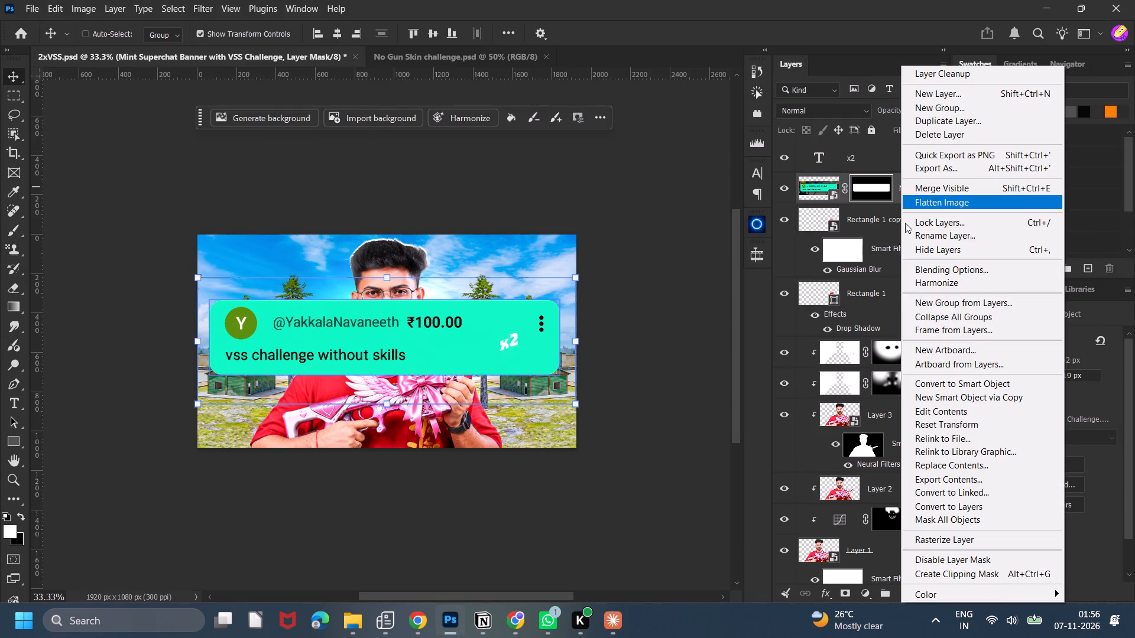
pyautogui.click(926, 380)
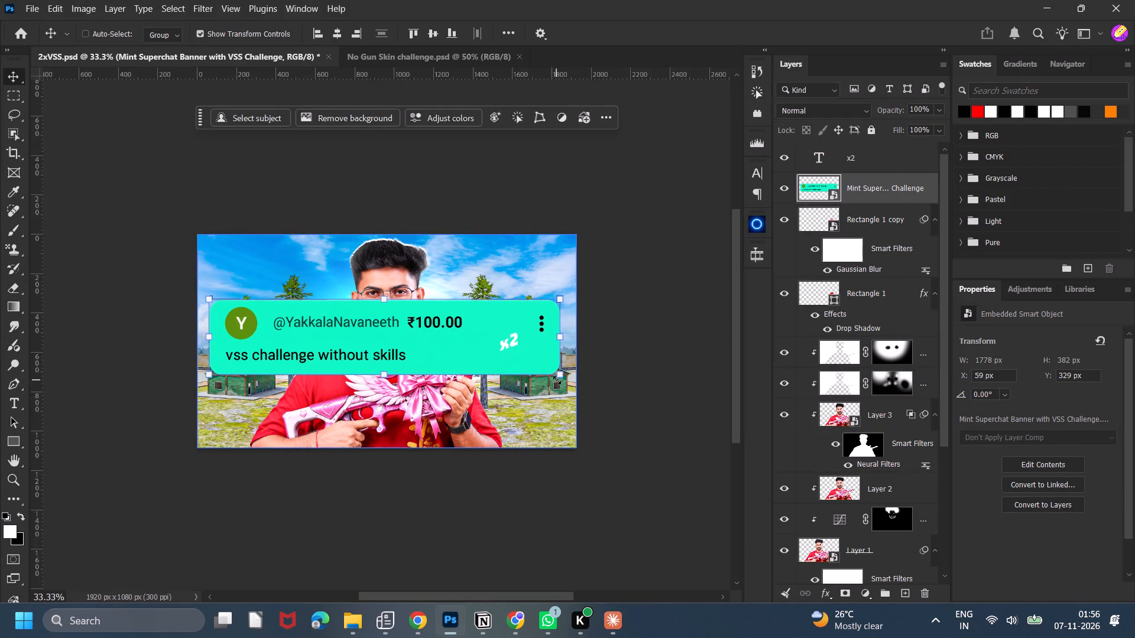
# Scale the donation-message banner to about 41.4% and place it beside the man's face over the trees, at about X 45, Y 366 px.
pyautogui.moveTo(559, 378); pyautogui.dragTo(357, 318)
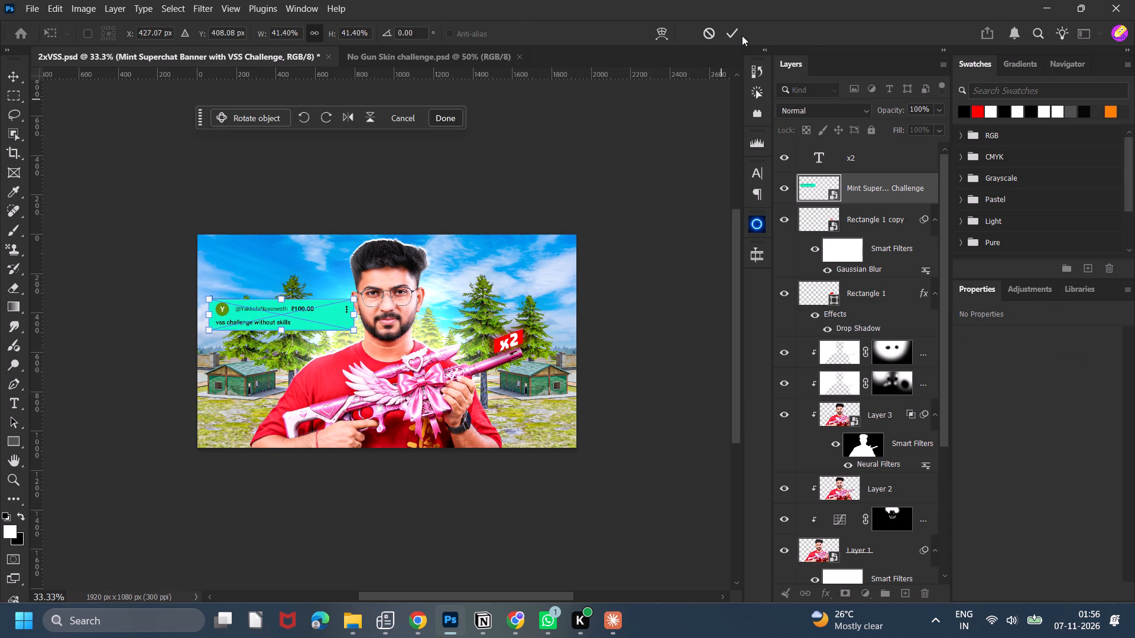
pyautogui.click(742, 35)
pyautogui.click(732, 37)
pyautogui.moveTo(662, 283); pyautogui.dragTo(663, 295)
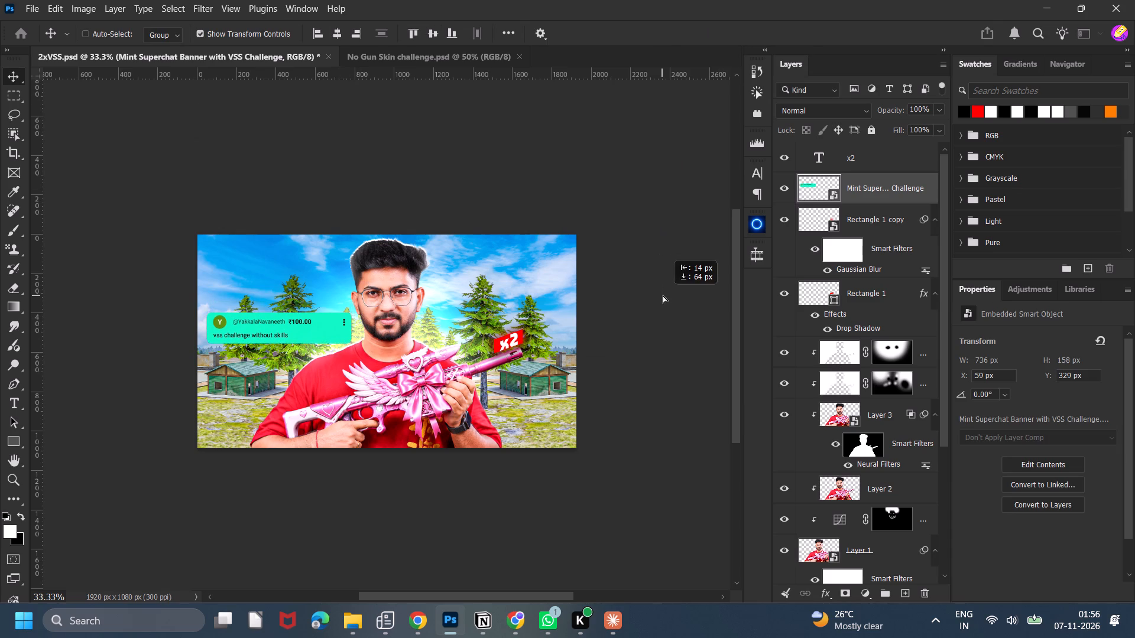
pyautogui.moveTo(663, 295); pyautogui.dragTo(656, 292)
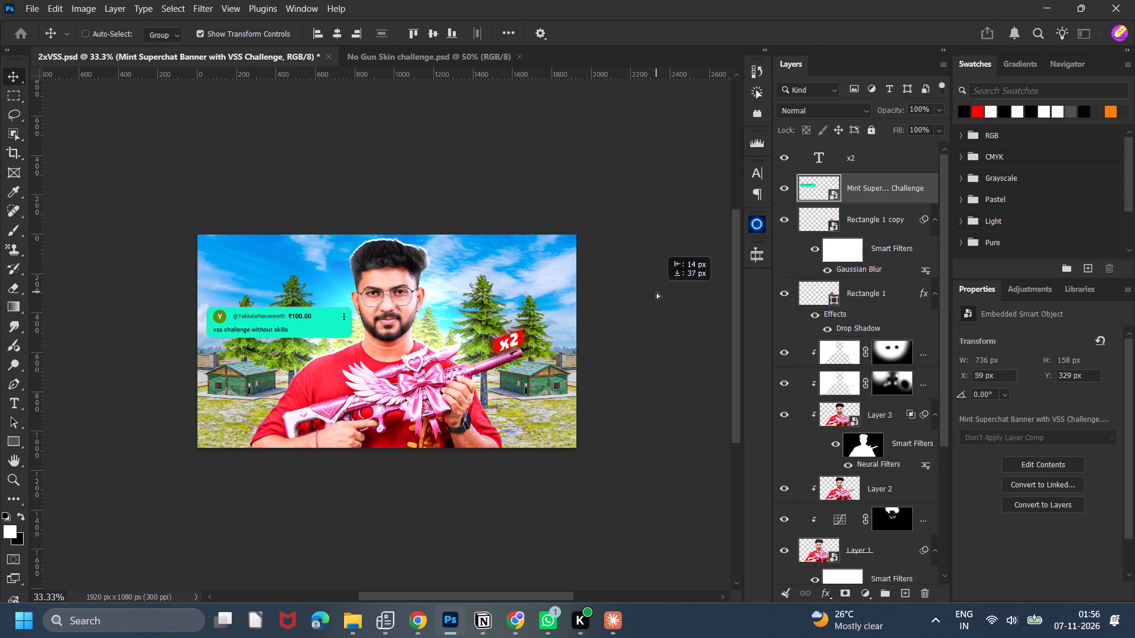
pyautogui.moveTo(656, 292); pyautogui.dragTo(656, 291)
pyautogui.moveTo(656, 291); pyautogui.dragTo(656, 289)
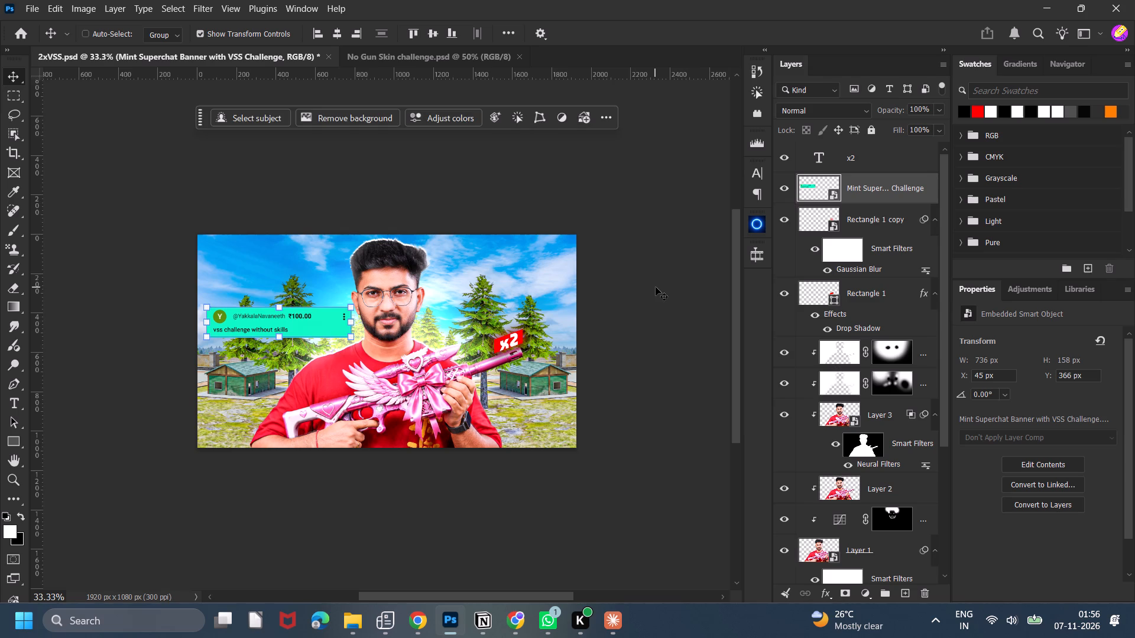
# Delete the donation-message banner layer.
pyautogui.press('Delete')
# Add the text "vss" in white 36 pt MuseoModerno Black directly above the Sky Replacement Group, behind the man.
pyautogui.scroll(-2, 849, 491)
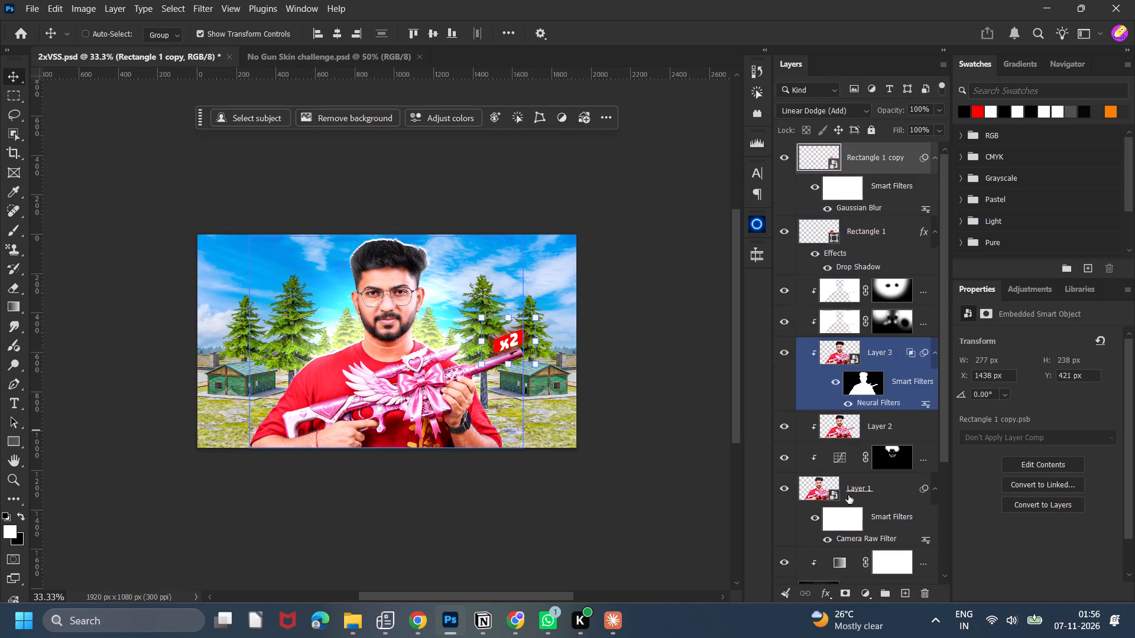
pyautogui.scroll(-1, 848, 495)
pyautogui.click(687, 197)
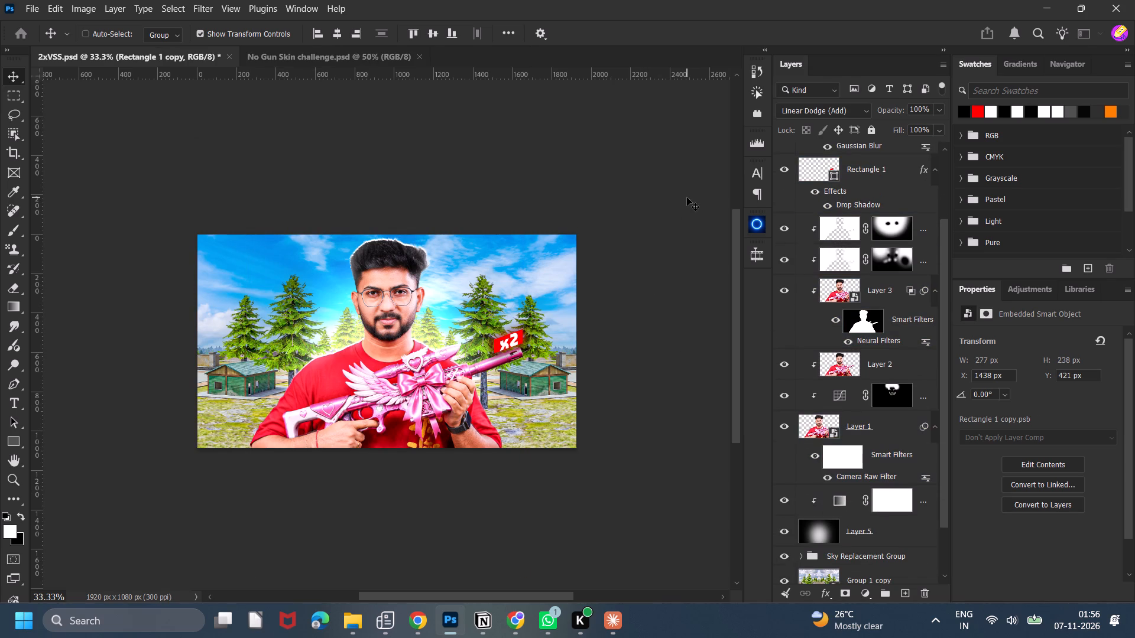
pyautogui.click(687, 197)
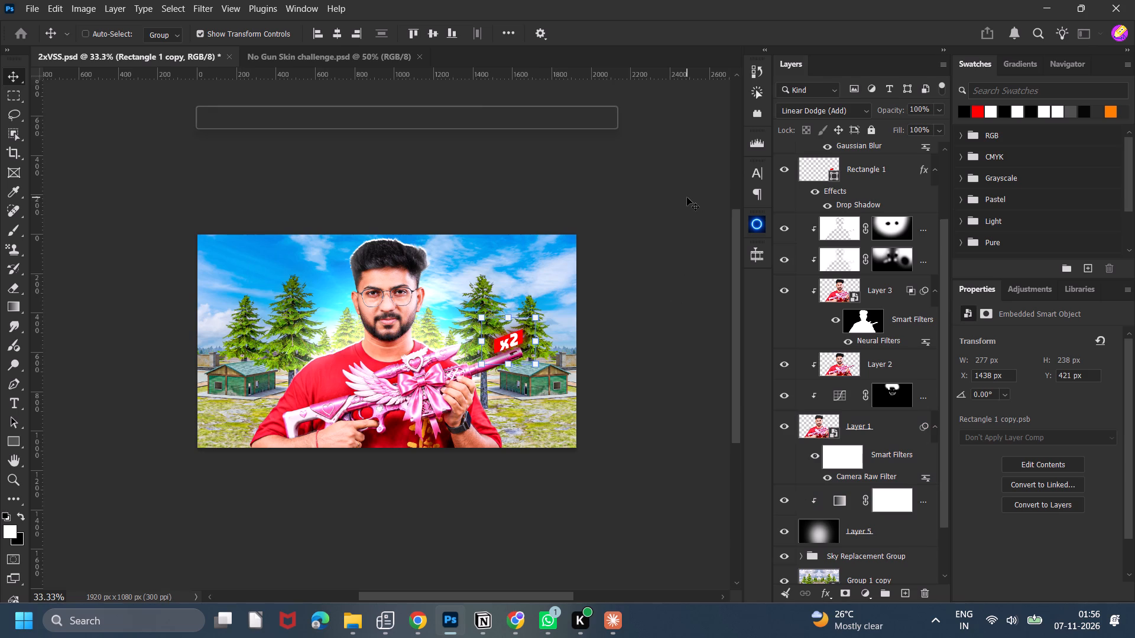
pyautogui.scroll(-6, 875, 456)
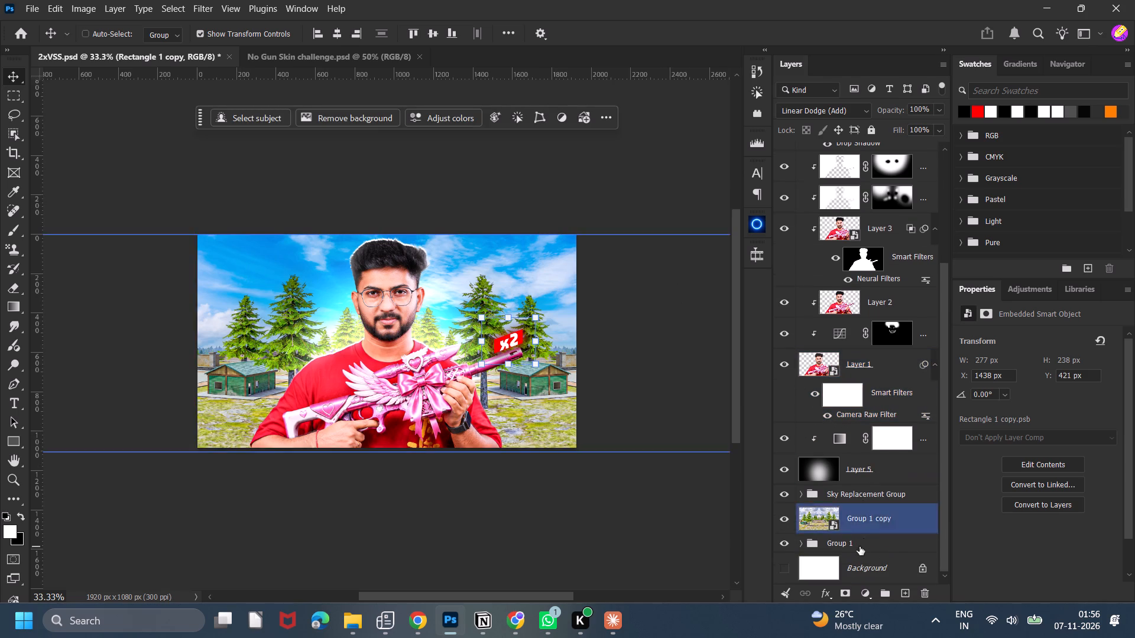
pyautogui.click(872, 524)
pyautogui.click(868, 499)
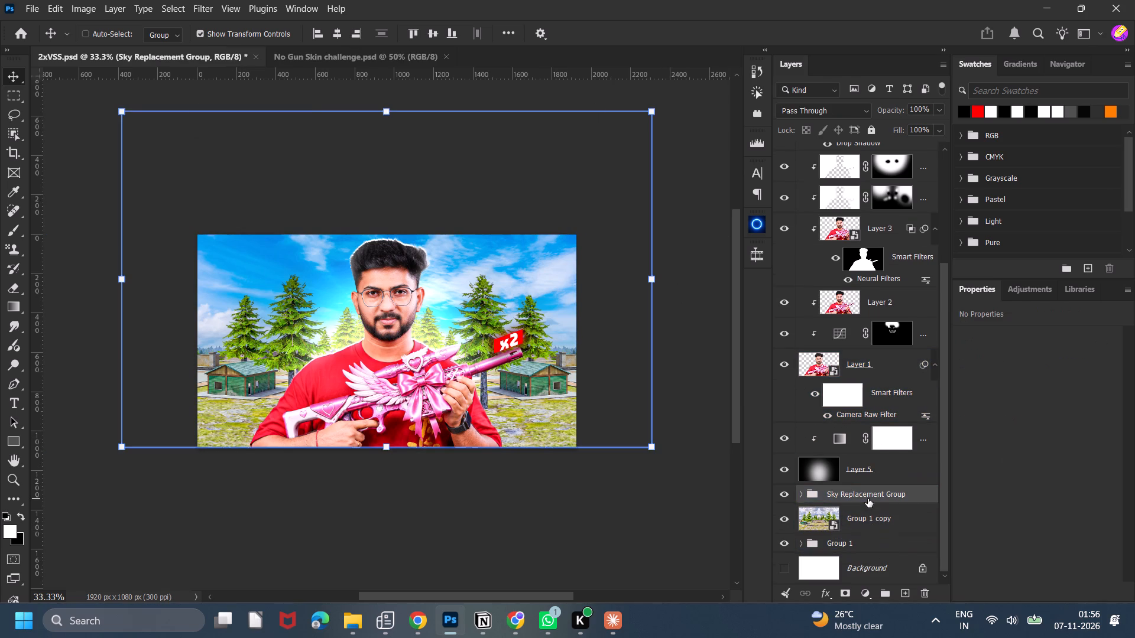
pyautogui.press('t')
pyautogui.click(288, 252)
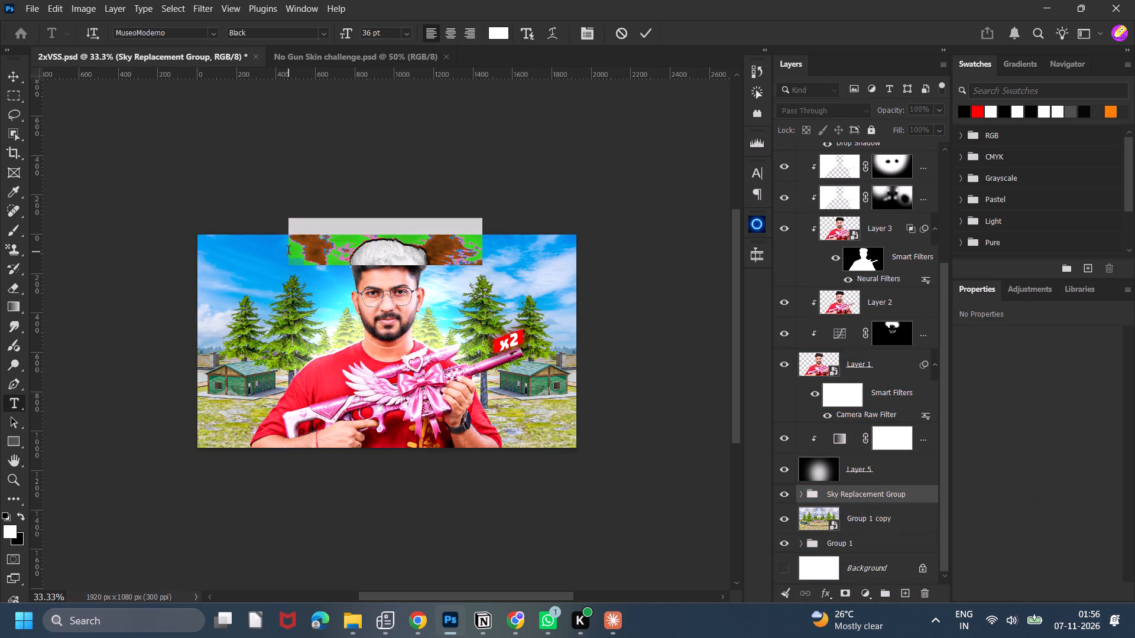
pyautogui.write('vss')
pyautogui.click(645, 39)
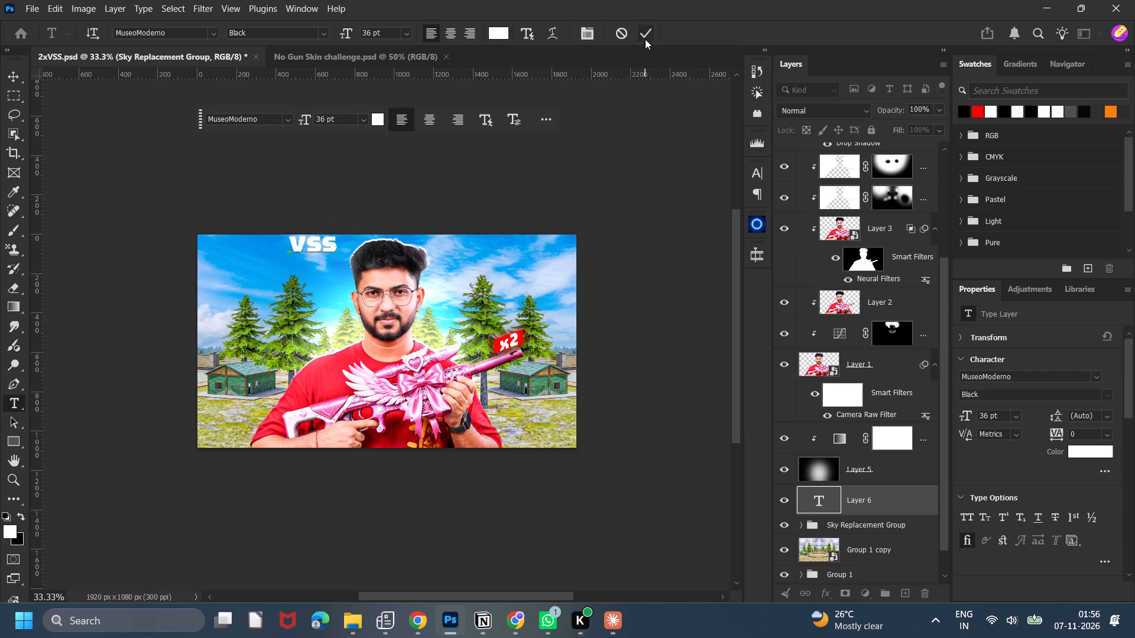
# Enlarge the vss text to about 221 pt, centre it horizontally and raise it behind the man's head.
pyautogui.click(4, 79)
pyautogui.moveTo(341, 258); pyautogui.dragTo(465, 338)
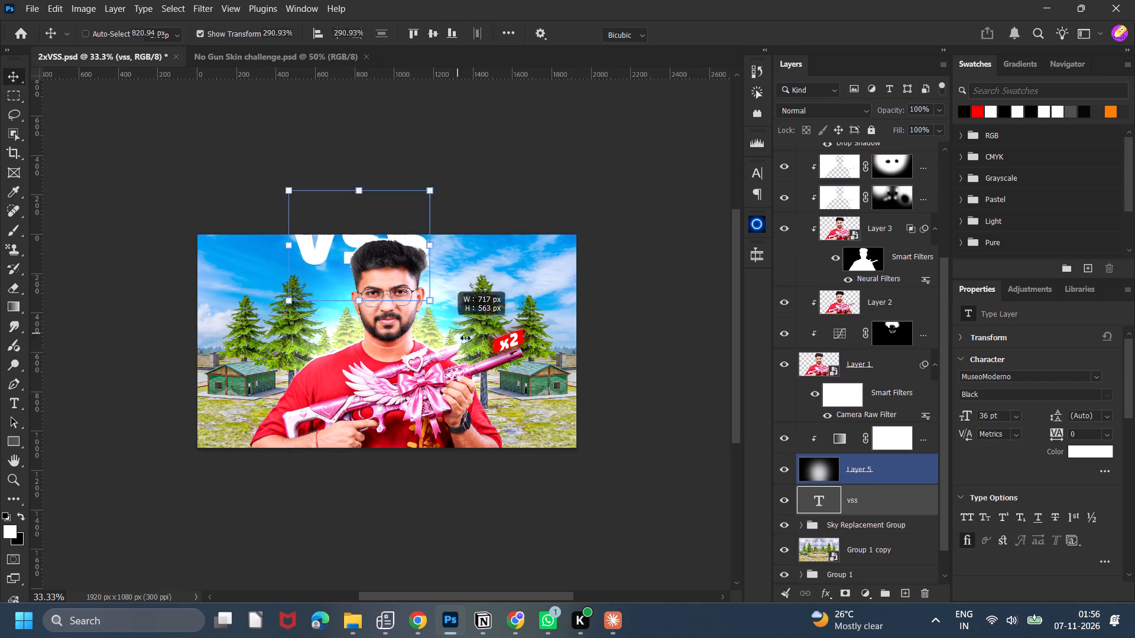
pyautogui.moveTo(465, 338); pyautogui.dragTo(591, 429)
pyautogui.moveTo(478, 237); pyautogui.dragTo(439, 309)
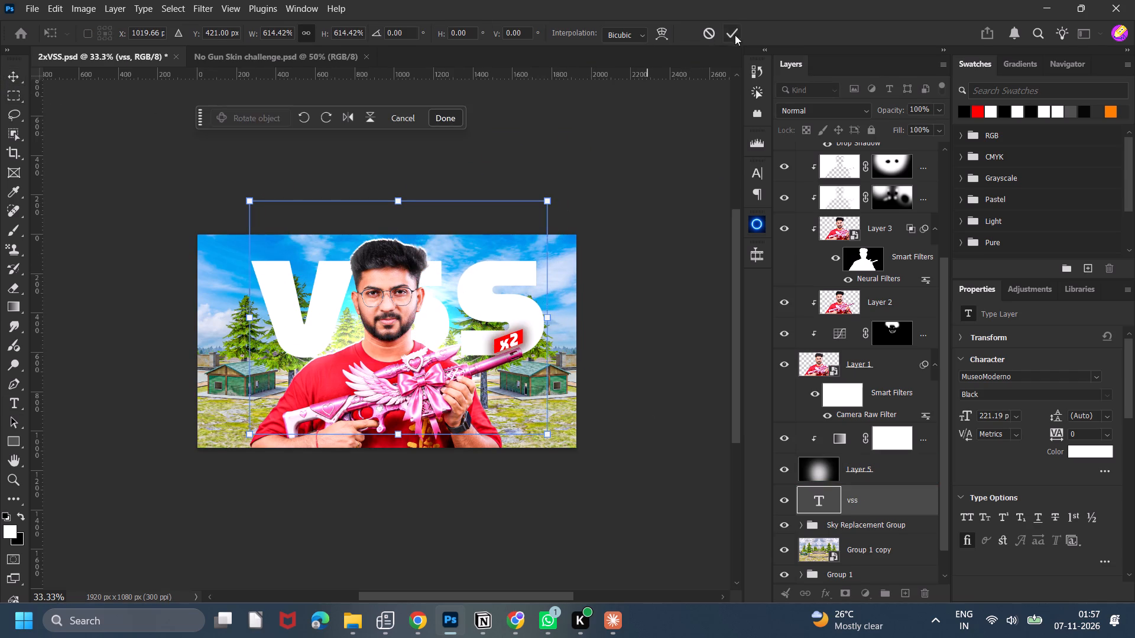
pyautogui.click(737, 34)
pyautogui.click(338, 38)
pyautogui.moveTo(590, 148); pyautogui.dragTo(589, 136)
# Set the vss text's tracking to 120 and centre it horizontally on the canvas again.
pyautogui.click(761, 171)
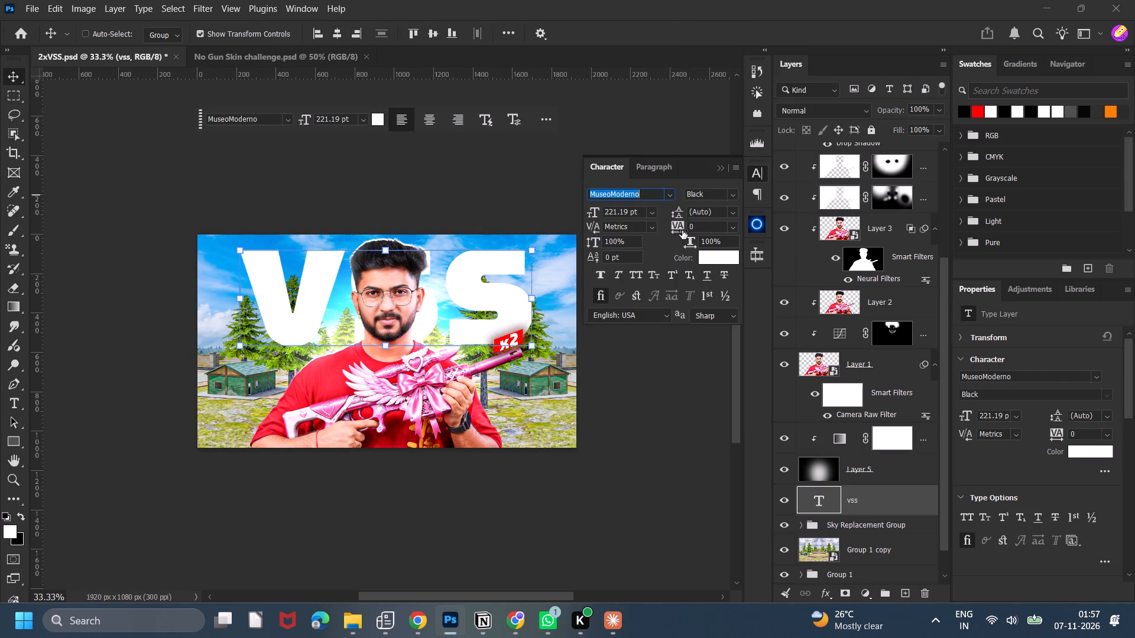
pyautogui.click(679, 223)
pyautogui.click(344, 35)
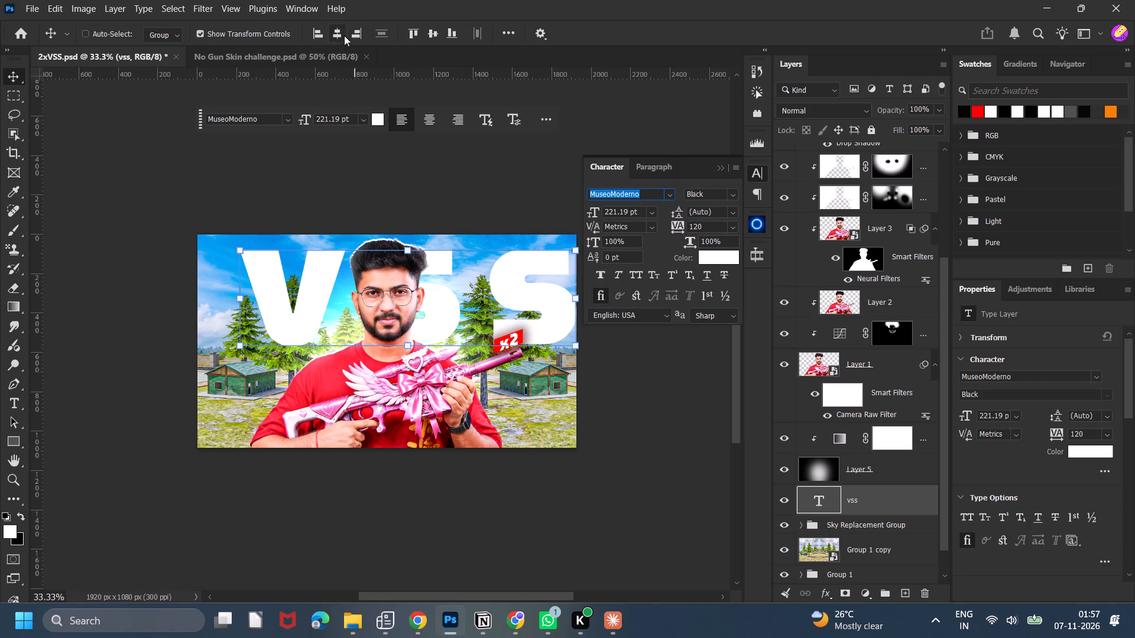
pyautogui.click(445, 195)
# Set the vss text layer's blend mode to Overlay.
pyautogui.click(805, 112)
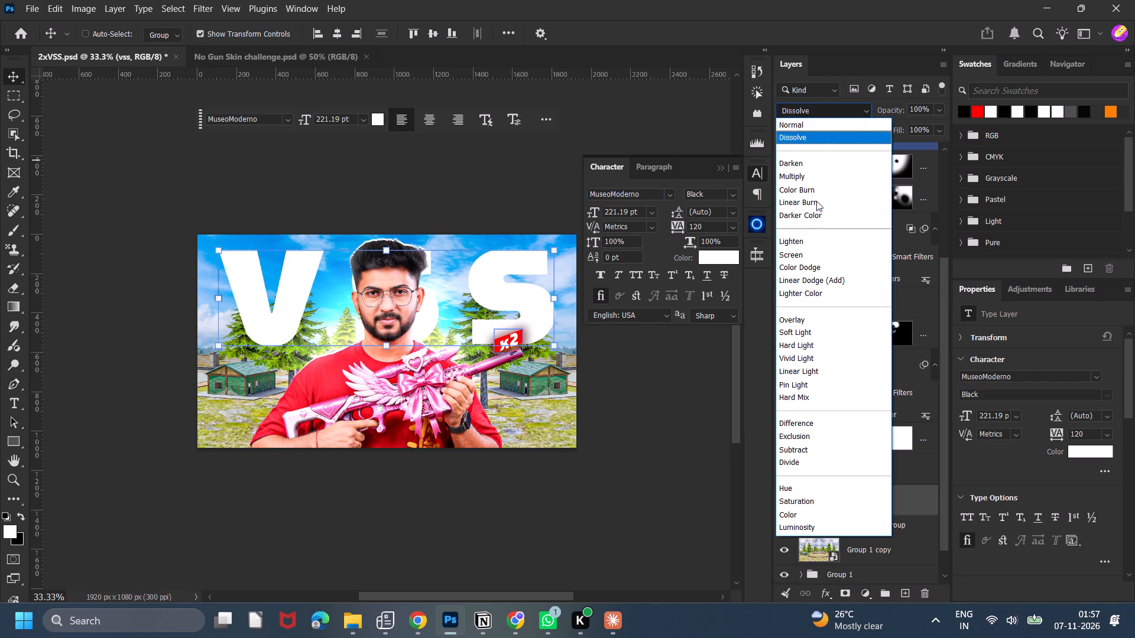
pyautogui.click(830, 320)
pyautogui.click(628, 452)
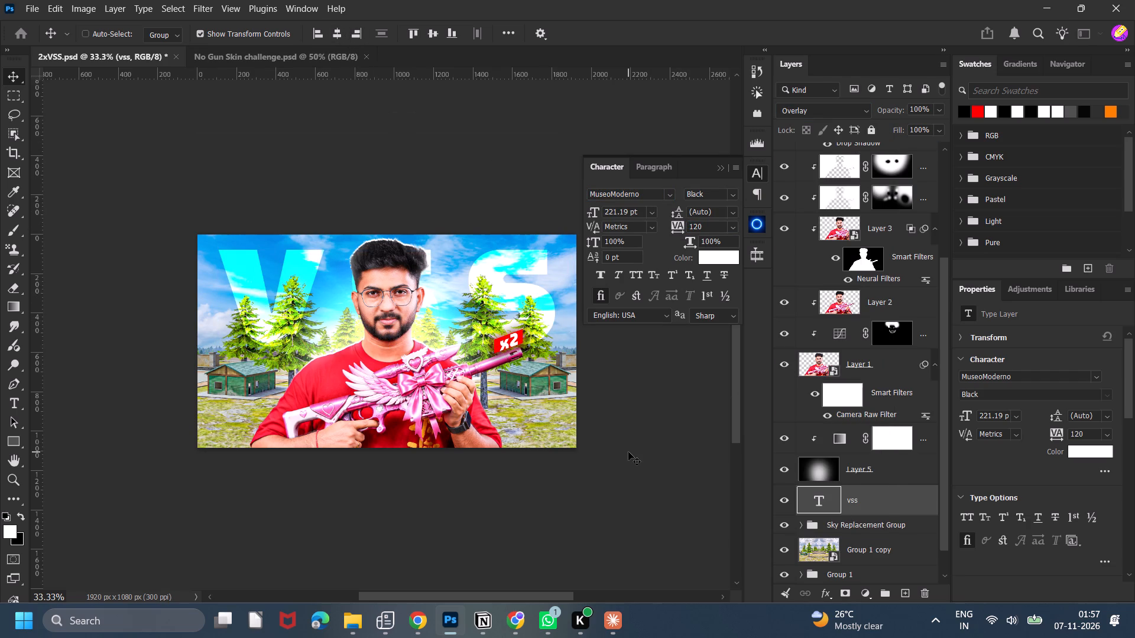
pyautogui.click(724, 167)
# Set the vss text layer's blend mode to Soft Light and align the text to the canvas's horizontal centre.
pyautogui.click(806, 112)
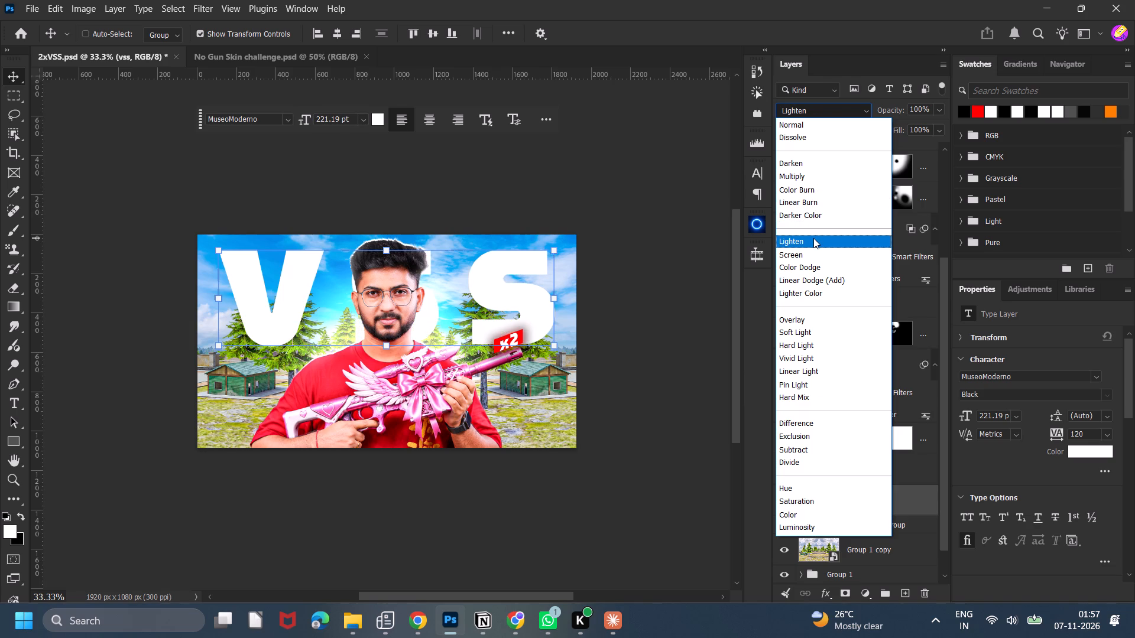
pyautogui.click(817, 328)
pyautogui.click(624, 209)
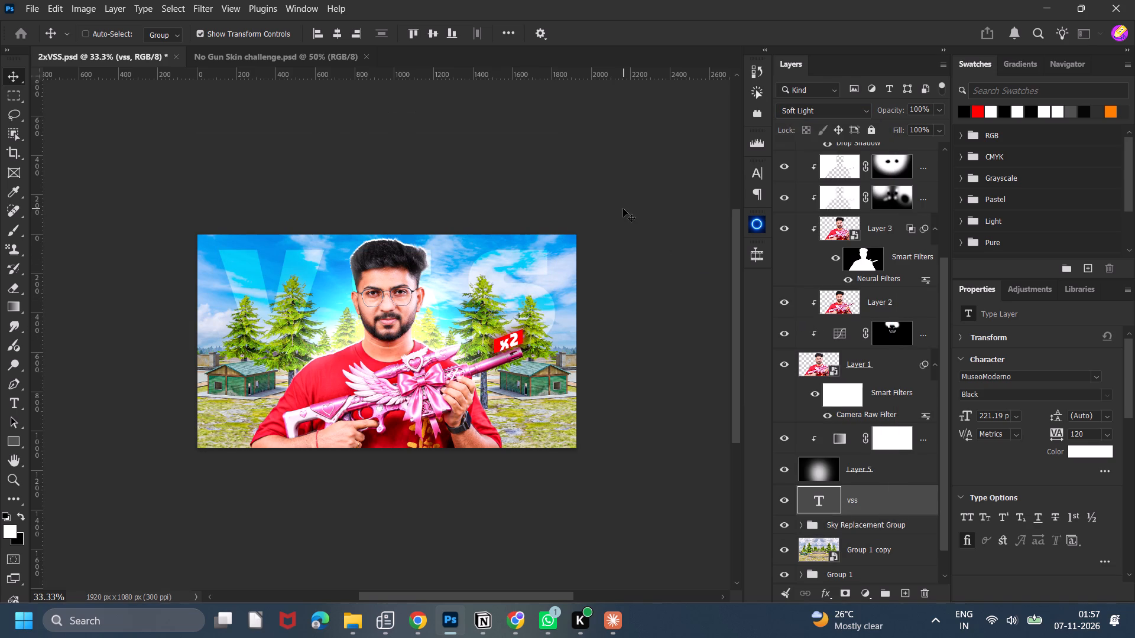
pyautogui.click(339, 38)
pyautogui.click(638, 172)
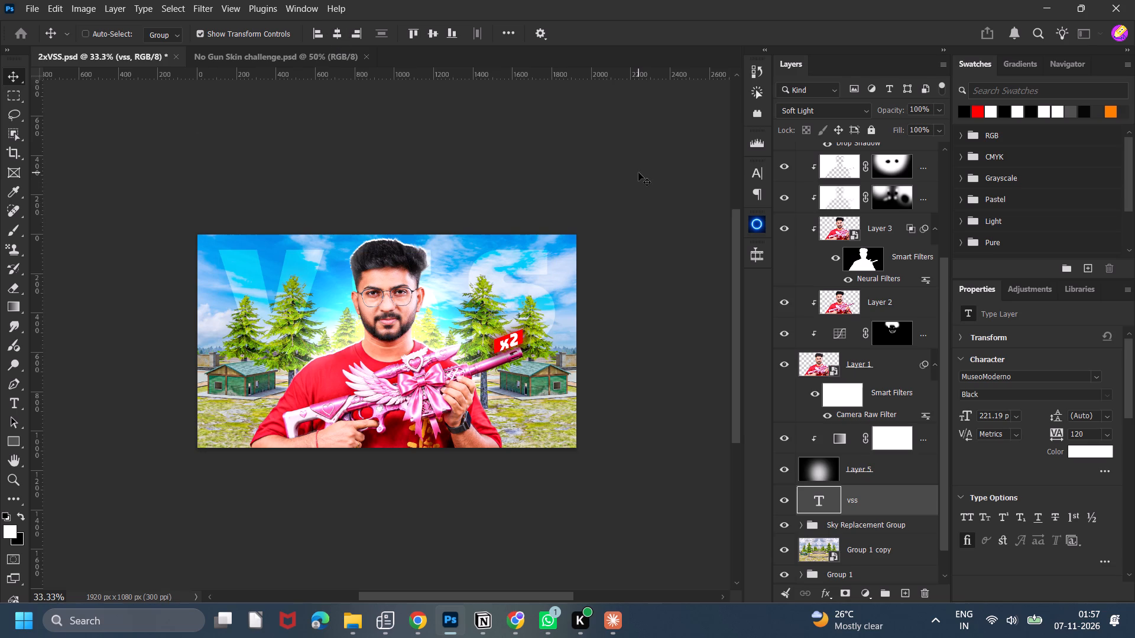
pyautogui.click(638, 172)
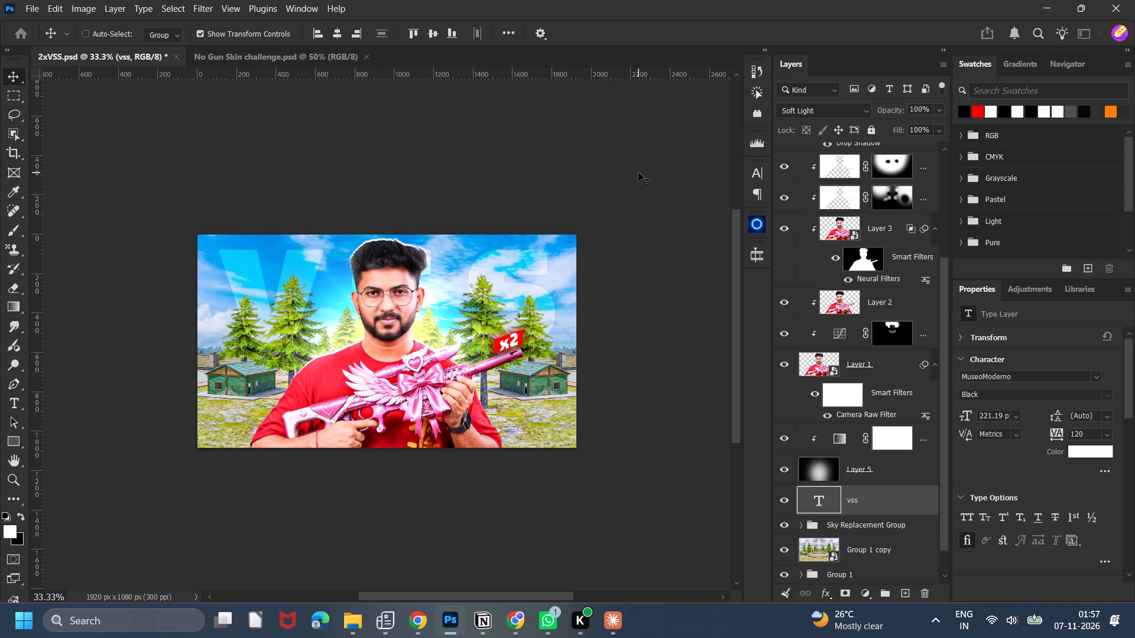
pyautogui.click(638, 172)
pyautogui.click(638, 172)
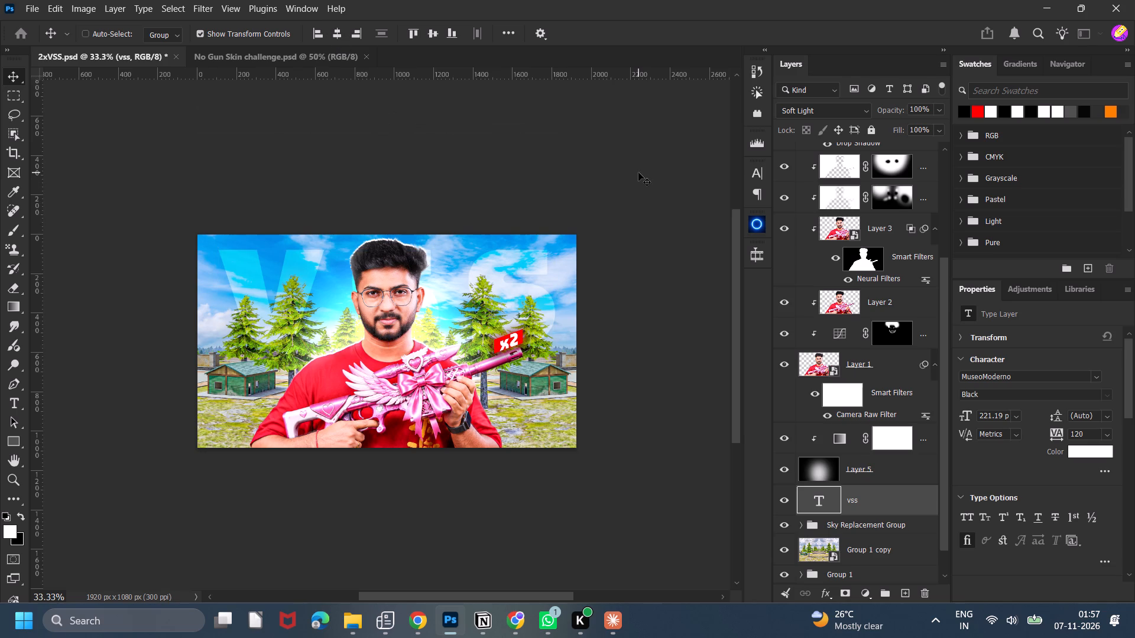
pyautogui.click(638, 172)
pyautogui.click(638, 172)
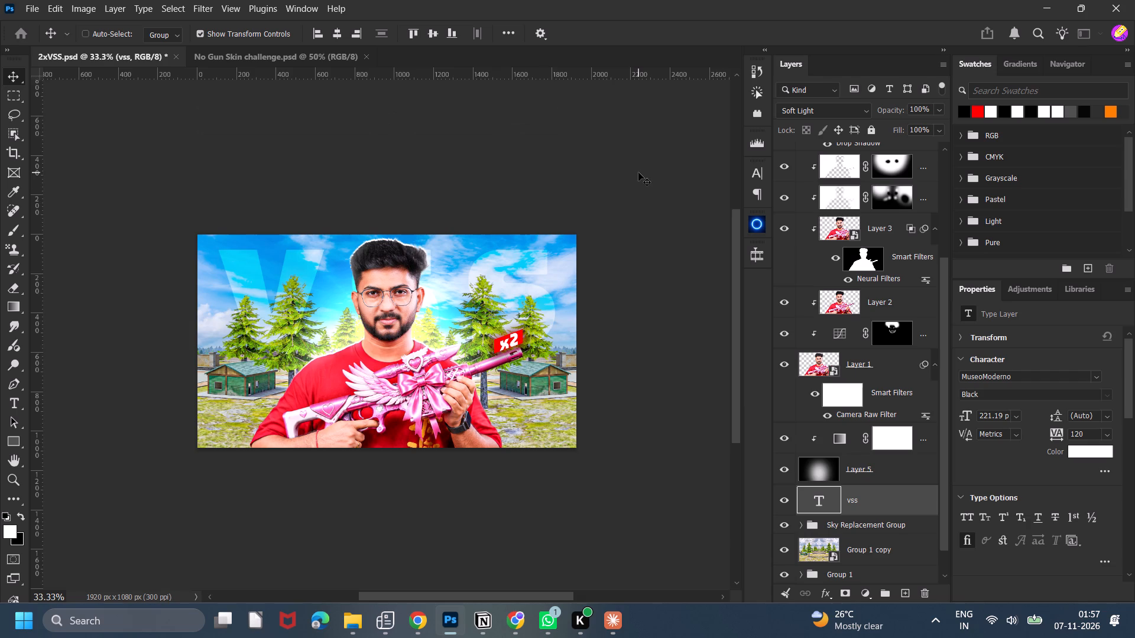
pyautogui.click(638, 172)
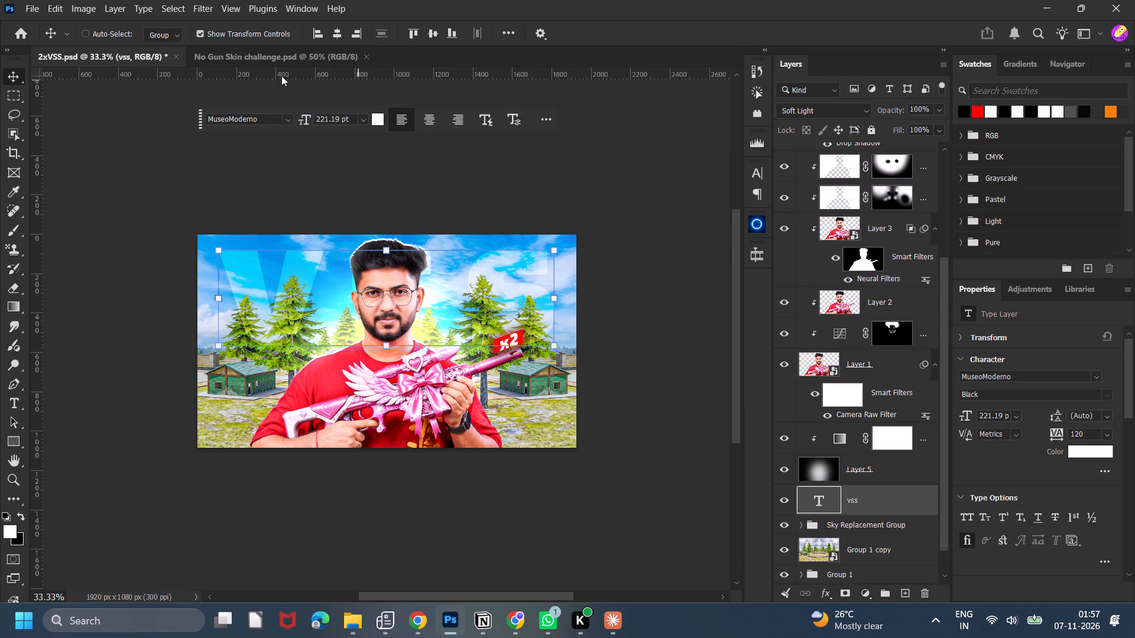
# Open the hakker akka is back PSD and copy its Group 1 kill-count banner into the 2xVSS document behind the man.
pyautogui.click(346, 624)
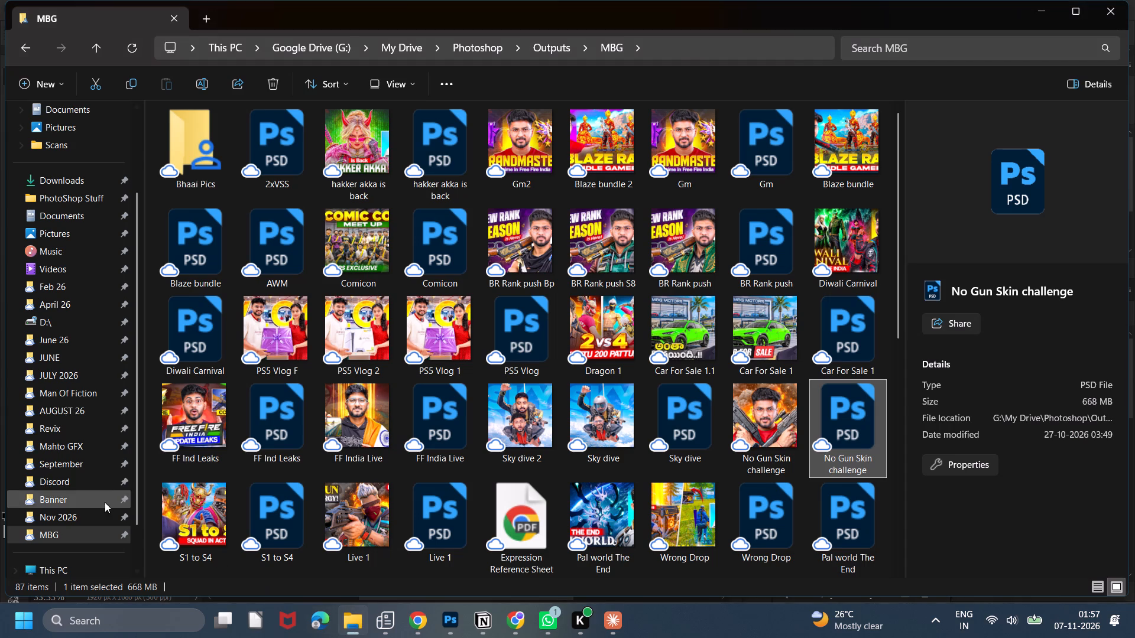
pyautogui.scroll(1, 354, 223)
pyautogui.doubleClick(429, 150)
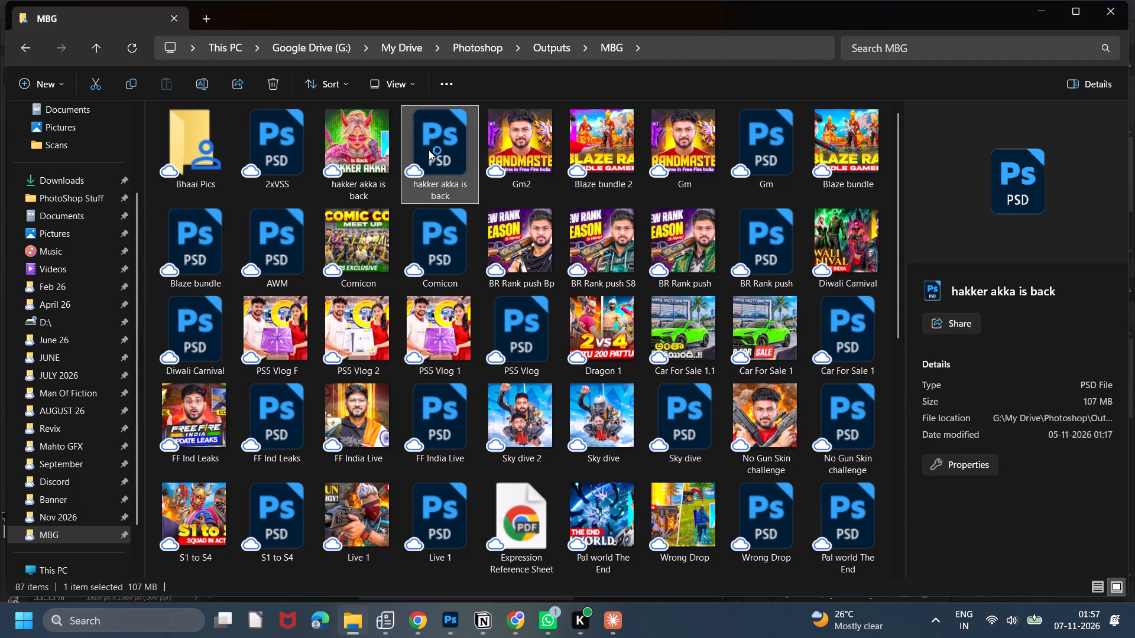
pyautogui.scroll(-3, 424, 410)
pyautogui.scroll(5, 424, 409)
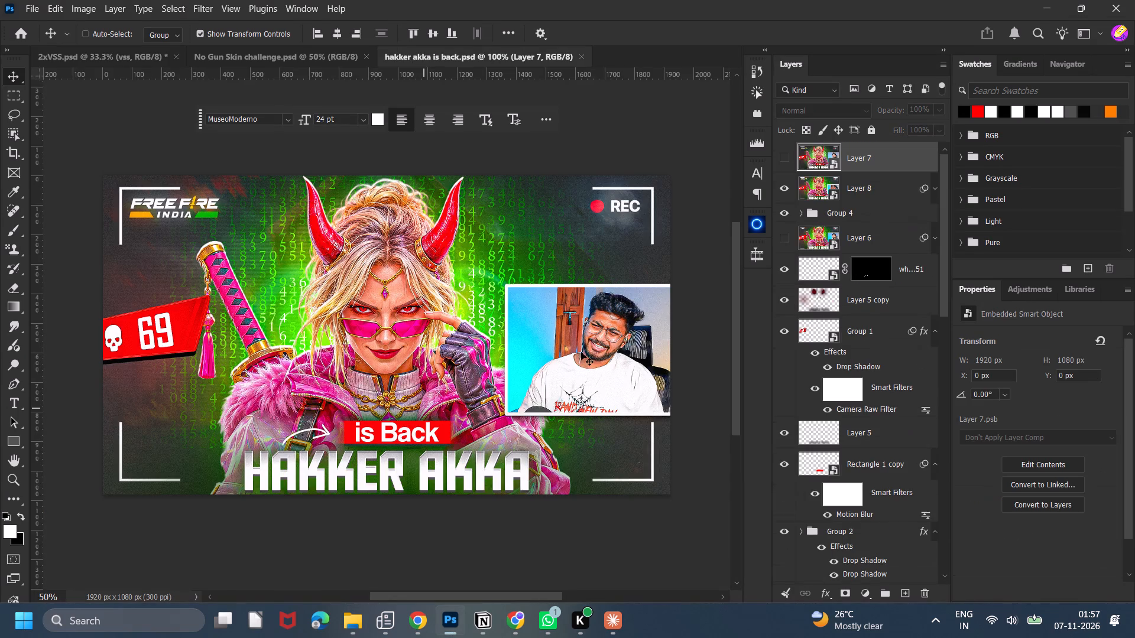
pyautogui.click(877, 330)
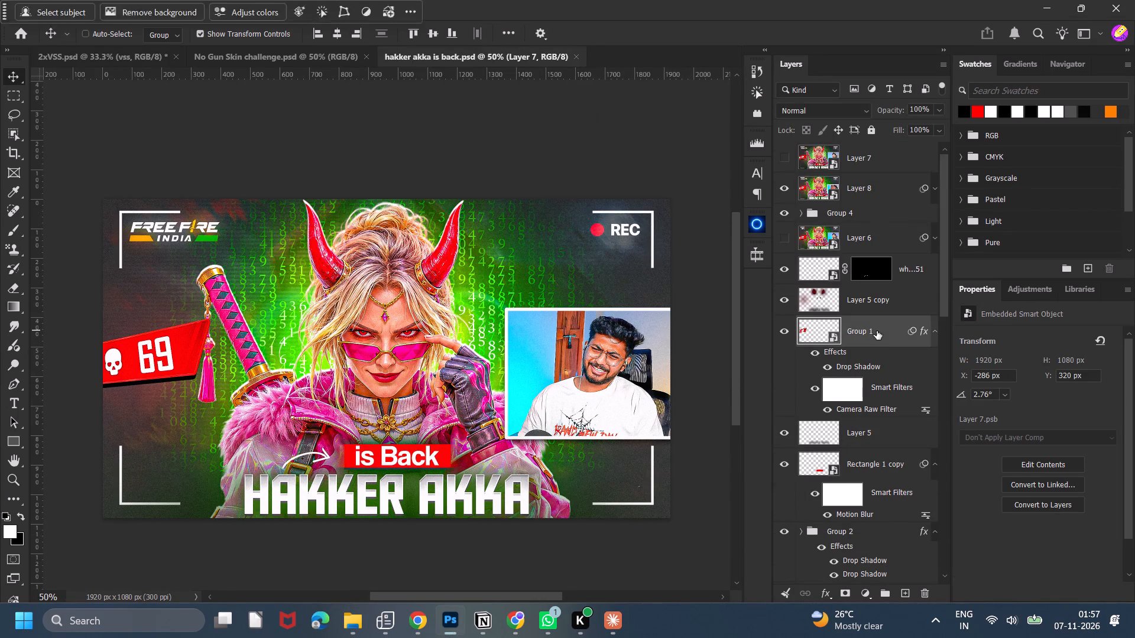
pyautogui.moveTo(883, 336); pyautogui.dragTo(187, 190)
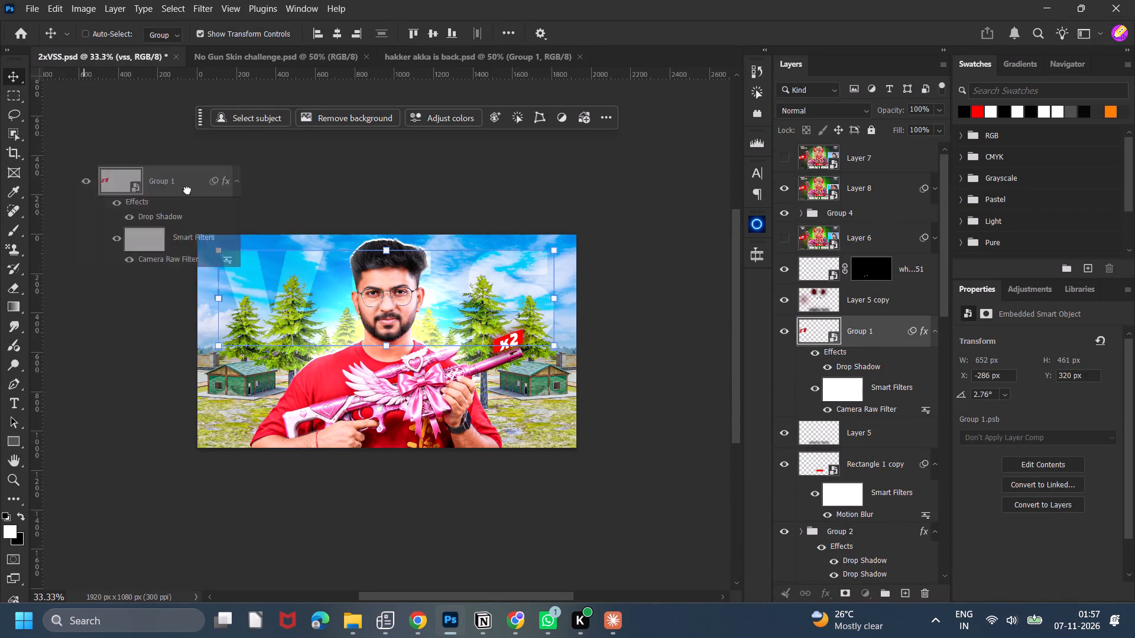
pyautogui.moveTo(187, 190); pyautogui.dragTo(245, 336)
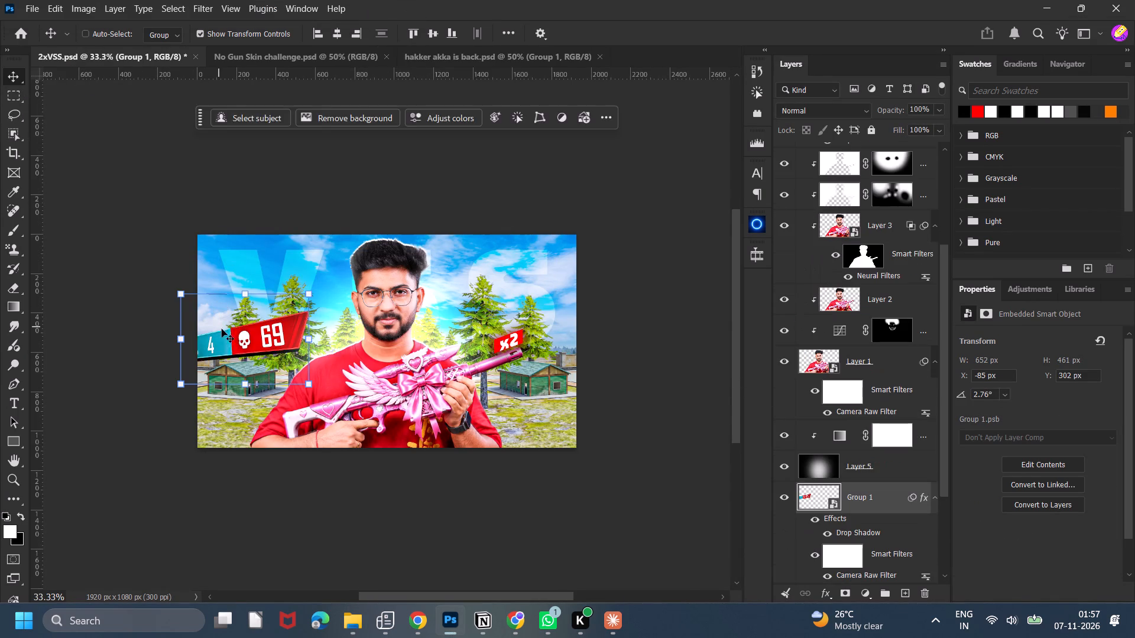
# Enlarge the kill-count banner to about 848 × 578 px and place its red skull section at the canvas's left edge, above the house.
pyautogui.moveTo(233, 334); pyautogui.dragTo(484, 249)
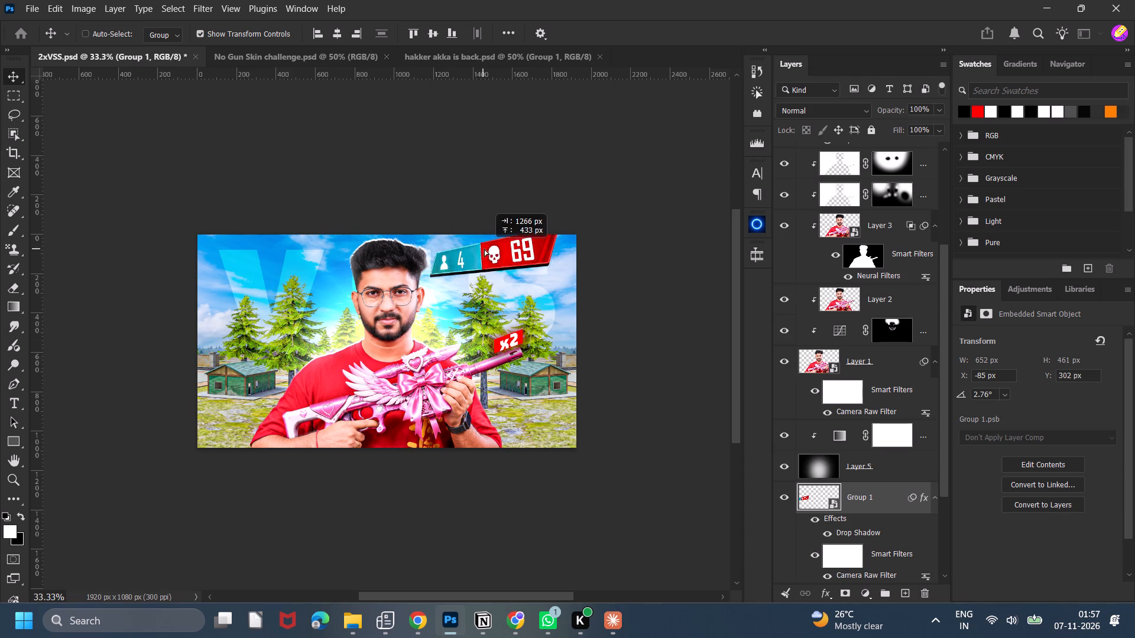
pyautogui.moveTo(484, 249); pyautogui.dragTo(414, 314)
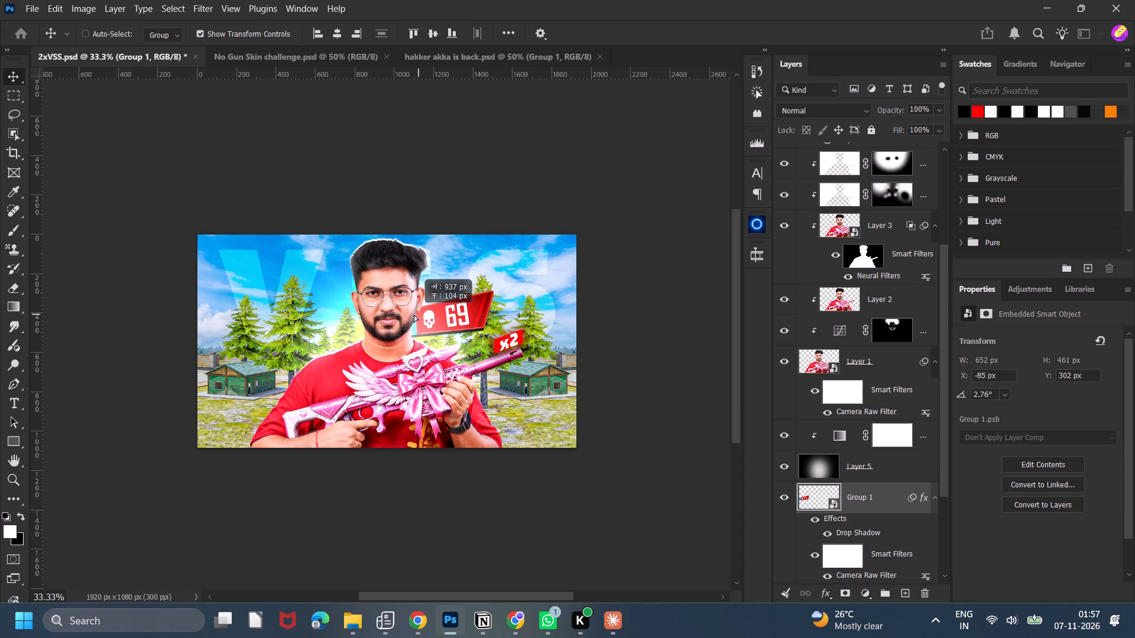
pyautogui.moveTo(414, 314); pyautogui.dragTo(418, 314)
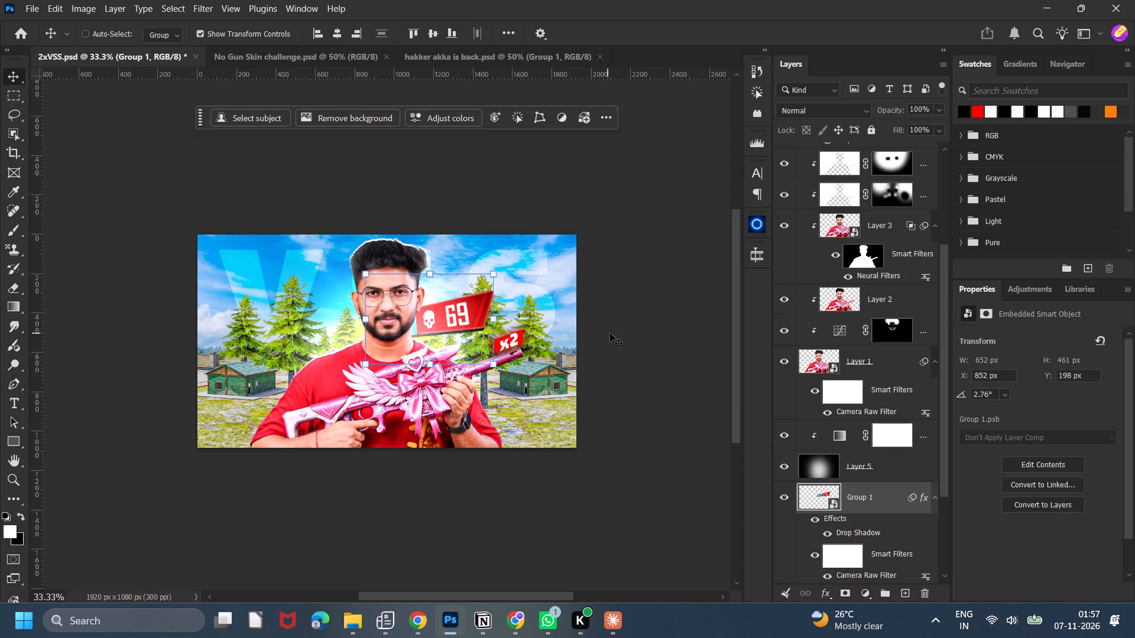
pyautogui.moveTo(614, 334); pyautogui.dragTo(397, 392)
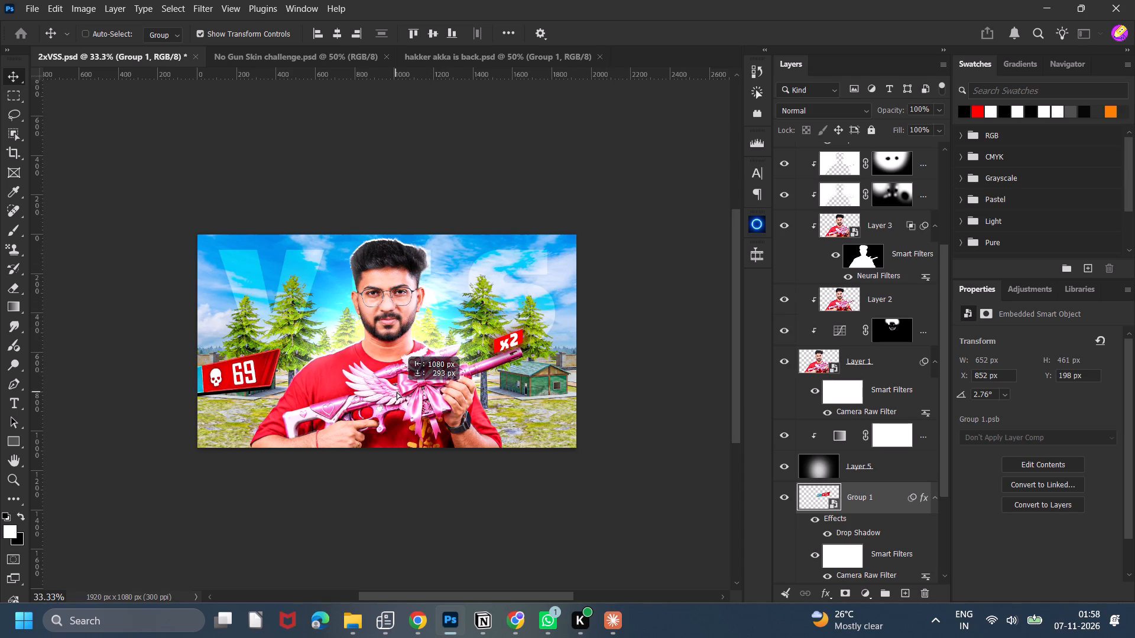
pyautogui.moveTo(397, 392); pyautogui.dragTo(411, 387)
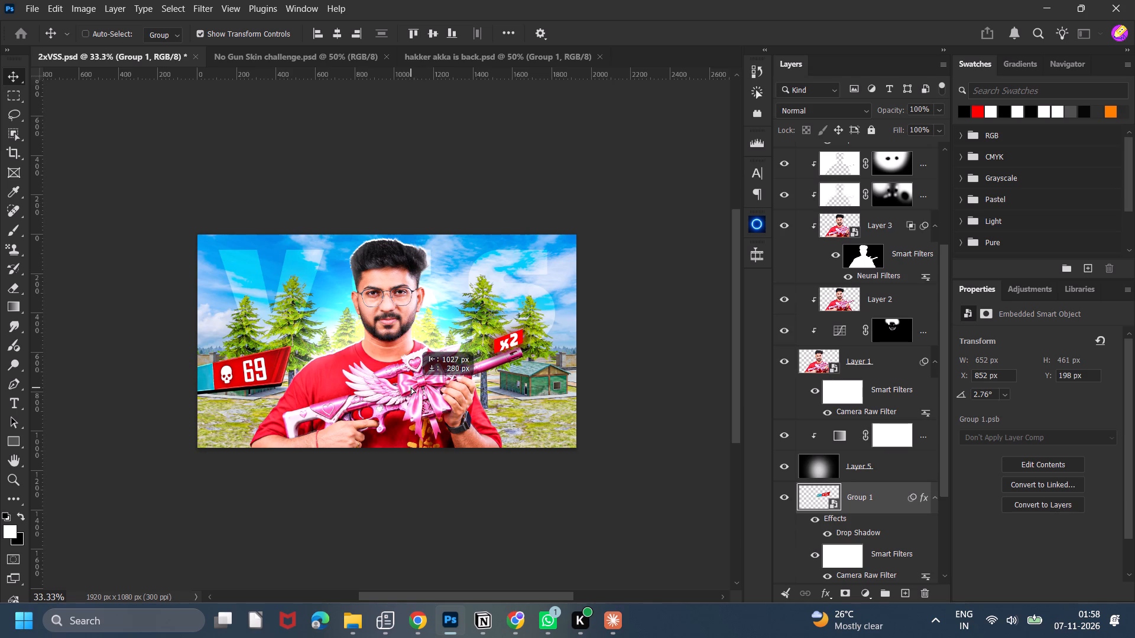
pyautogui.moveTo(411, 387); pyautogui.dragTo(408, 401)
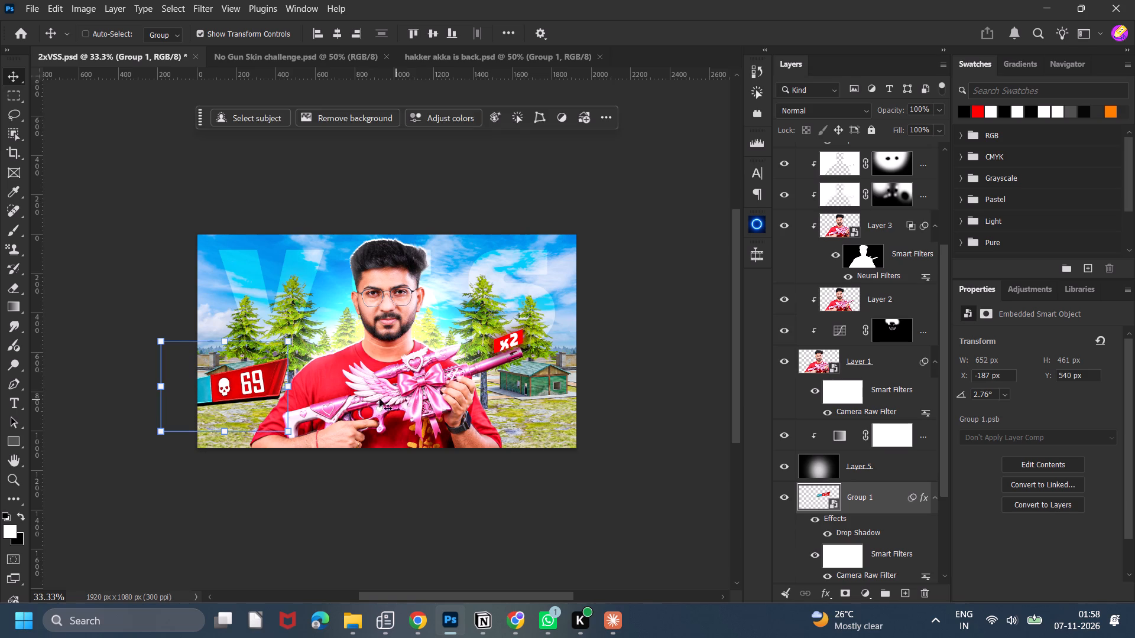
pyautogui.moveTo(285, 339); pyautogui.dragTo(329, 324)
pyautogui.moveTo(303, 357); pyautogui.dragTo(273, 357)
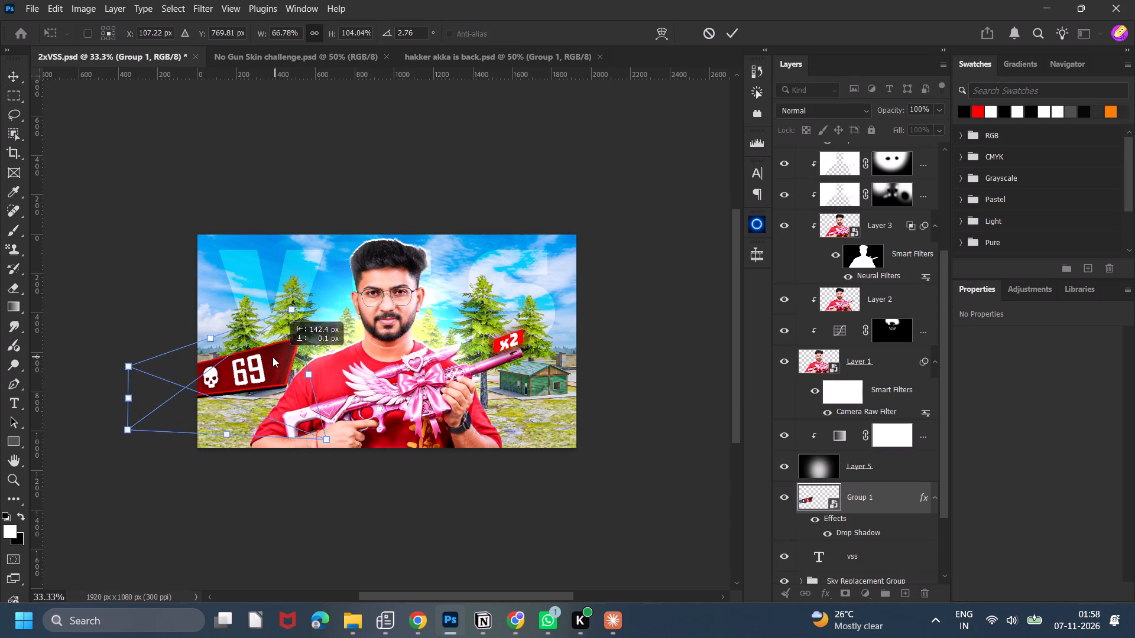
pyautogui.moveTo(273, 357); pyautogui.dragTo(274, 357)
pyautogui.click(735, 29)
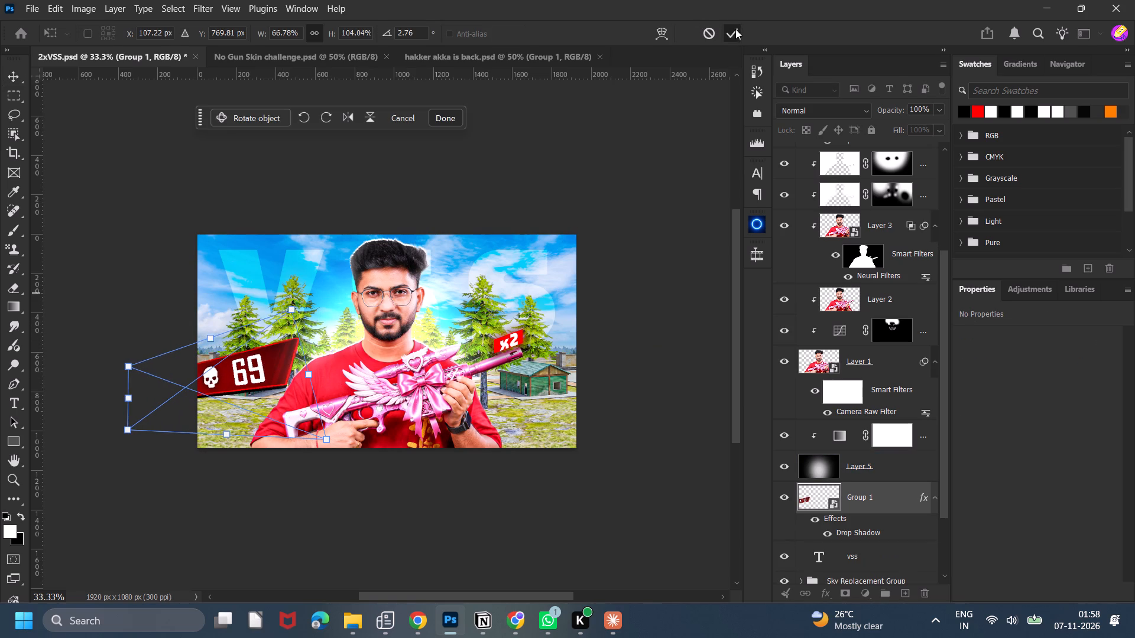
pyautogui.moveTo(623, 269); pyautogui.dragTo(618, 228)
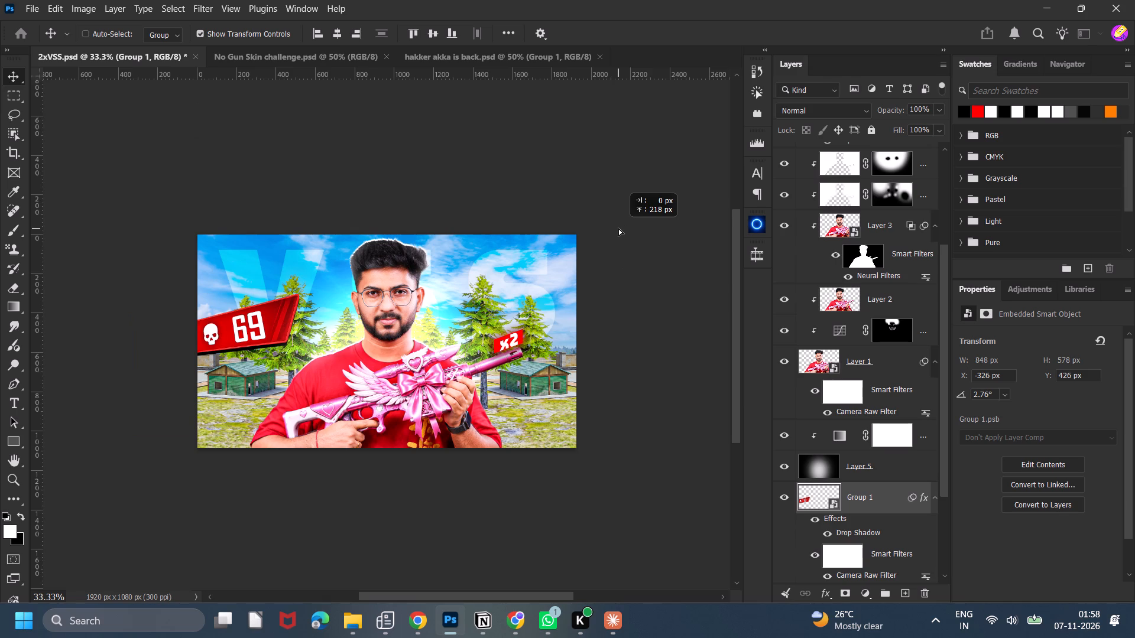
pyautogui.moveTo(618, 228); pyautogui.dragTo(621, 228)
pyautogui.click(621, 228)
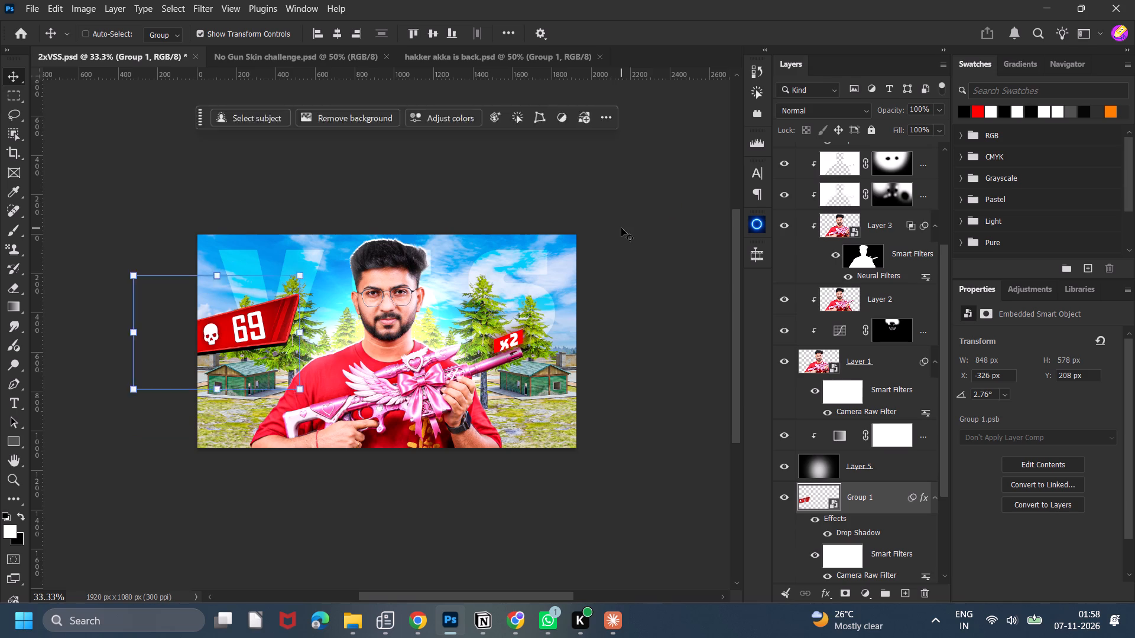
# Change the banner's kill number to 26 inside the Group 1 smart object, then save and close it.
pyautogui.doubleClick(835, 504)
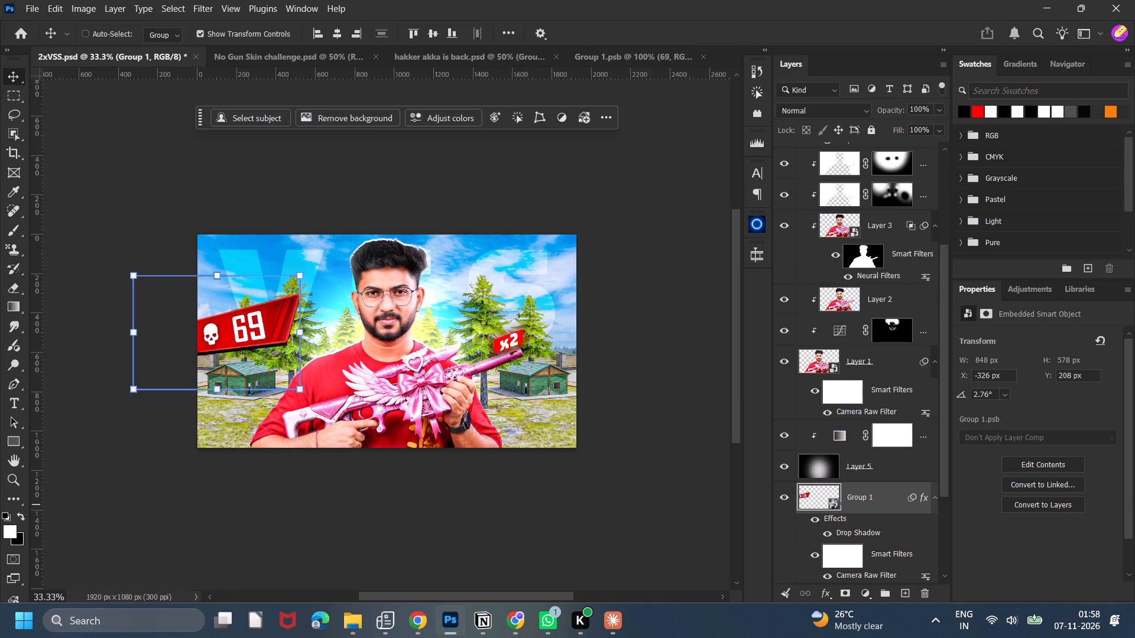
pyautogui.doubleClick(834, 177)
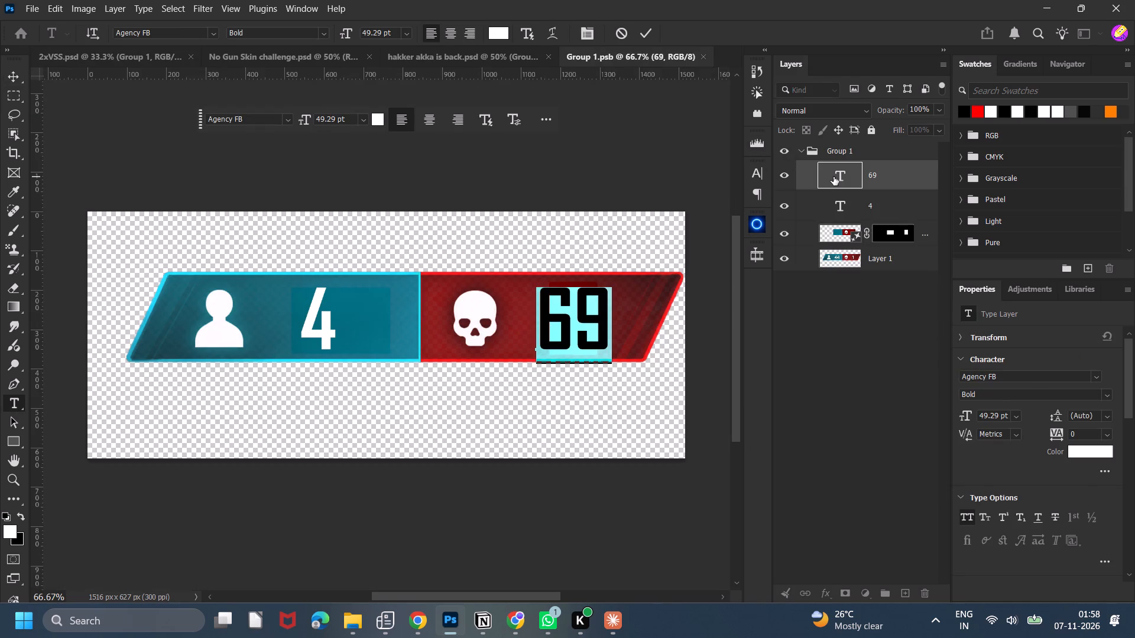
pyautogui.press('2')
pyautogui.press('6')
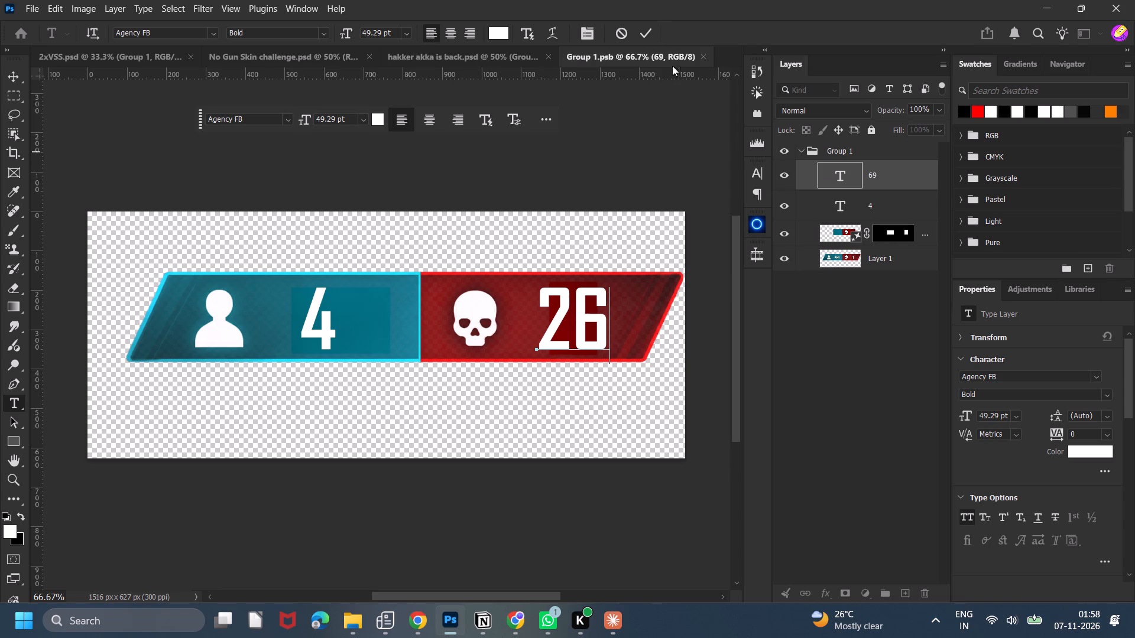
pyautogui.click(651, 31)
pyautogui.hotkey('ctrl', 's')
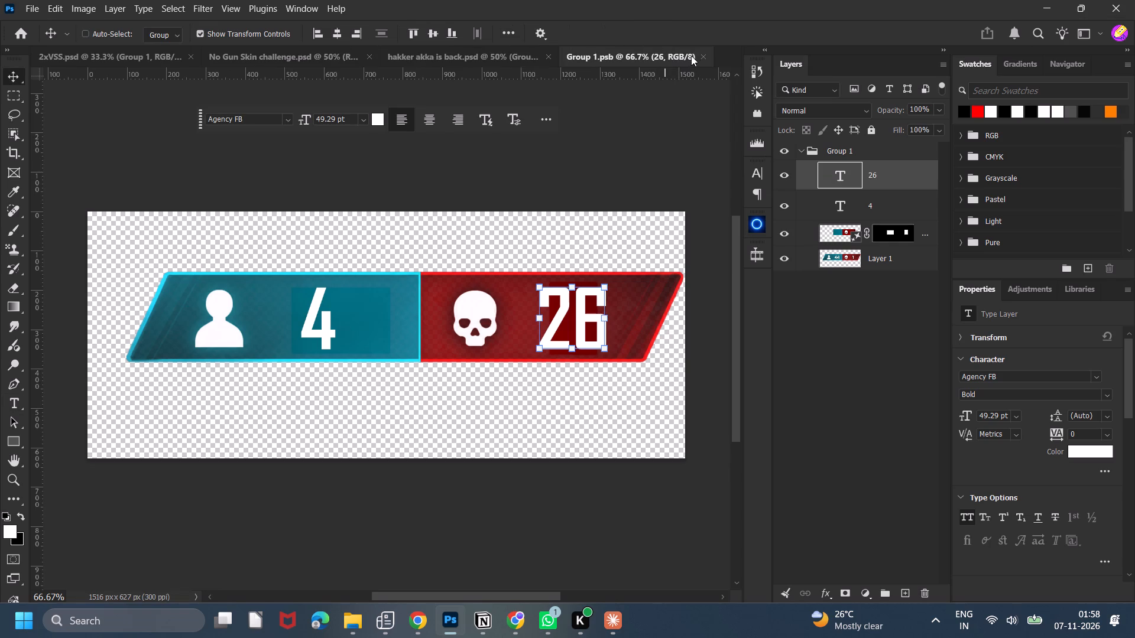
pyautogui.click(702, 54)
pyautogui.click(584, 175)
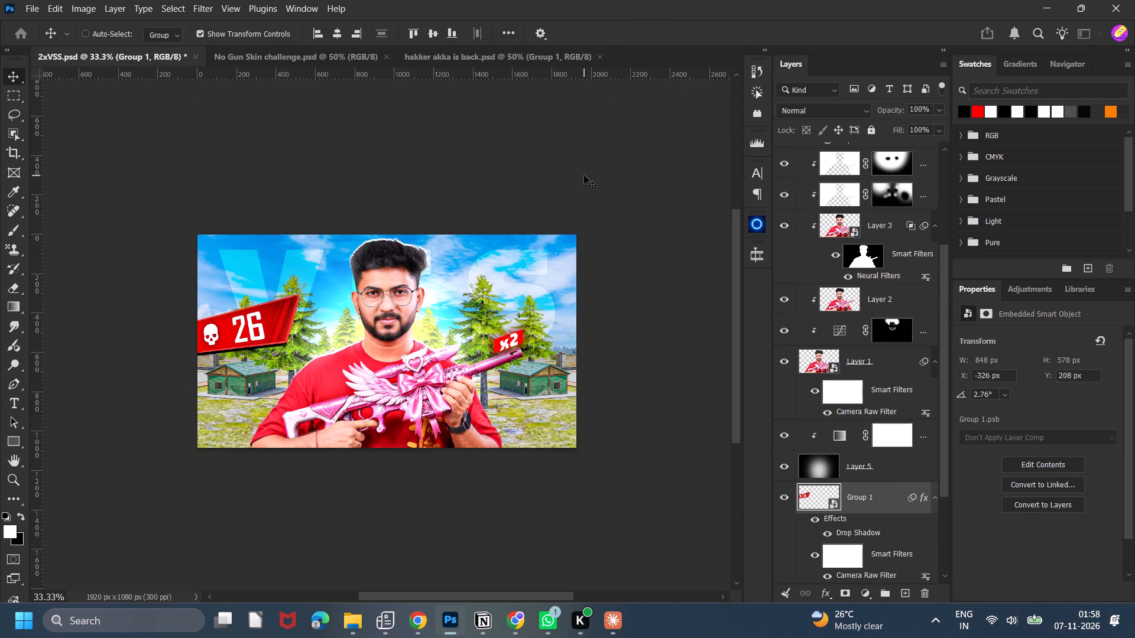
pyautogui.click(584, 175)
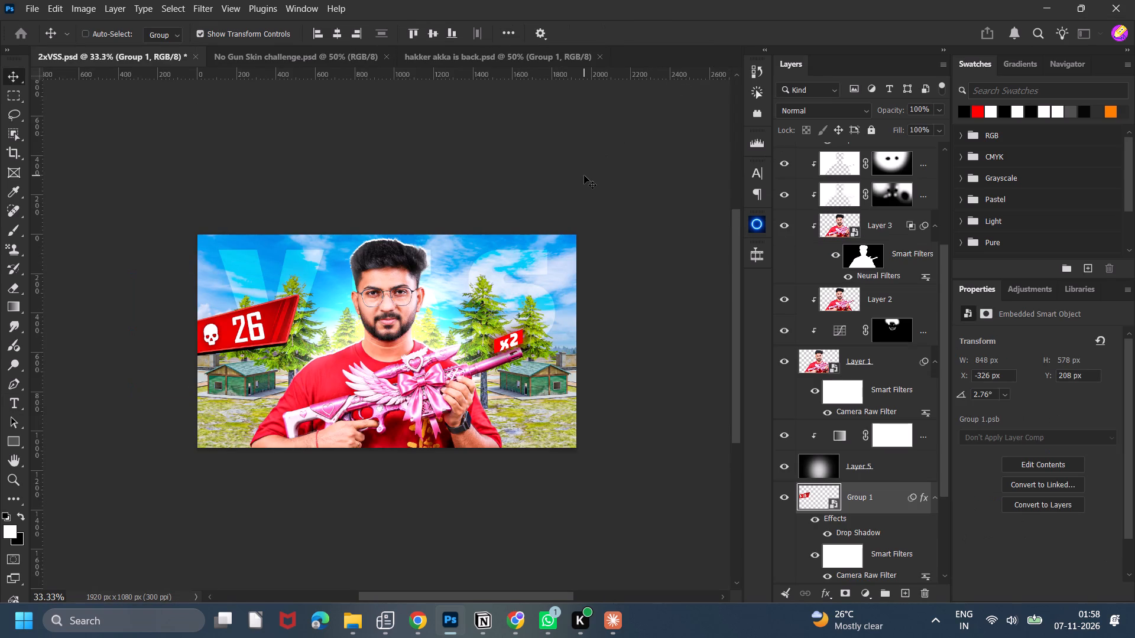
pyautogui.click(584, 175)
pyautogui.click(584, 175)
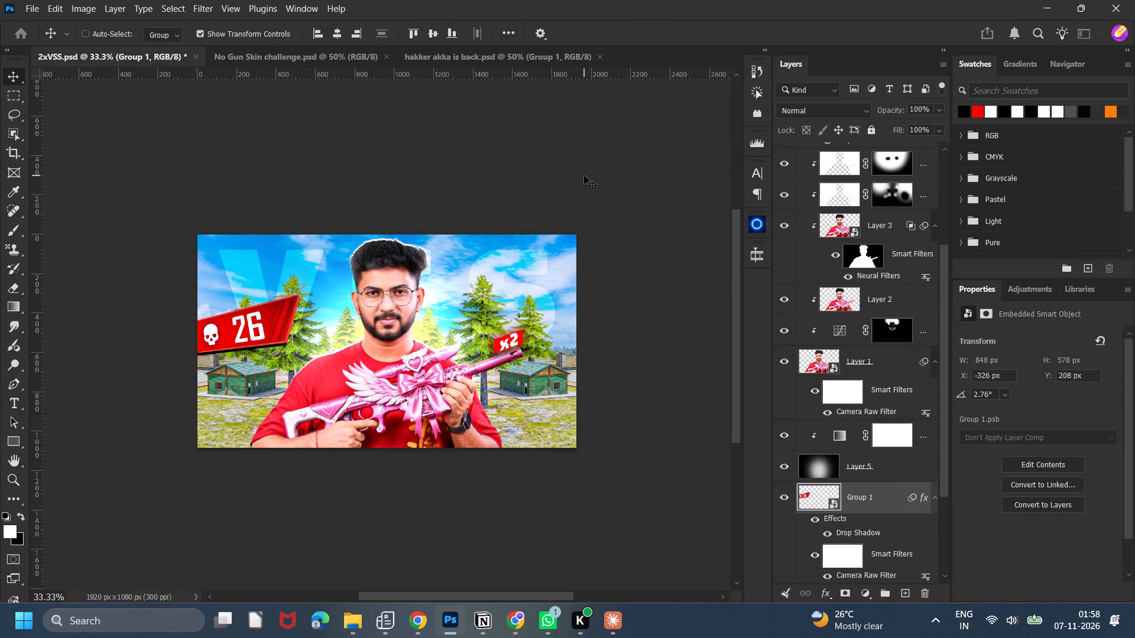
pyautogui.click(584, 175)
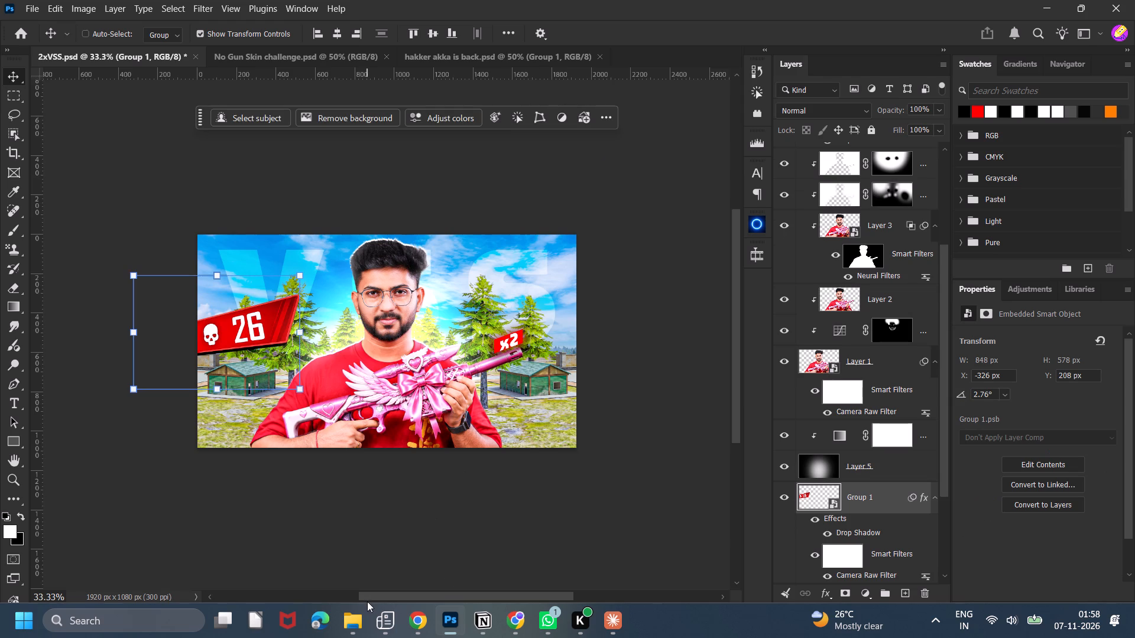
# Switch to Chrome and search Google for "fire emoji png" in a new tab.
pyautogui.click(346, 627)
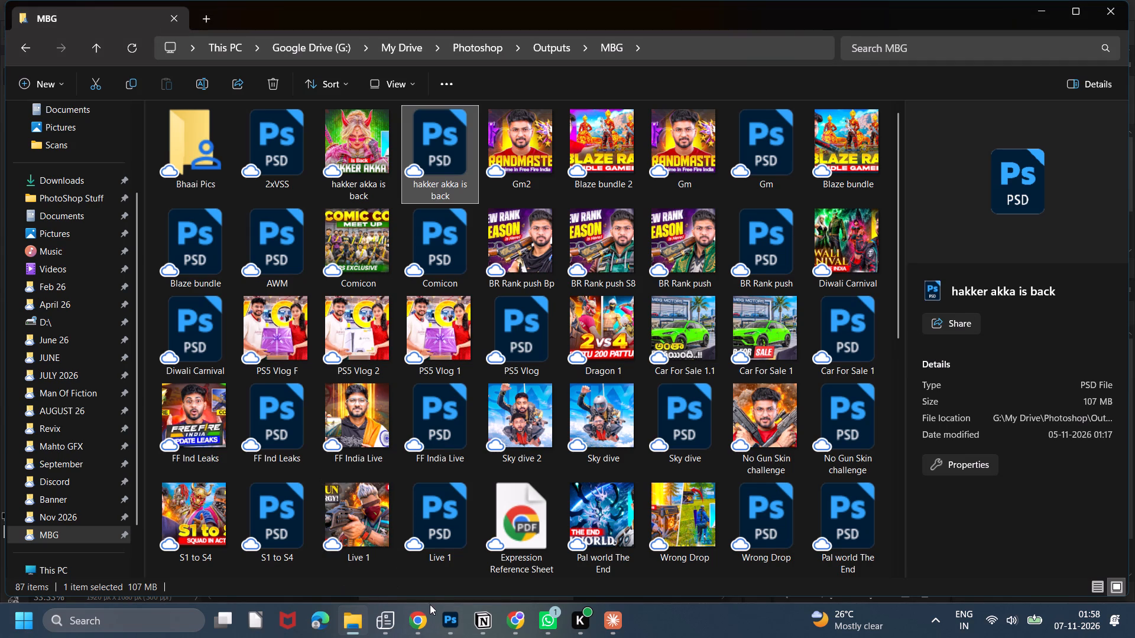
pyautogui.click(524, 625)
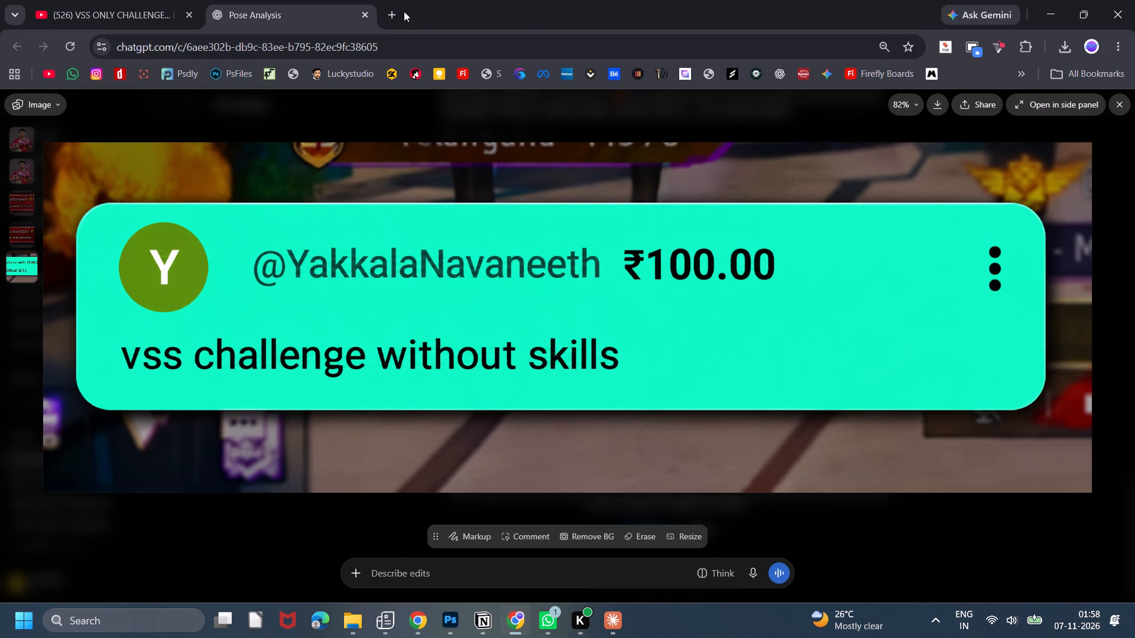
pyautogui.doubleClick(402, 11)
pyautogui.doubleClick(664, 86)
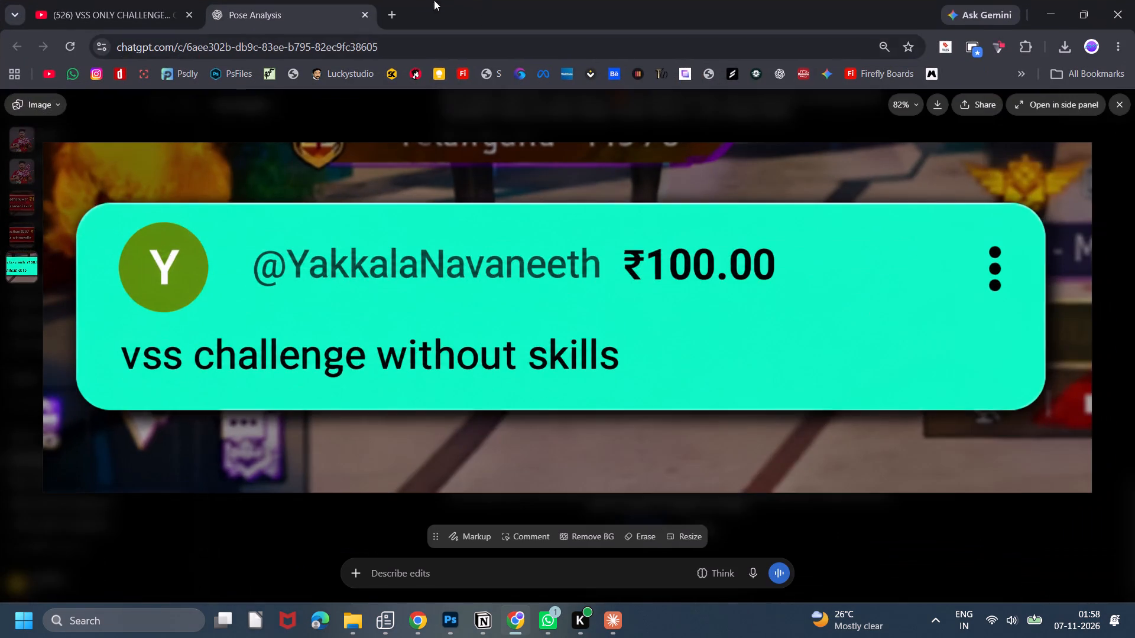
pyautogui.click(385, 15)
pyautogui.click(432, 310)
pyautogui.press('f')
pyautogui.press('i')
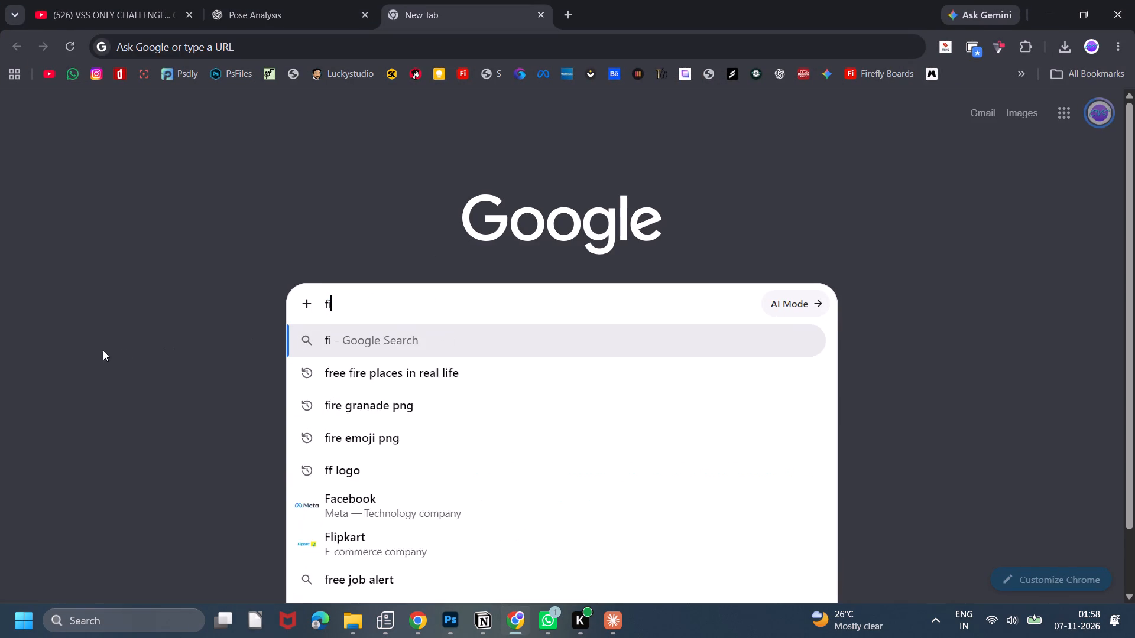
pyautogui.press('r')
pyautogui.press('e')
pyautogui.press('space')
pyautogui.press('e')
pyautogui.press('m')
pyautogui.press('o')
pyautogui.press('j')
pyautogui.press('i')
pyautogui.press('Return')
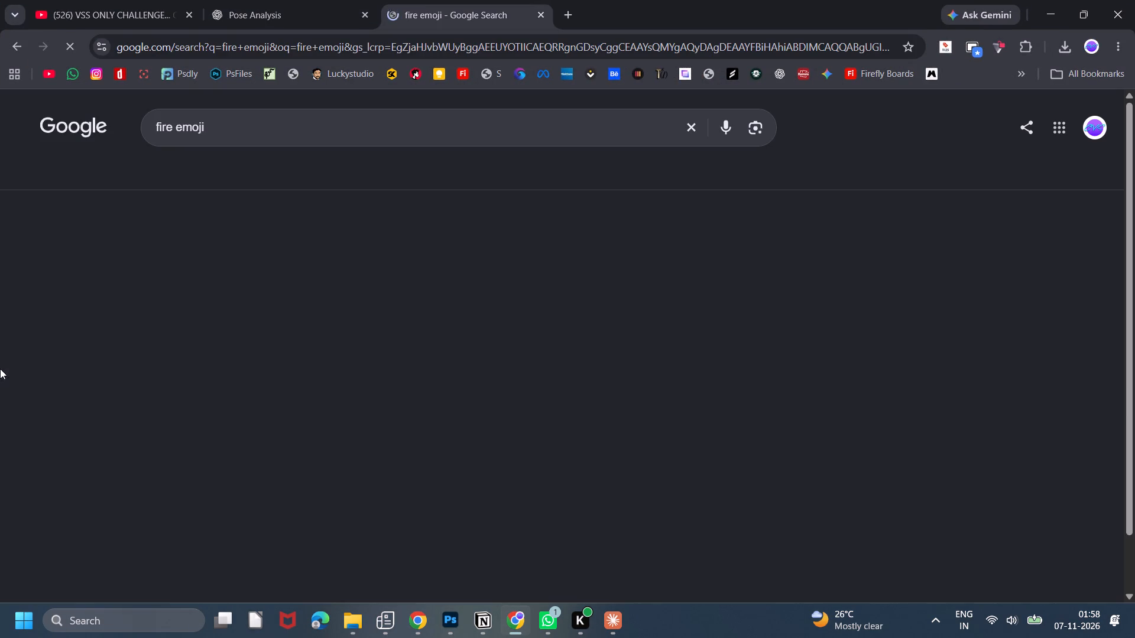
pyautogui.click(280, 123)
pyautogui.press('space')
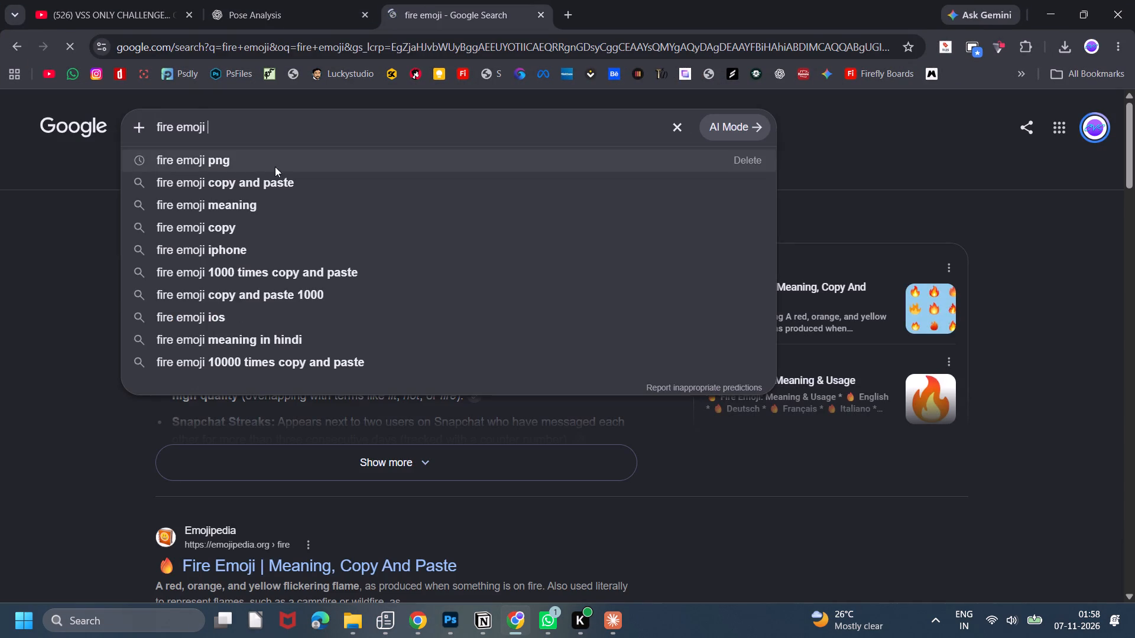
pyautogui.click(275, 167)
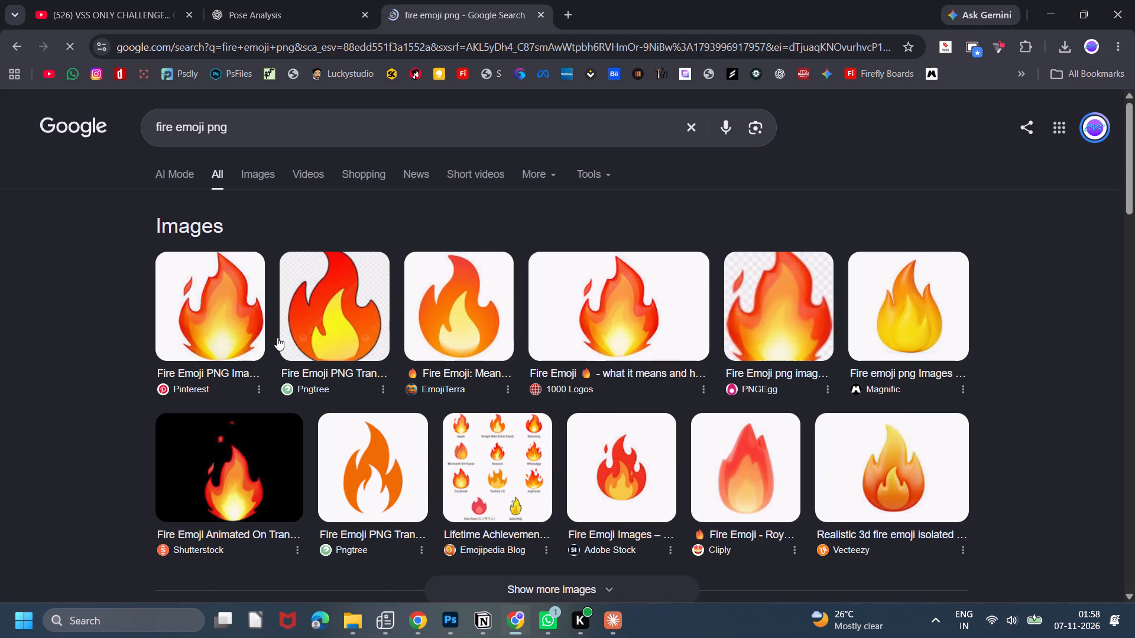
# Copy the Pinterest fire emoji image and try to paste it into the 2xVSS document in Photoshop, above the banner layer.
pyautogui.click(231, 331)
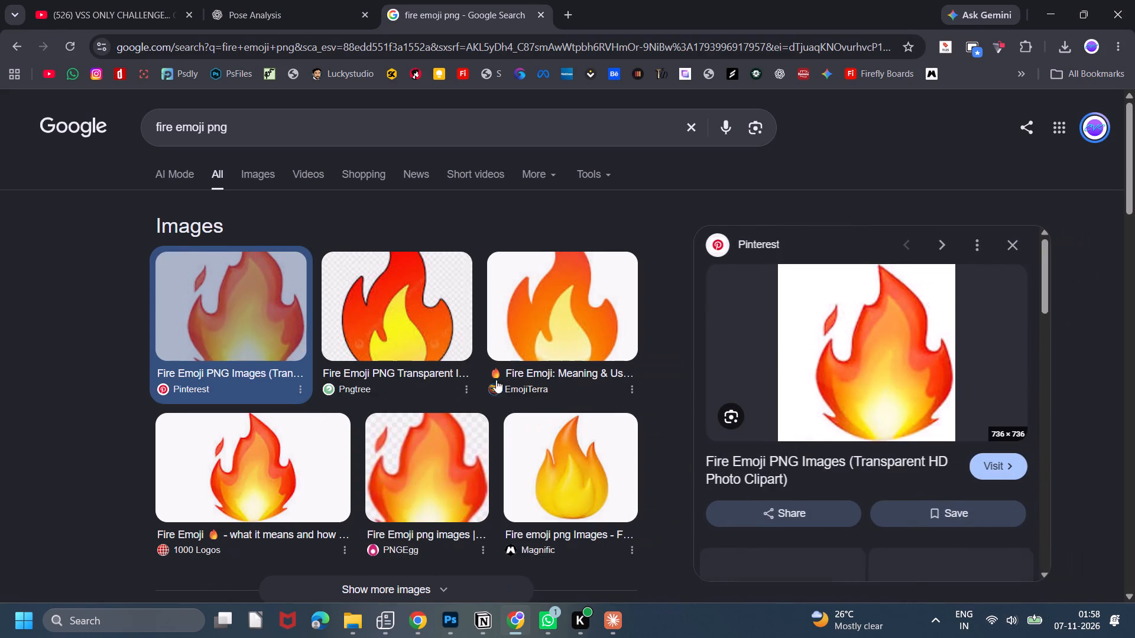
pyautogui.rightClick(865, 350)
pyautogui.click(915, 453)
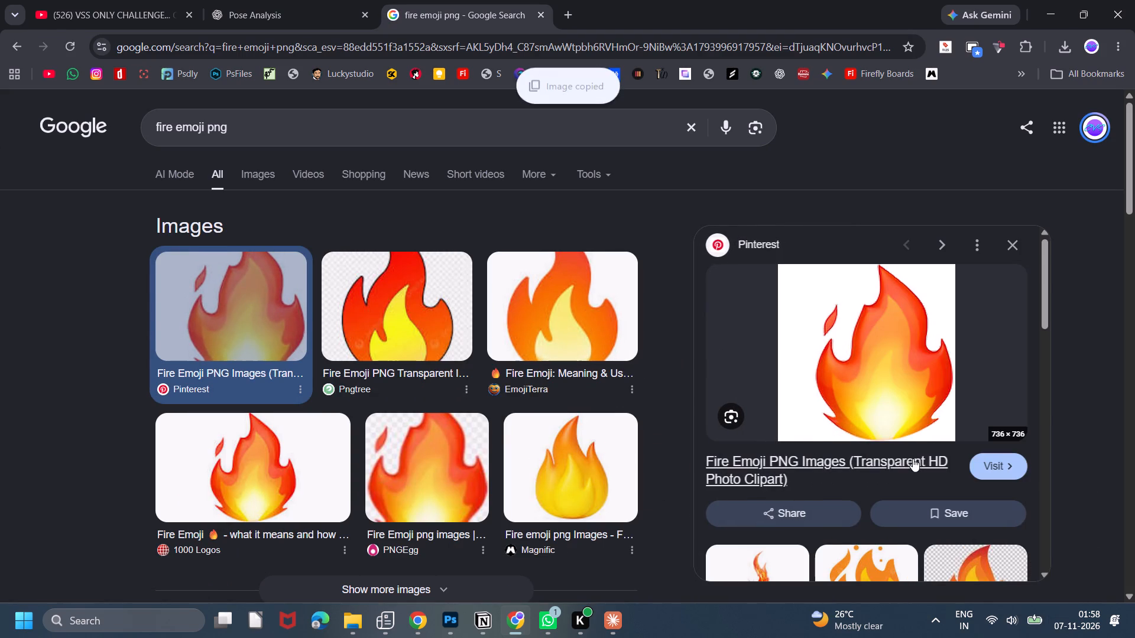
pyautogui.hotkey('alt', 'Tab')
pyautogui.click(443, 629)
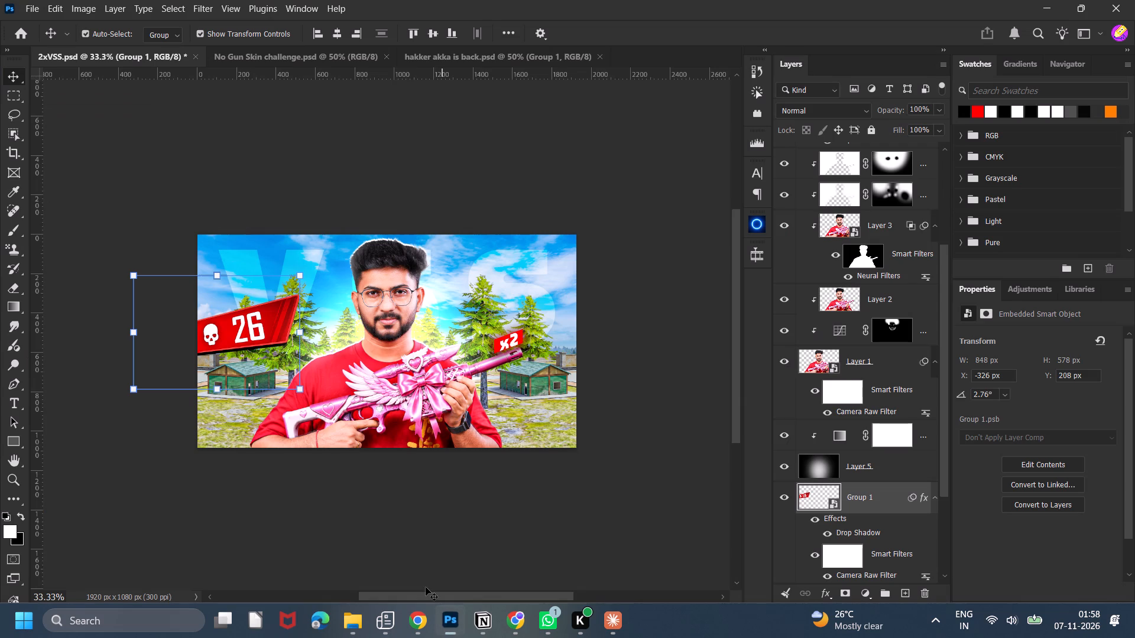
pyautogui.hotkey('ctrl', 'v')
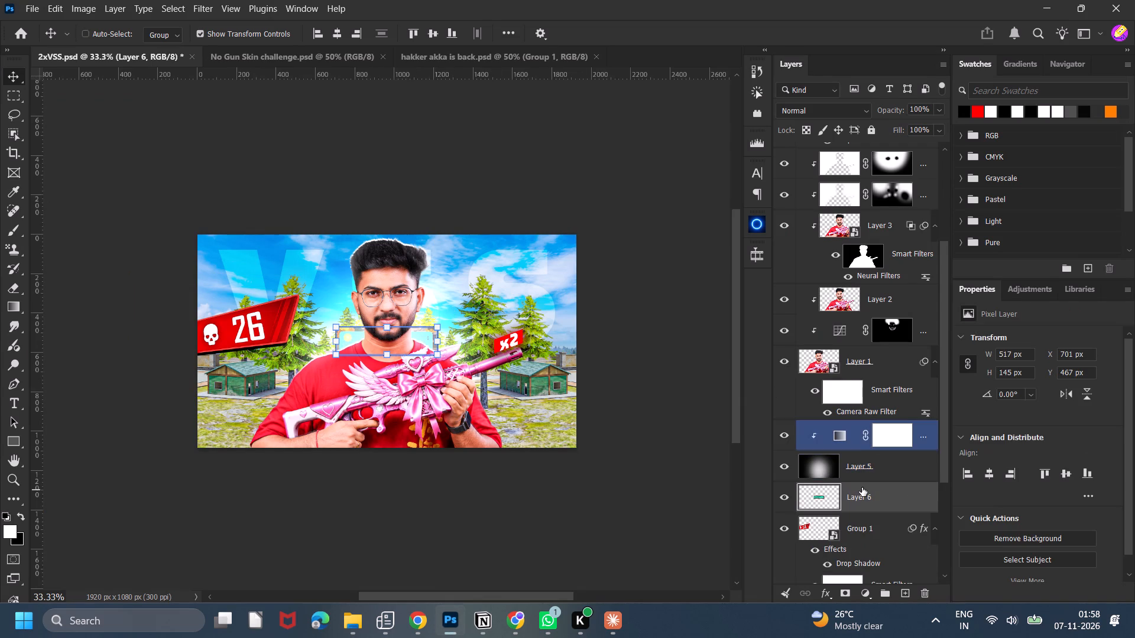
# Undo the paste of the wrong image below Layer 5.
pyautogui.hotkey('ctrl', 'x')
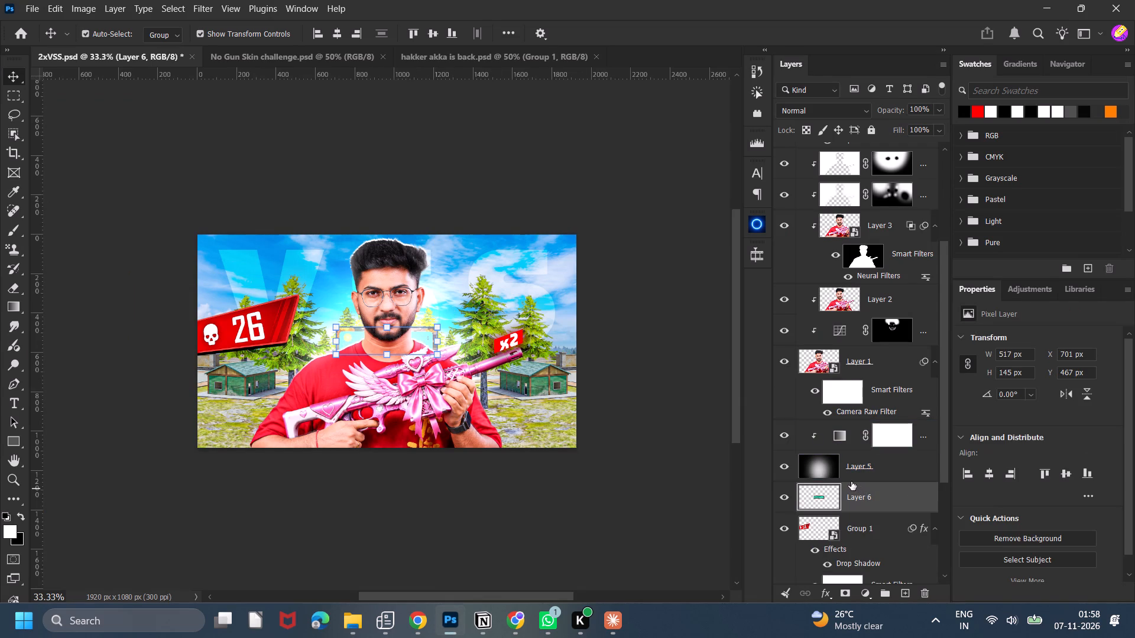
pyautogui.hotkey('ctrl', 'z')
# Copy the Pinterest fire emoji image again in Chrome and paste it into the 2xVSS document above the x2 text layer.
pyautogui.hotkey('alt', 'Tab')
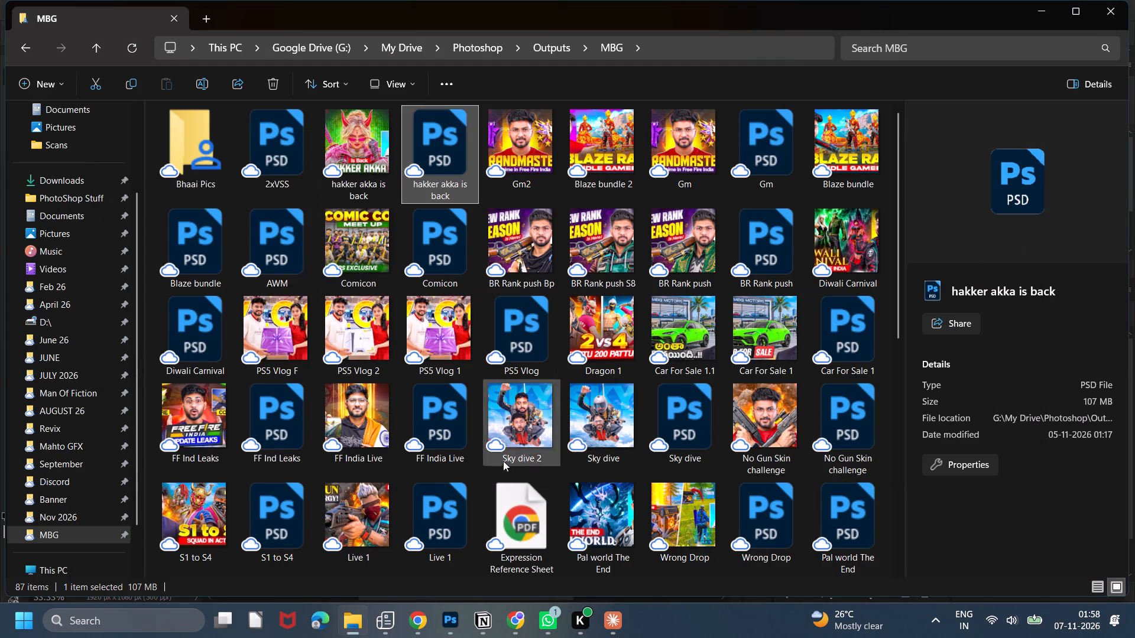
pyautogui.hotkey('alt', 'Tab')
pyautogui.click(508, 623)
pyautogui.rightClick(807, 373)
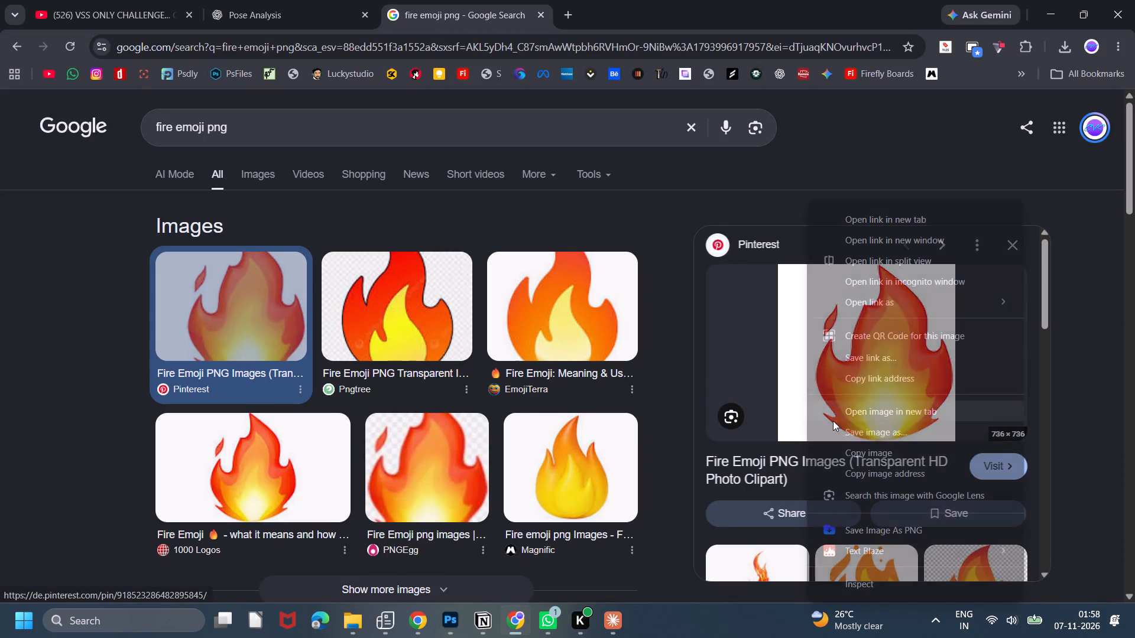
pyautogui.click(855, 456)
pyautogui.click(450, 619)
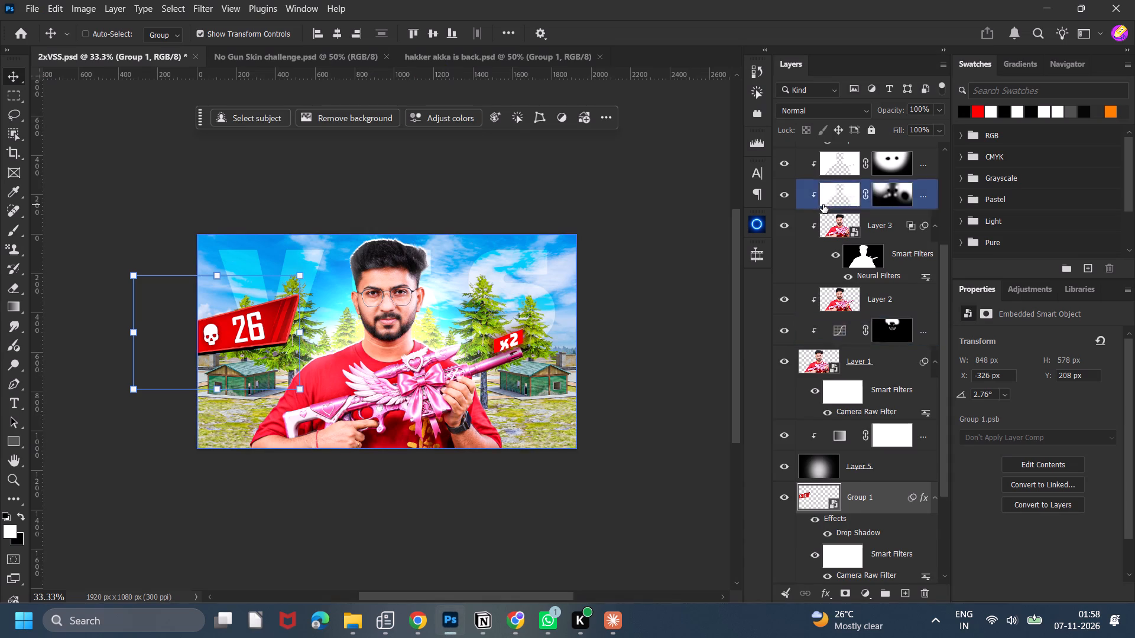
pyautogui.scroll(8, 824, 204)
pyautogui.click(862, 159)
pyautogui.hotkey('ctrl', 'v')
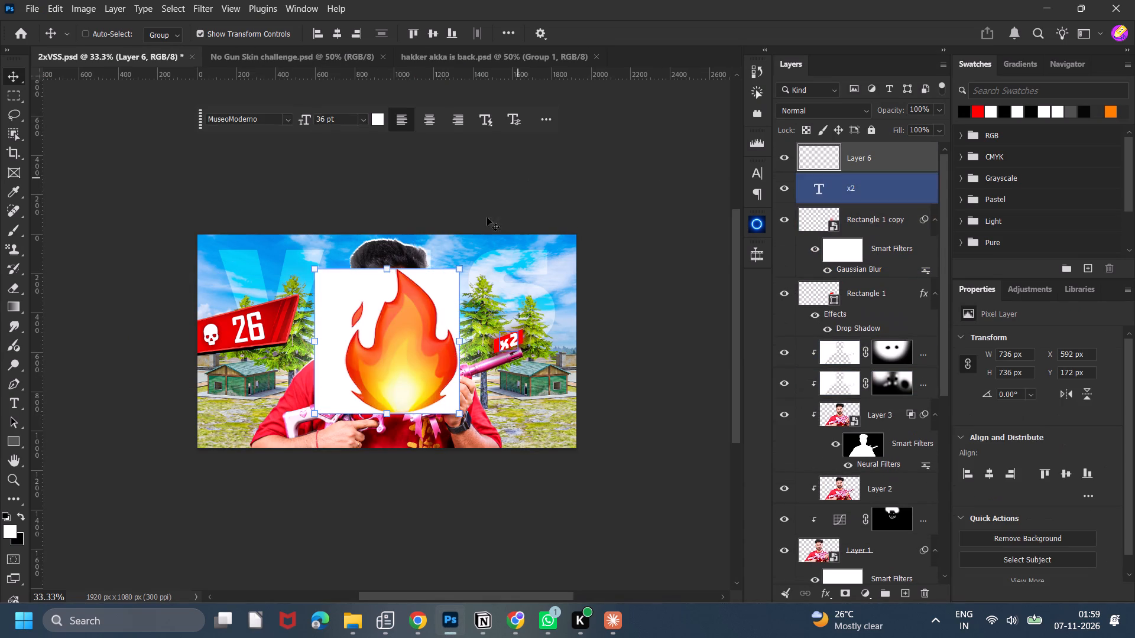
# Remove the white background from the pasted fire emoji.
pyautogui.click(335, 112)
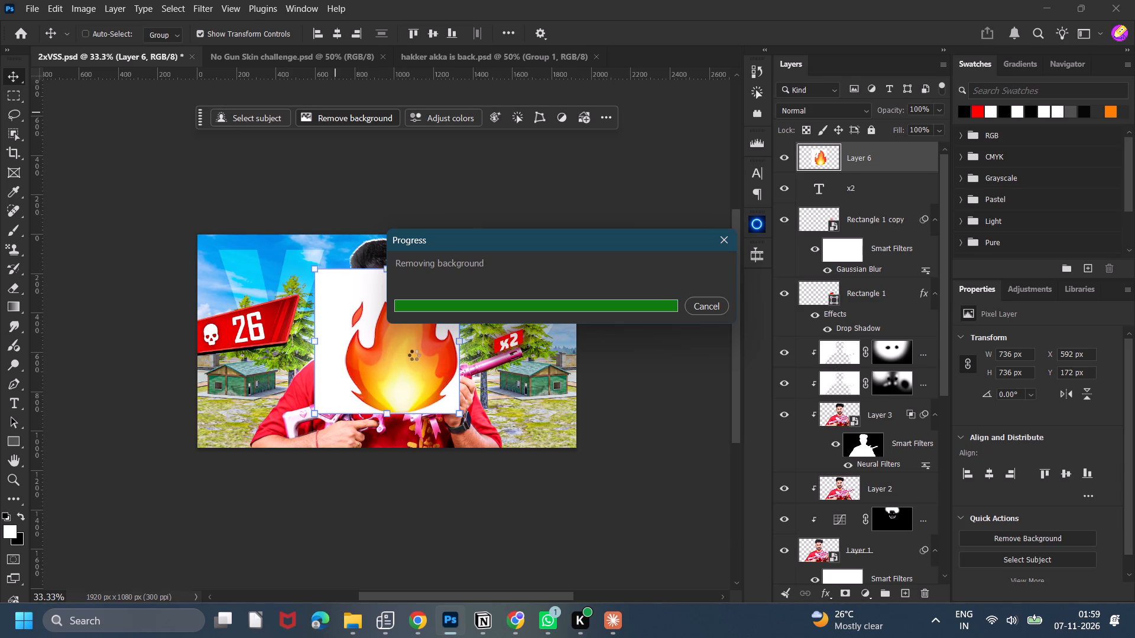
pyautogui.scroll(3, 443, 504)
pyautogui.scroll(-5, 426, 494)
pyautogui.scroll(5, 426, 499)
pyautogui.scroll(-9, 421, 496)
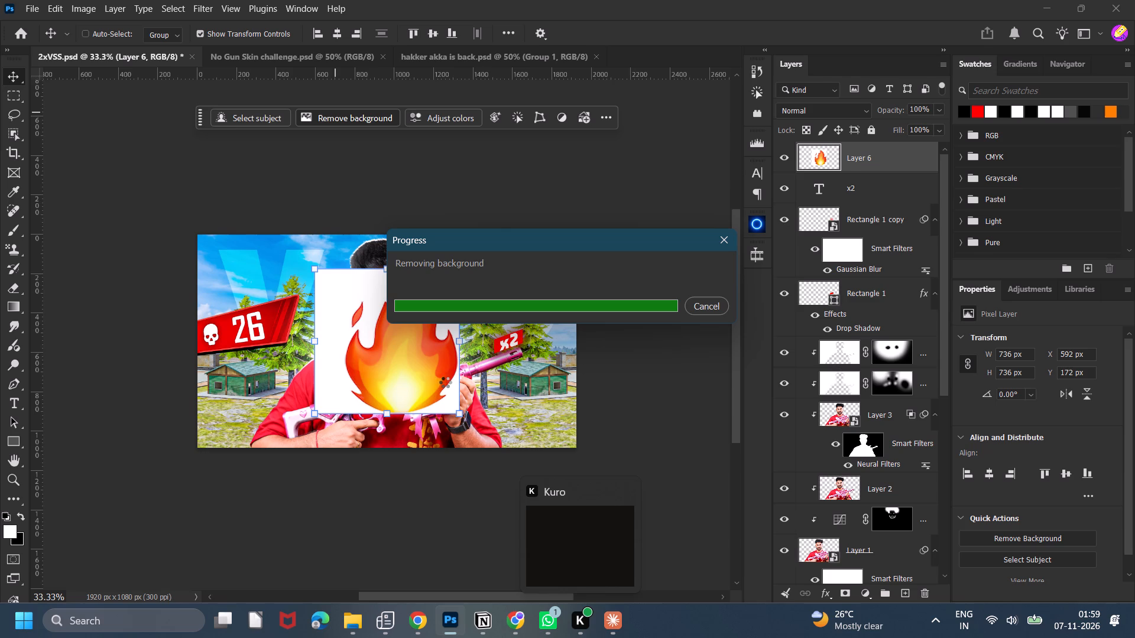
# Switch the computer's Wi-Fi connection from the phone hotspot to the Airtel network.
pyautogui.scroll(-6, 420, 385)
pyautogui.click(1013, 616)
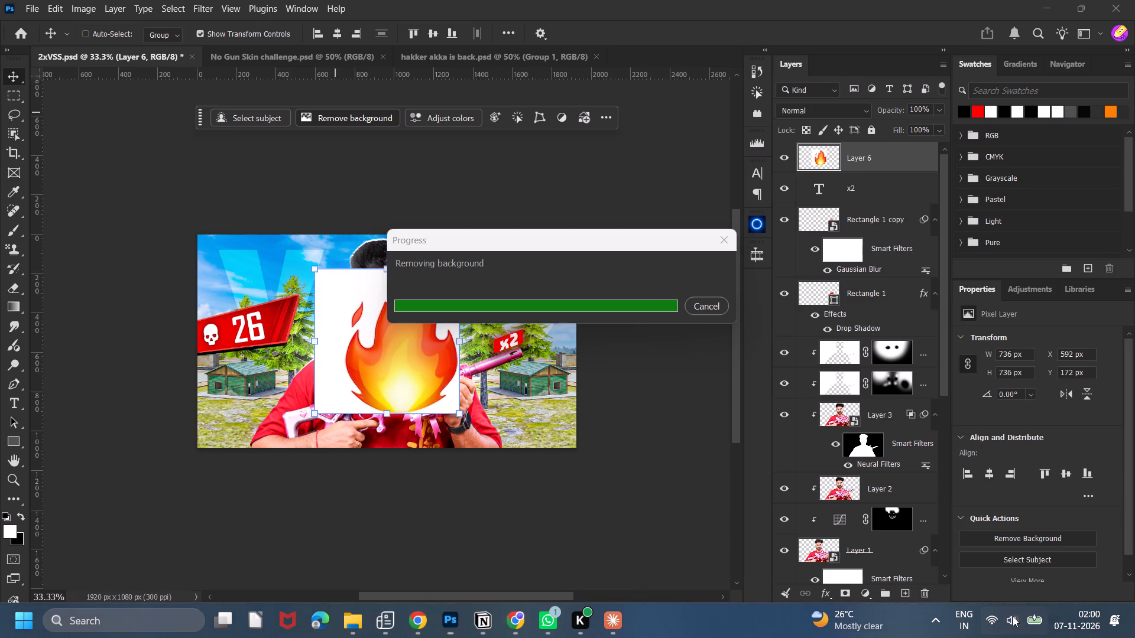
pyautogui.click(937, 352)
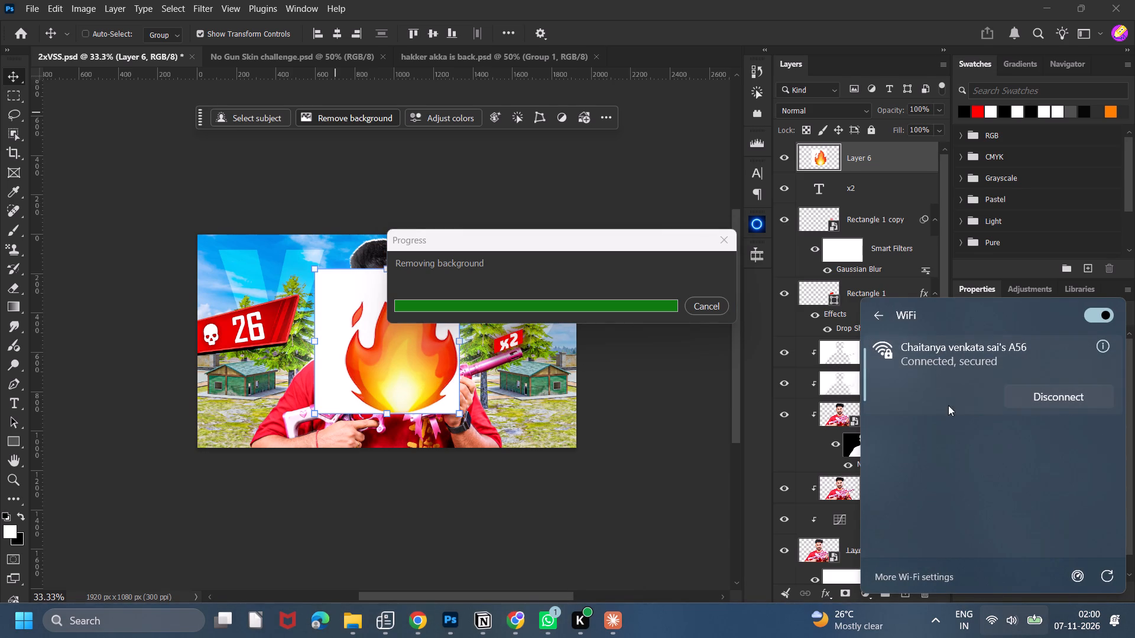
pyautogui.scroll(-3, 938, 478)
pyautogui.scroll(5, 946, 499)
pyautogui.click(942, 426)
pyautogui.click(1023, 461)
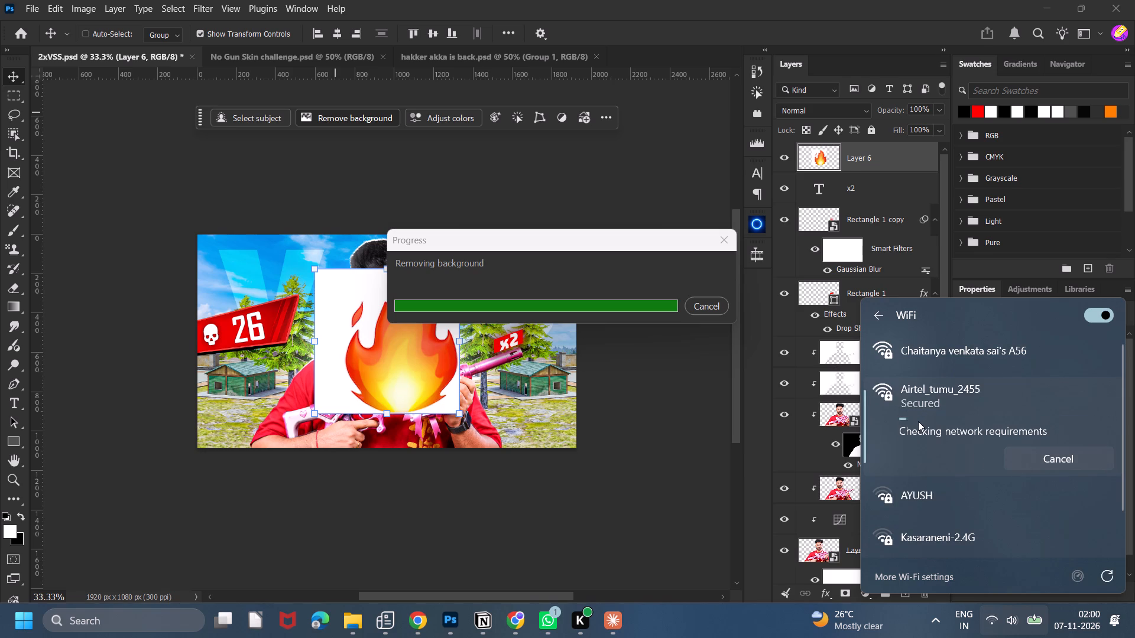
pyautogui.click(887, 321)
pyautogui.scroll(-2, 496, 403)
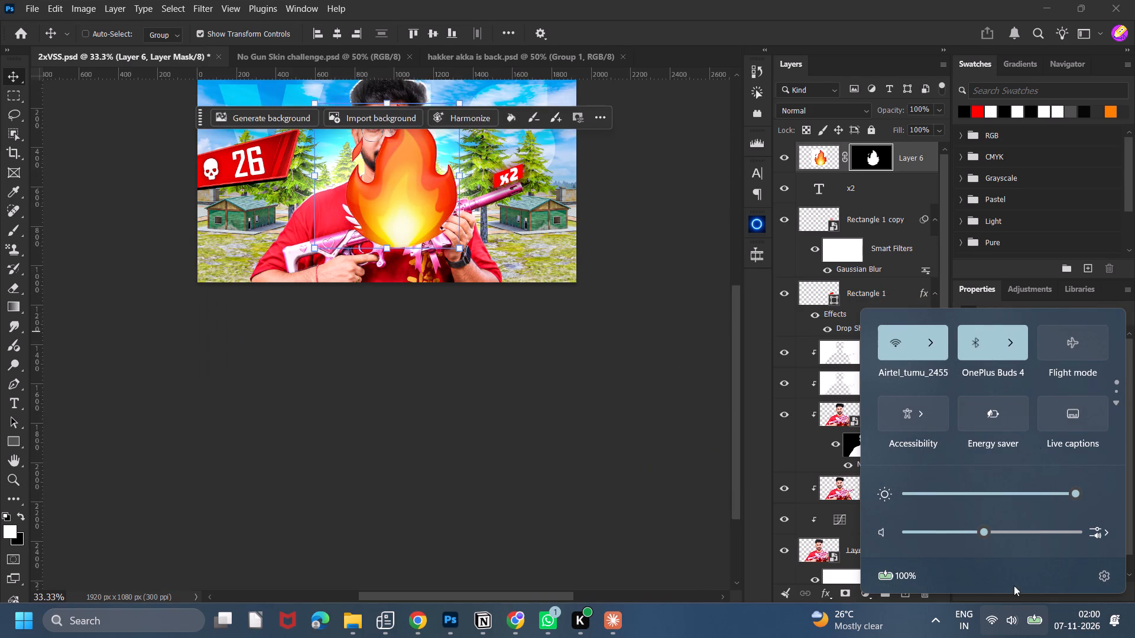
pyautogui.click(1008, 624)
# Convert the masked fire emoji layer, Layer 6, to a smart object.
pyautogui.scroll(6, 526, 375)
pyautogui.rightClick(905, 157)
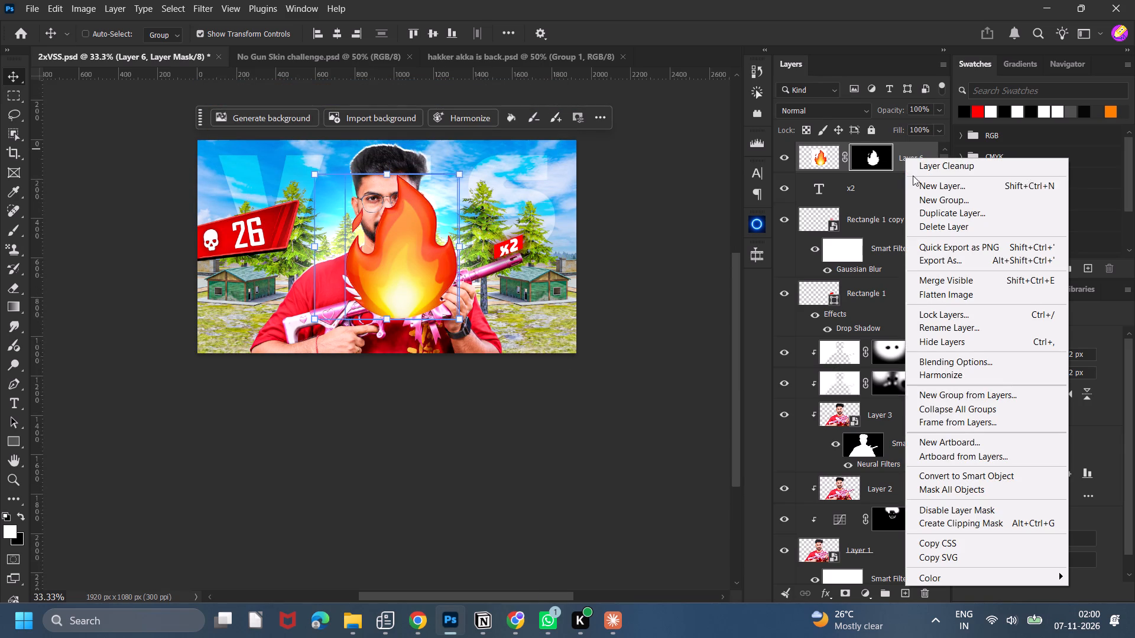
pyautogui.click(939, 477)
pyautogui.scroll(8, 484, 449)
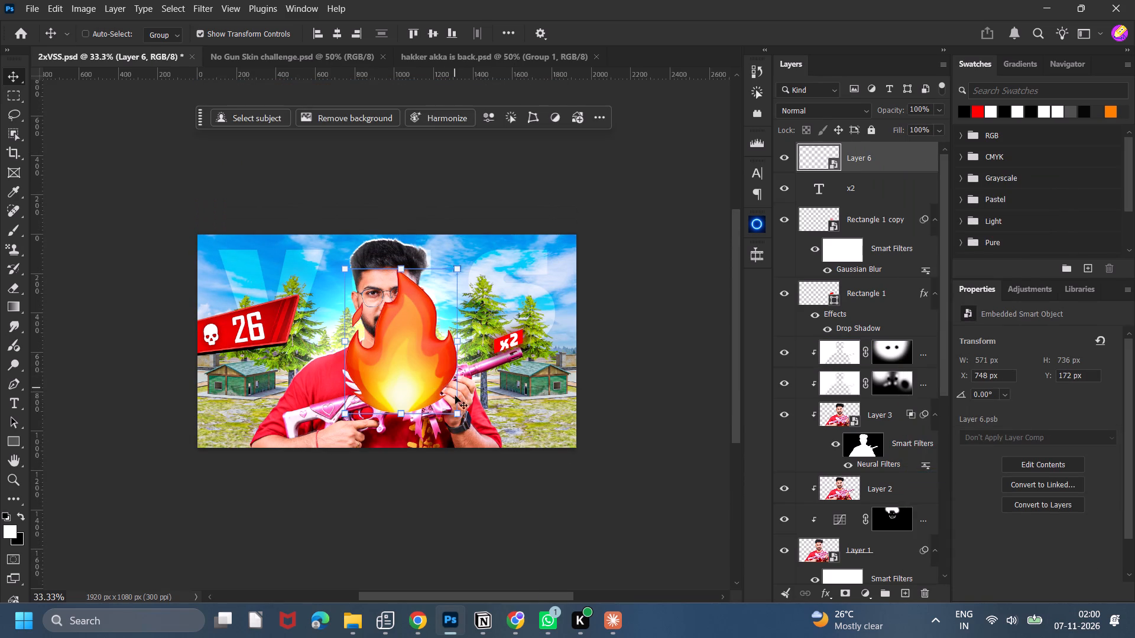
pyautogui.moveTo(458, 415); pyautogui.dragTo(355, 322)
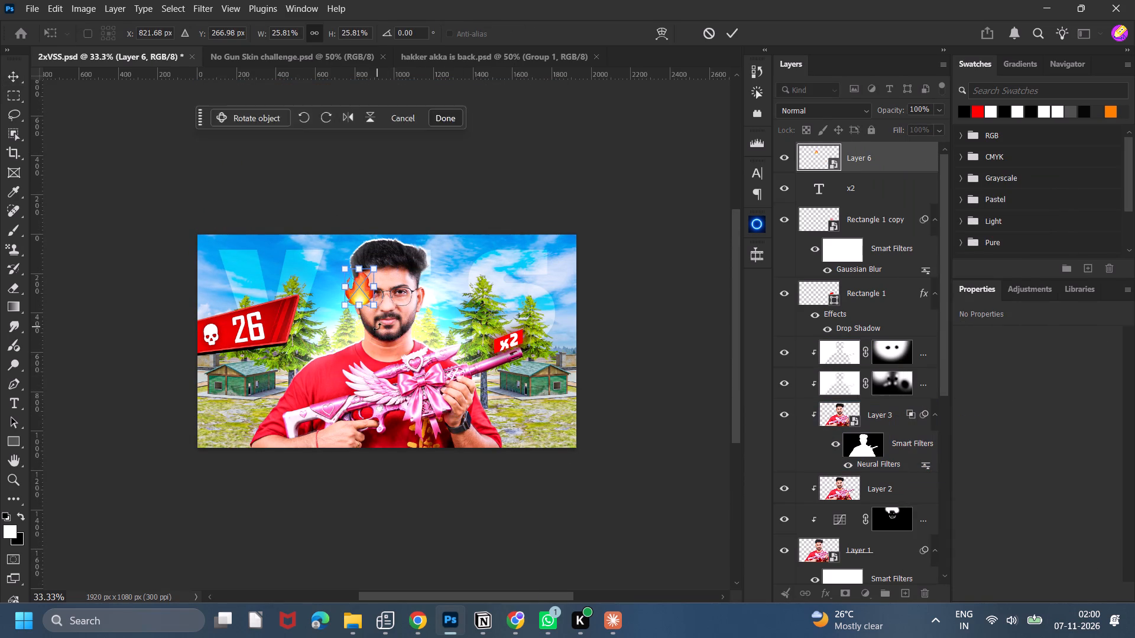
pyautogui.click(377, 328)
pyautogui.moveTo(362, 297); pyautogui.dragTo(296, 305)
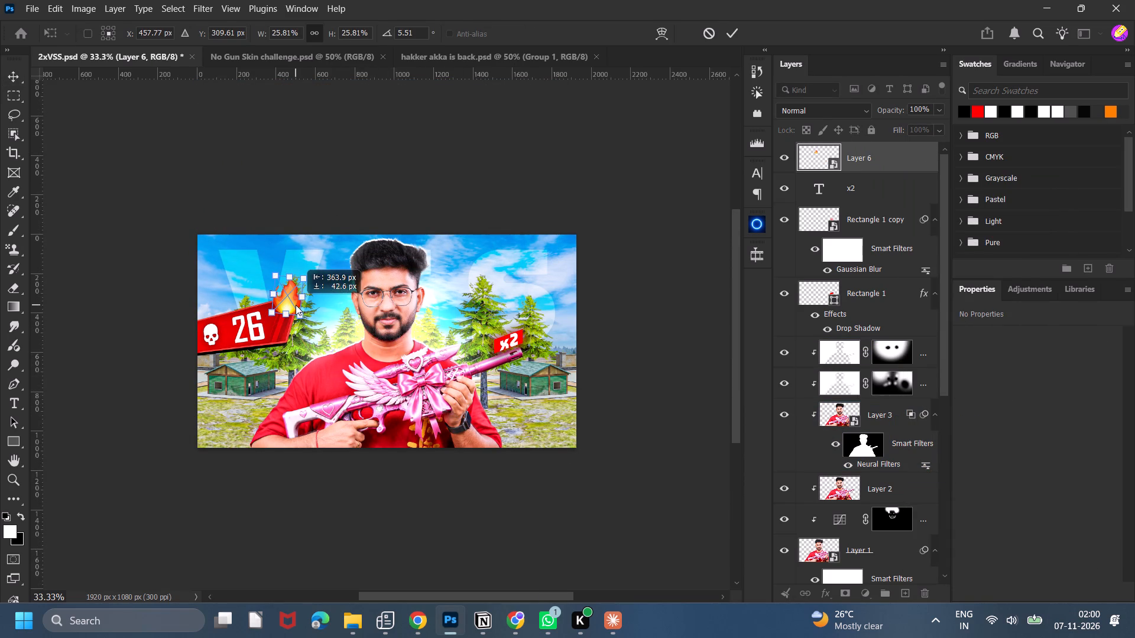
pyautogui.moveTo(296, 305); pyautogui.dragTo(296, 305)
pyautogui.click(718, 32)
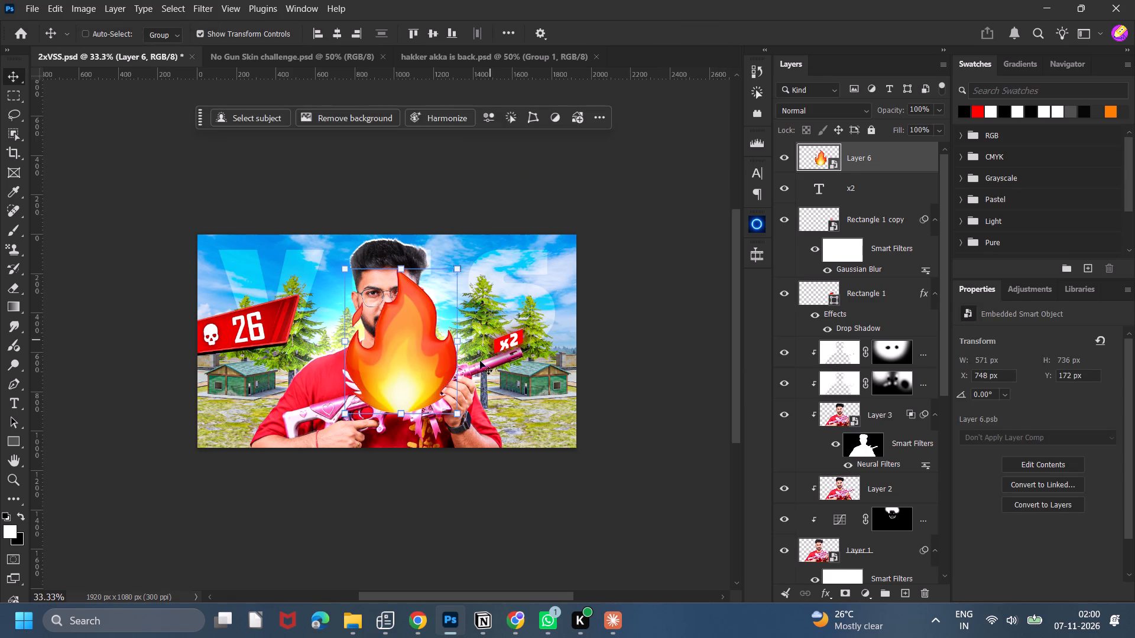
# Scale the fire emoji to about 129 × 165 px, rotate it about 11.6° and place it on the red 26 banner's upper-right corner.
pyautogui.moveTo(461, 419); pyautogui.dragTo(358, 318)
pyautogui.moveTo(394, 318); pyautogui.dragTo(385, 323)
pyautogui.click(734, 26)
pyautogui.moveTo(511, 272); pyautogui.dragTo(445, 281)
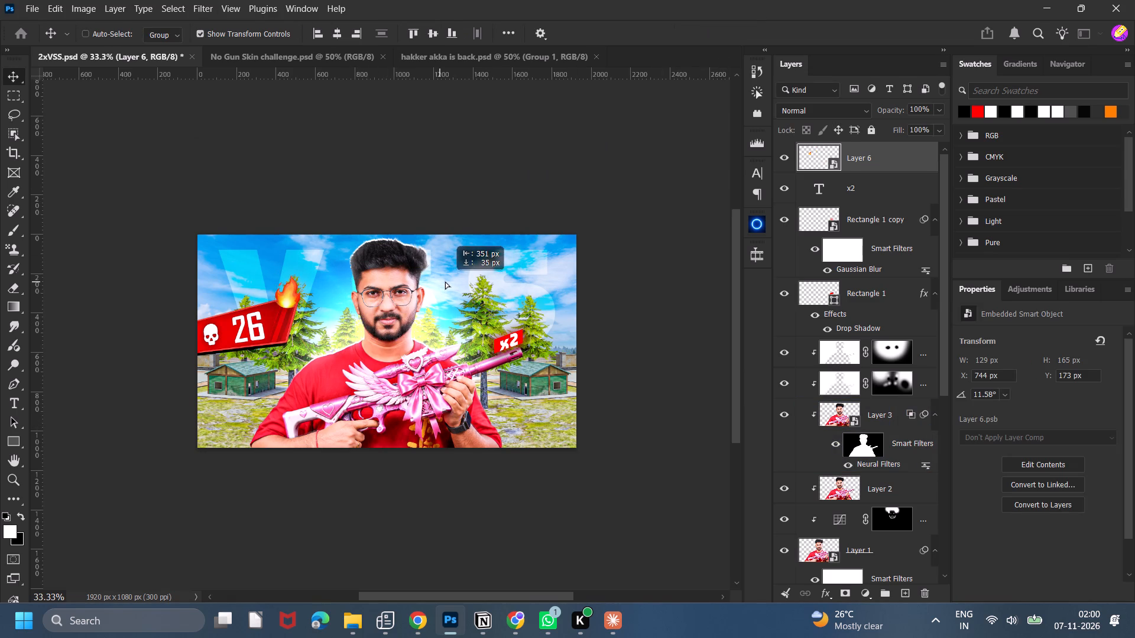
pyautogui.moveTo(445, 281); pyautogui.dragTo(448, 281)
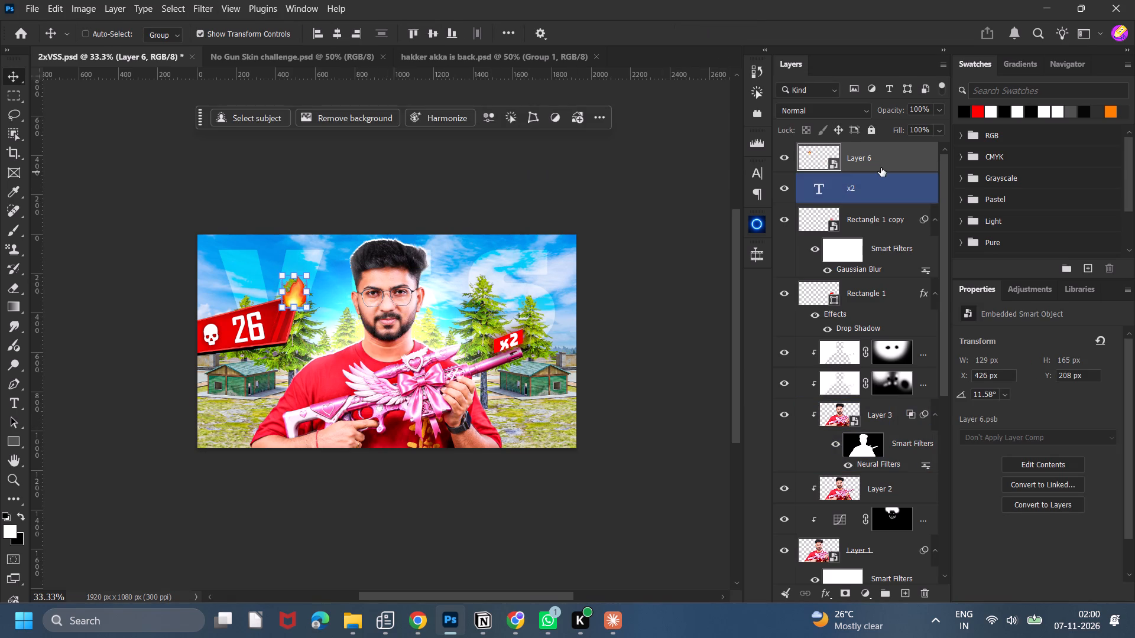
# Open the layer style settings of the fire emoji layer, Layer 6.
pyautogui.doubleClick(899, 158)
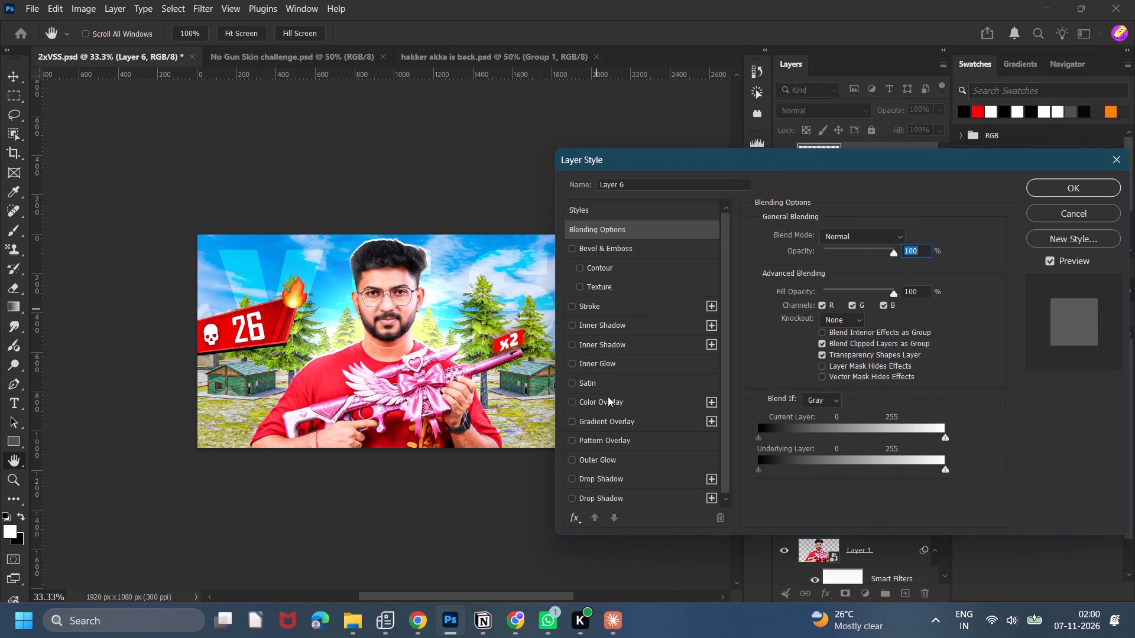
# Add a drop shadow with 53% opacity to the small fire at the kill banner's upper-right corner.
pyautogui.click(572, 480)
pyautogui.click(594, 475)
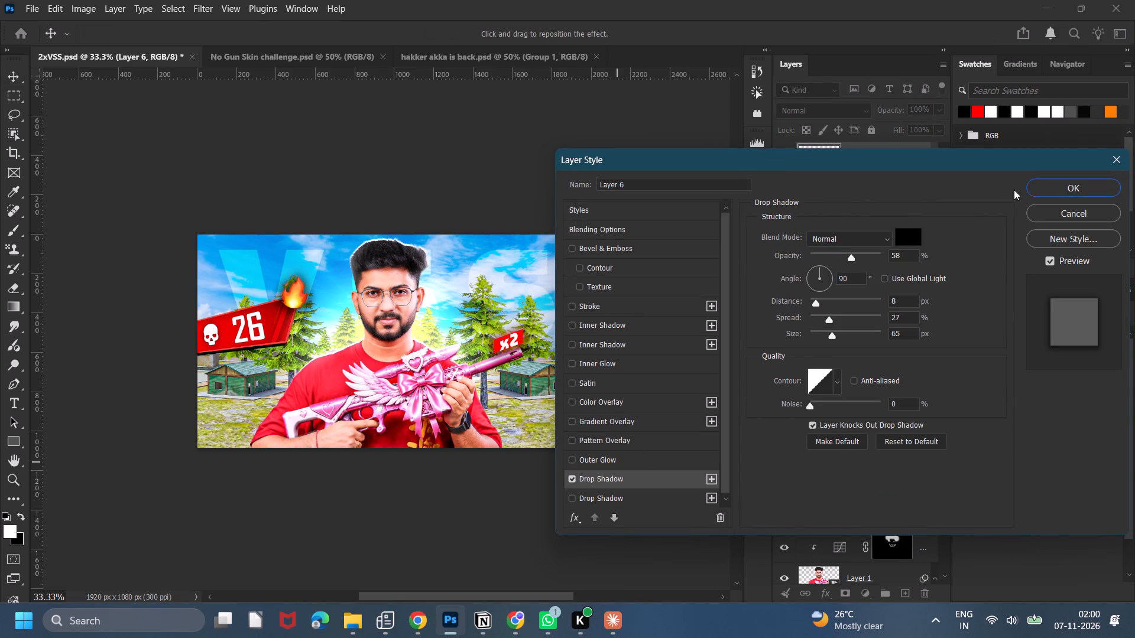
pyautogui.click(848, 257)
pyautogui.click(1050, 186)
# Duplicate the small fire, rotate the copy to about -14° and place it at the kill banner's lower-left corner, partly off the canvas.
pyautogui.keyDown('alt'); pyautogui.keyDown('shift'); pyautogui.moveTo(401, 299); pyautogui.dragTo(375, 316); pyautogui.keyUp('shift'); pyautogui.keyUp('alt')
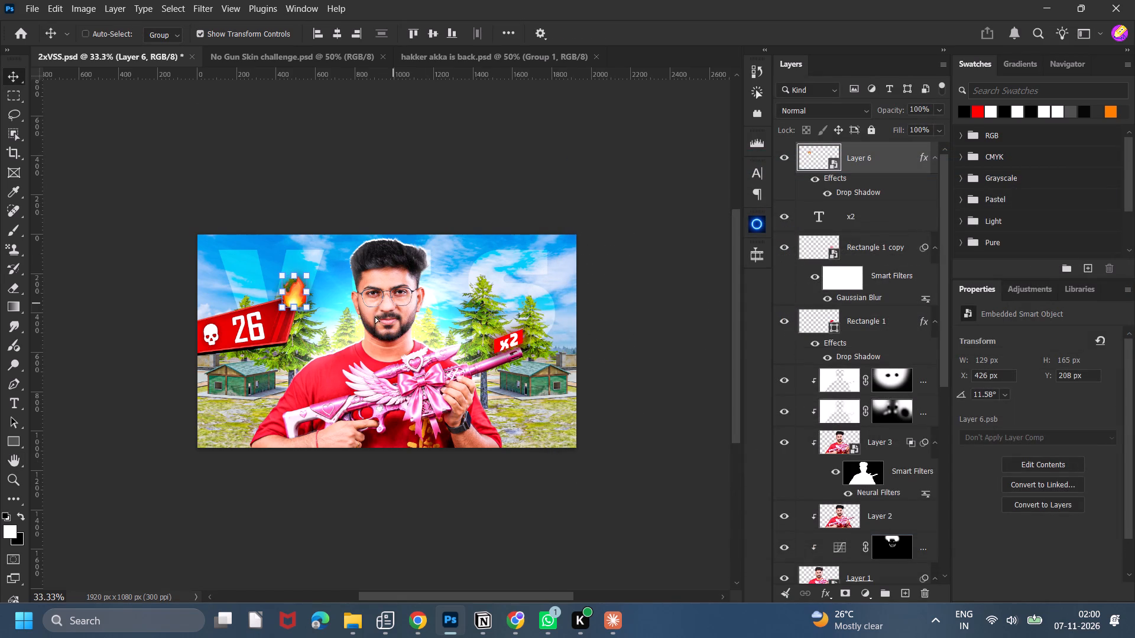
pyautogui.keyDown('alt'); pyautogui.keyDown('shift'); pyautogui.moveTo(375, 316); pyautogui.dragTo(322, 363); pyautogui.keyUp('shift'); pyautogui.keyUp('alt')
pyautogui.moveTo(238, 315); pyautogui.dragTo(258, 310)
pyautogui.click(731, 38)
pyautogui.moveTo(628, 298); pyautogui.dragTo(598, 357)
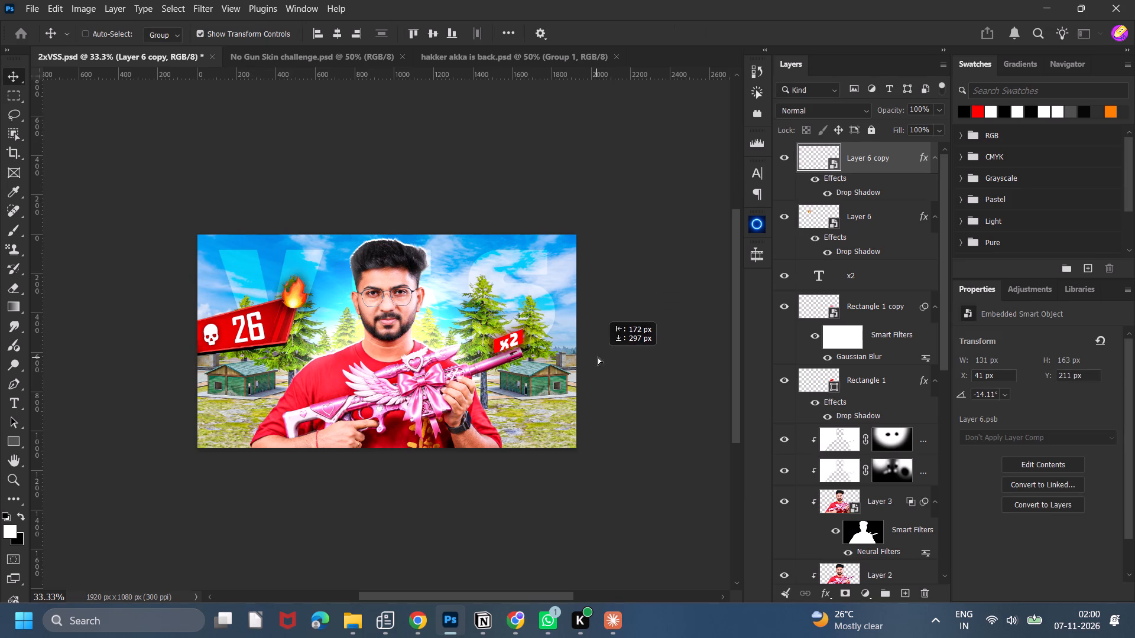
pyautogui.moveTo(598, 357); pyautogui.dragTo(607, 356)
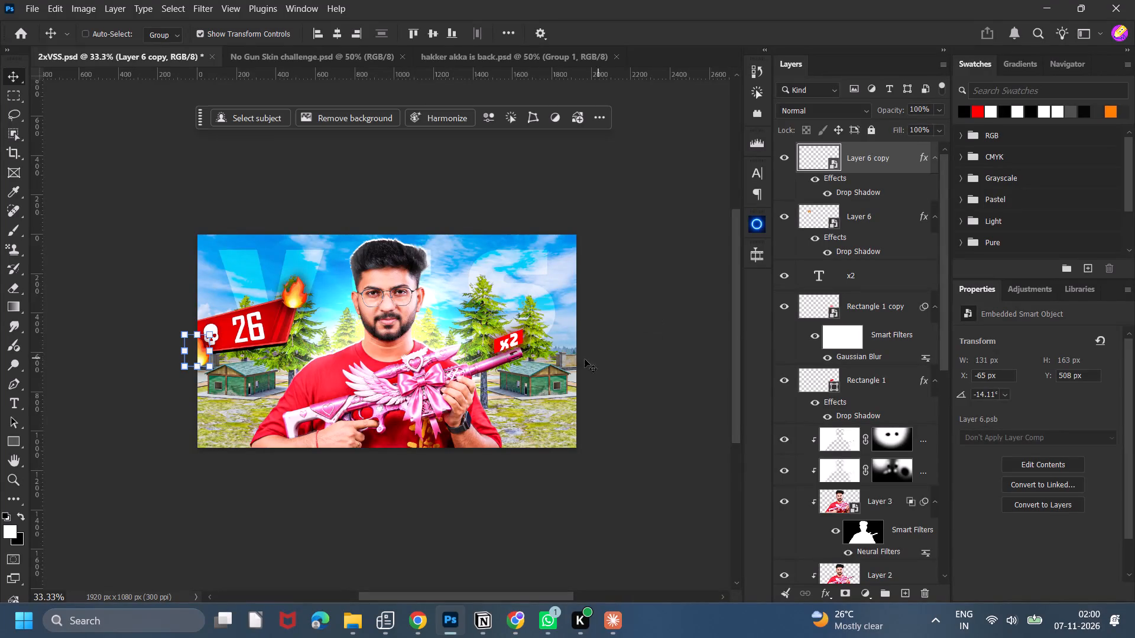
# Duplicate the fire again, enlarge the copy to about 360 × 448 px and place it partly off the canvas's top-right corner.
pyautogui.keyDown('alt'); pyautogui.moveTo(317, 347); pyautogui.dragTo(690, 235); pyautogui.keyUp('alt')
pyautogui.moveTo(575, 255); pyautogui.dragTo(591, 313)
pyautogui.moveTo(586, 271); pyautogui.dragTo(582, 268)
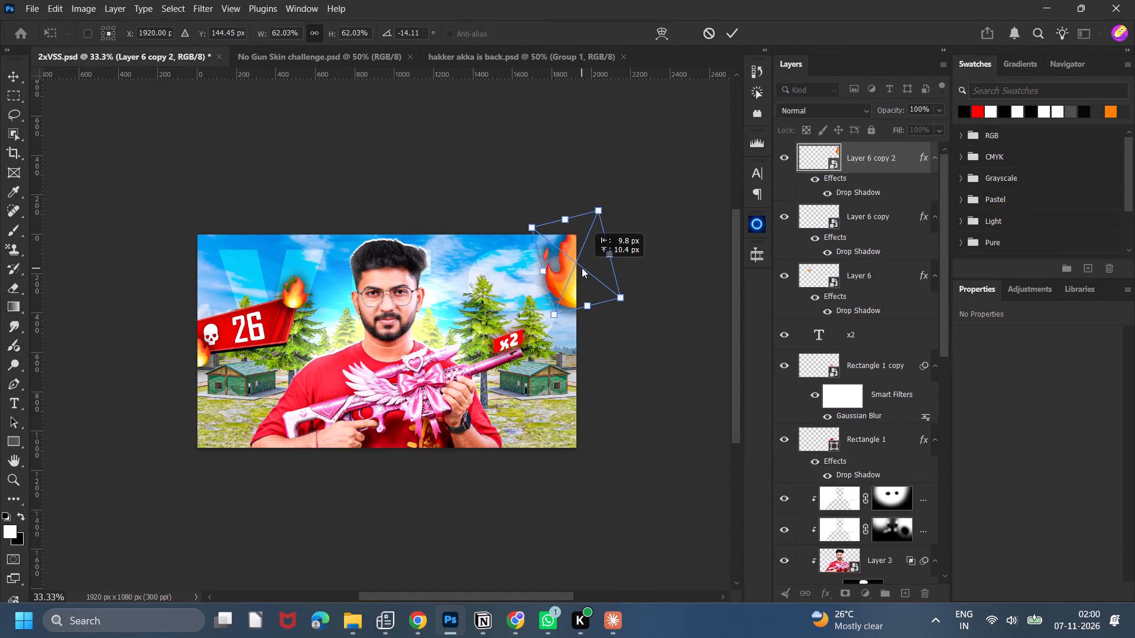
pyautogui.moveTo(582, 268); pyautogui.dragTo(578, 267)
pyautogui.click(741, 28)
pyautogui.click(735, 32)
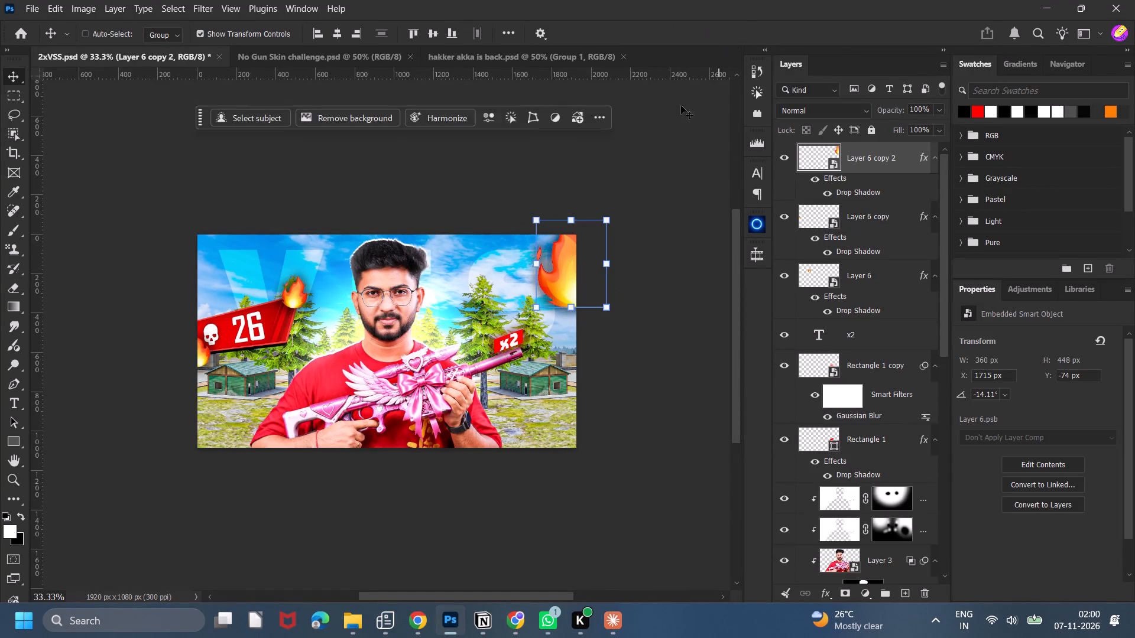
pyautogui.click(651, 137)
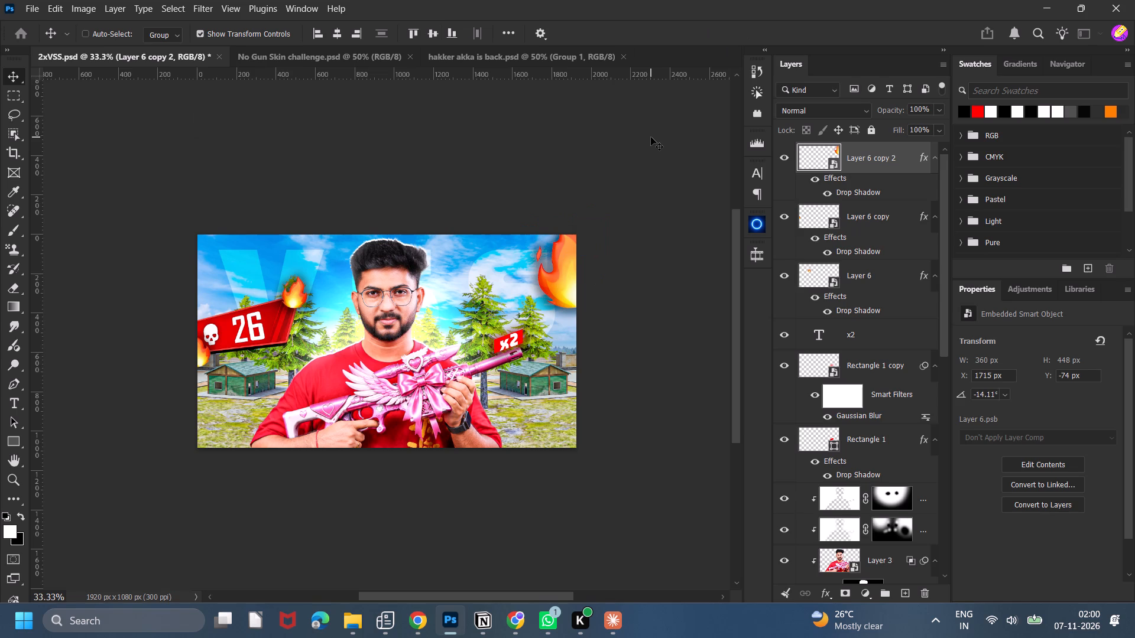
pyautogui.click(653, 135)
pyautogui.click(653, 135)
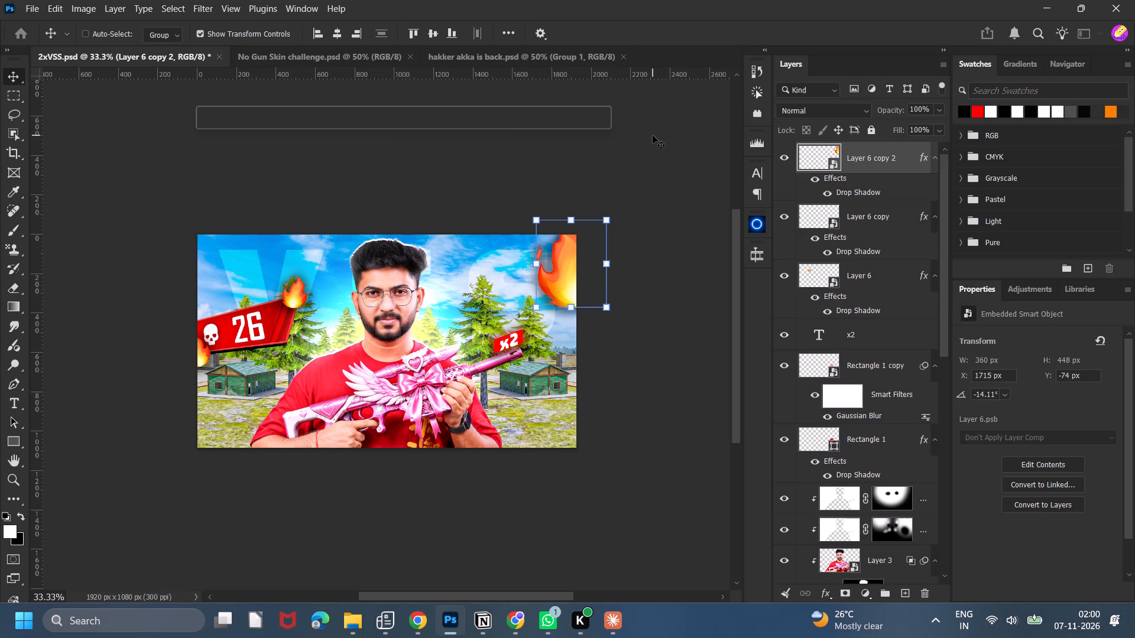
# Add a new layer on top and set up the irregular smoke brush at 3300 px with 100% opacity.
pyautogui.click(912, 592)
pyautogui.press('b')
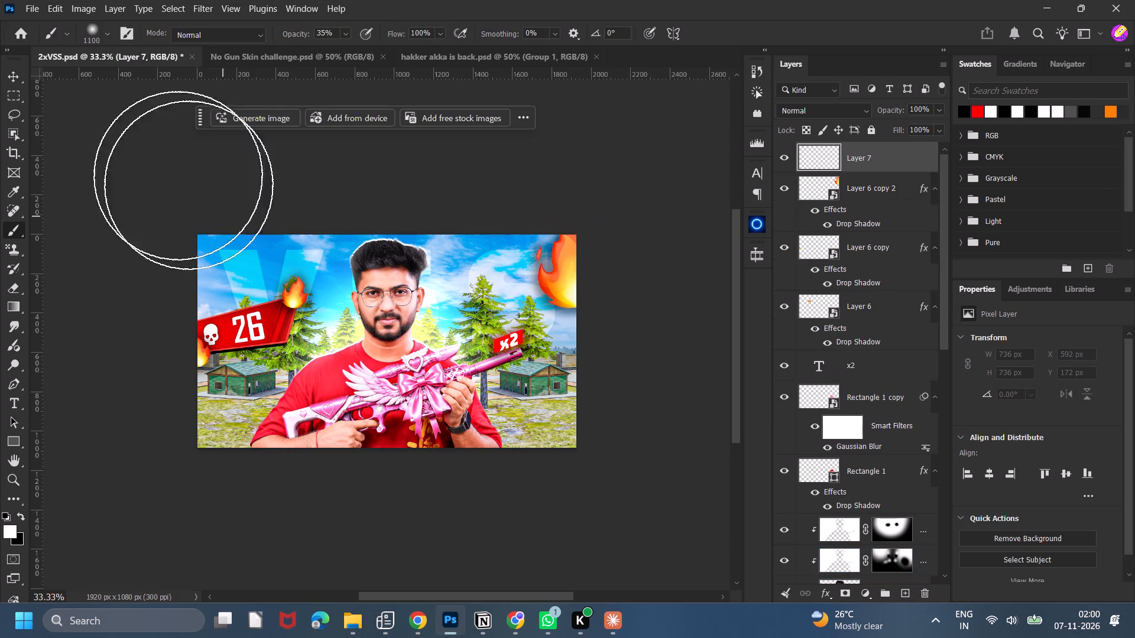
pyautogui.click(92, 37)
pyautogui.click(76, 173)
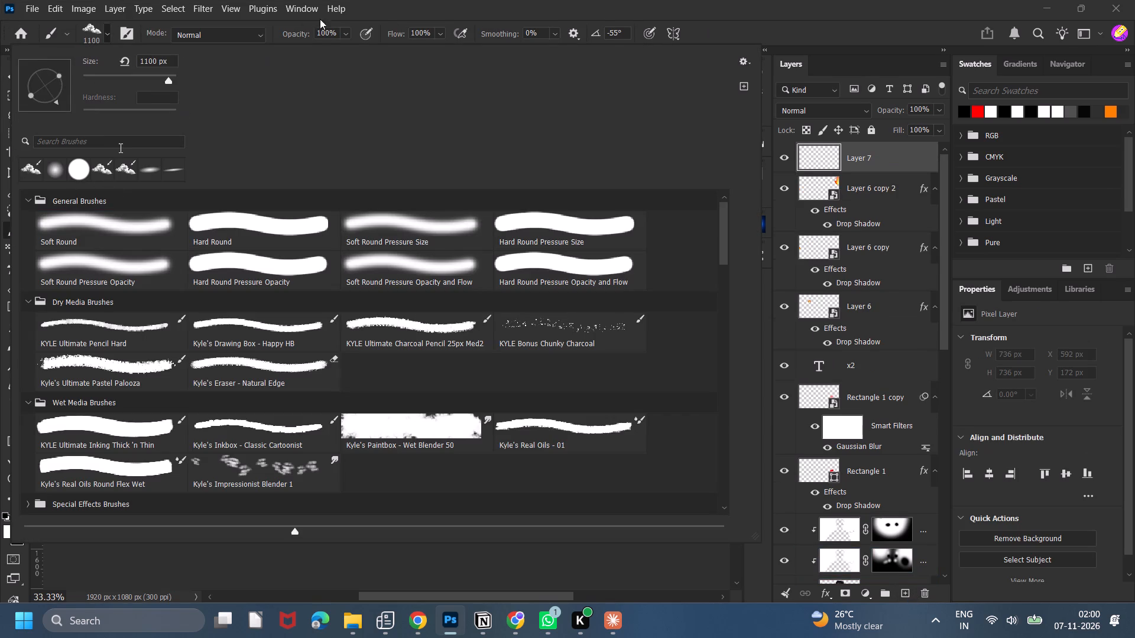
pyautogui.click(355, 15)
pyautogui.hotkey('ctrl', '-')
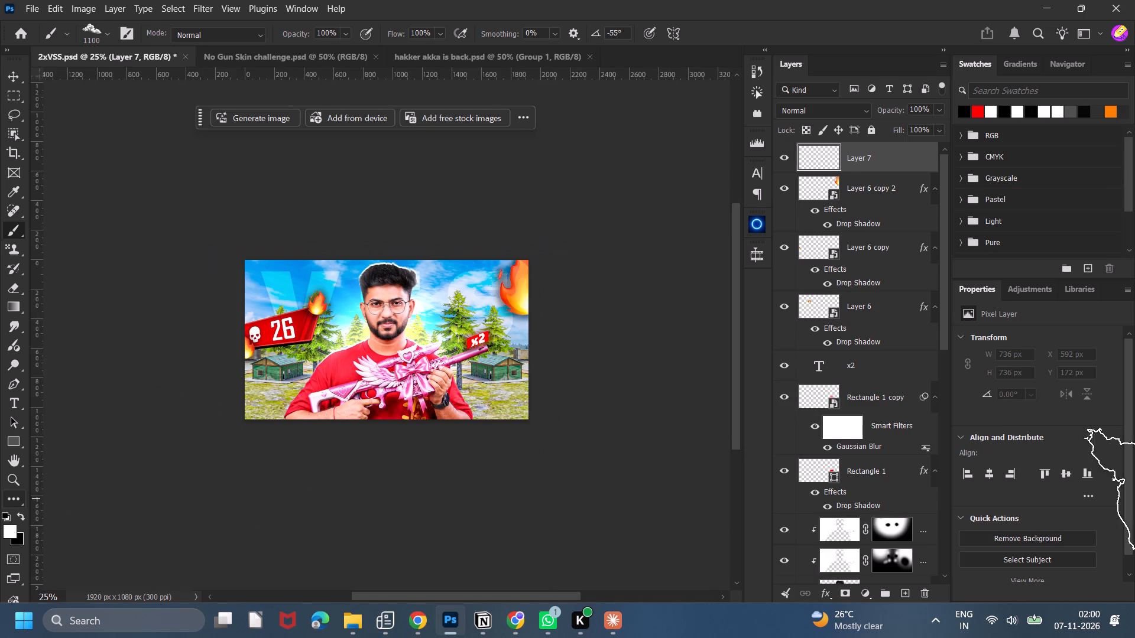
pyautogui.scroll(-6, 567, 429)
pyautogui.press(']')
pyautogui.press(']')
pyautogui.press(']')
pyautogui.press(']')
pyautogui.press(']')
pyautogui.press(']')
pyautogui.press(']')
pyautogui.press(']')
pyautogui.press(']')
pyautogui.press(']')
pyautogui.press(']')
pyautogui.press(']')
pyautogui.press(']')
pyautogui.press(']')
pyautogui.press(']')
pyautogui.press(']')
pyautogui.press(']')
pyautogui.press(']')
pyautogui.press(']')
pyautogui.press(']')
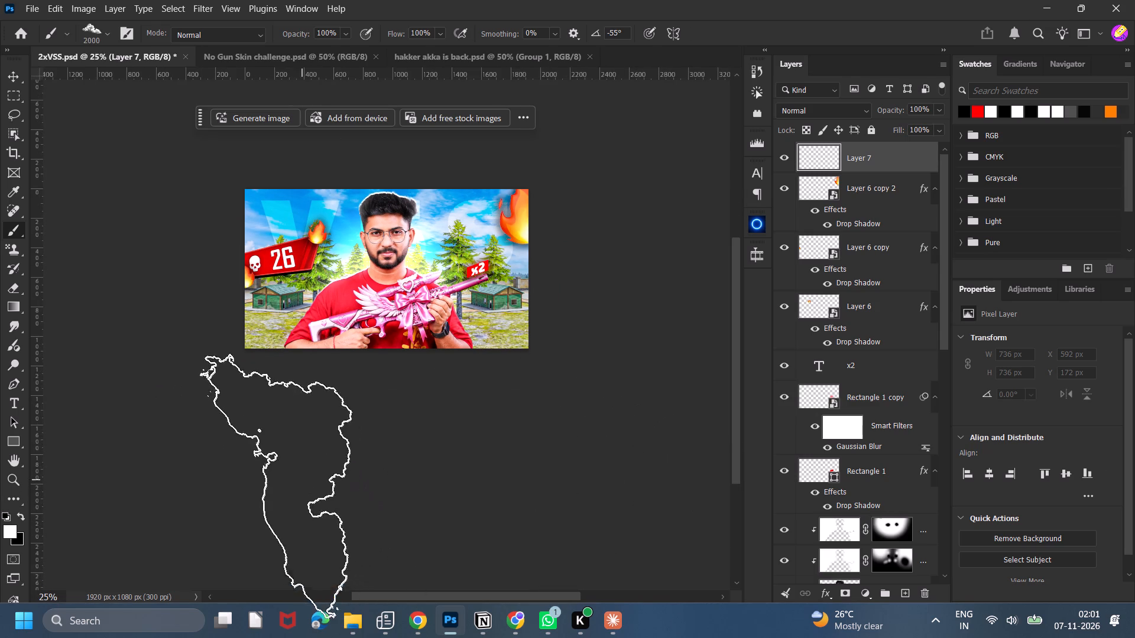
# Paint white smoke along the thumbnail's bottom edge, with the brush angled about -78° for the left side and about -17° for the right.
pyautogui.click(294, 478)
pyautogui.hotkey('ctrl', 'z')
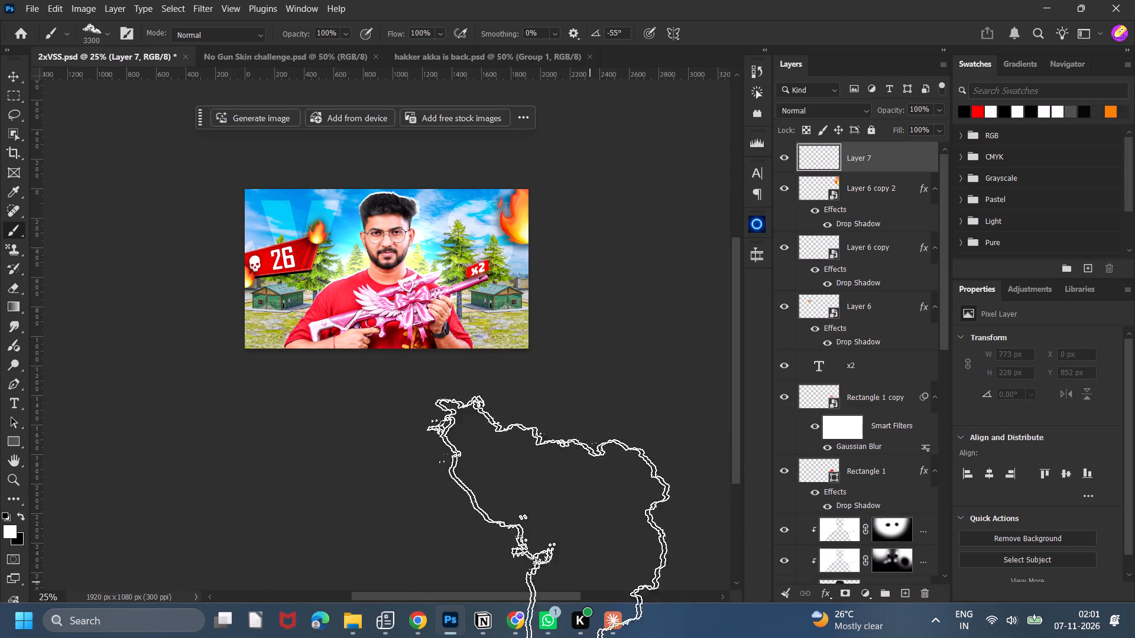
pyautogui.hotkey('ctrl', '-')
pyautogui.press('Right')
pyautogui.press('Right')
pyautogui.press('Right')
pyautogui.press('Right')
pyautogui.press('Right')
pyautogui.press('Right')
pyautogui.press('Right')
pyautogui.press('Right')
pyautogui.press('Right')
pyautogui.press('Right')
pyautogui.press('Right')
pyautogui.press('Right')
pyautogui.press('Right')
pyautogui.press('Right')
pyautogui.press('Right')
pyautogui.press('Right')
pyautogui.press('Right')
pyautogui.press('Right')
pyautogui.press('Right')
pyautogui.press('Right')
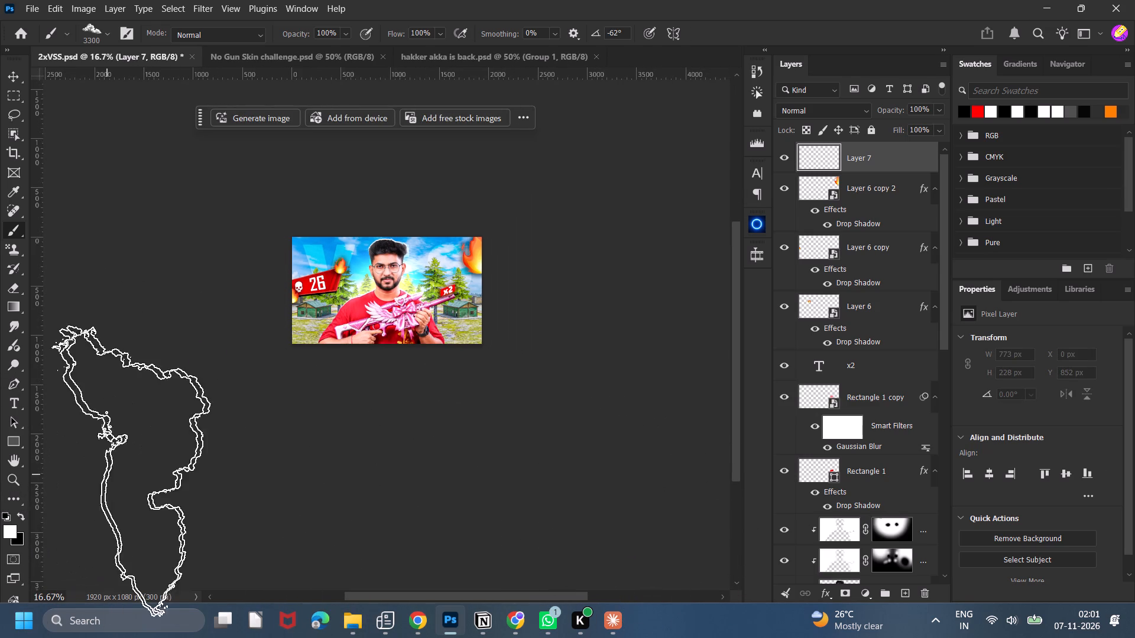
pyautogui.press('Right')
pyautogui.click(290, 429)
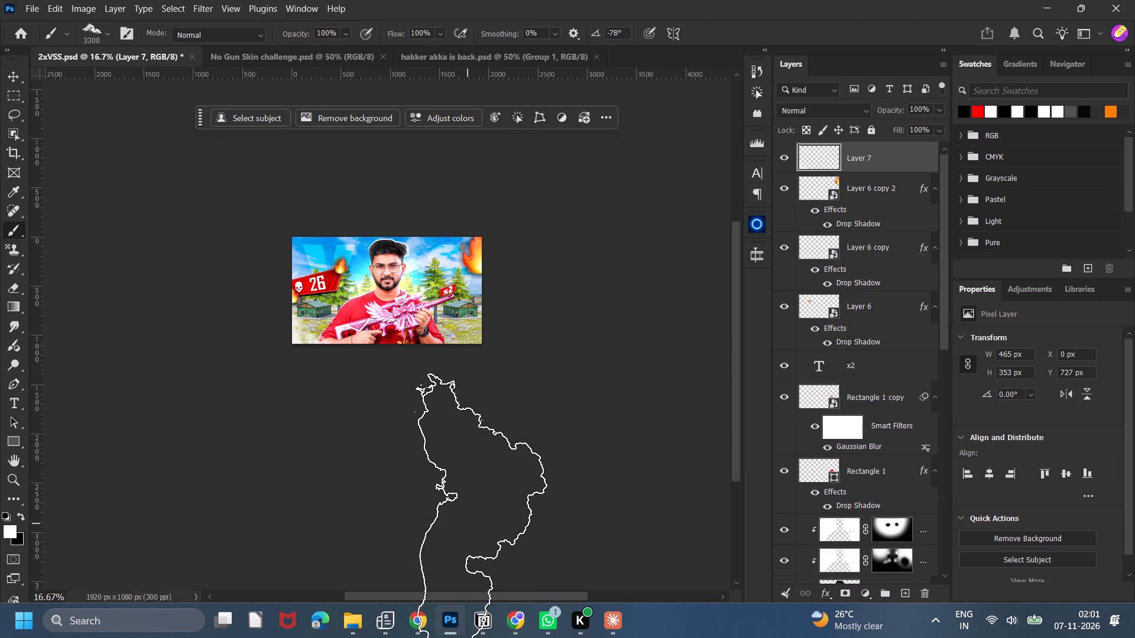
pyautogui.press('Left')
pyautogui.press('Left')
pyautogui.press('Left')
pyautogui.press('Left')
pyautogui.press('Left')
pyautogui.press('Left')
pyautogui.press('Left')
pyautogui.press('Left')
pyautogui.press('Left')
pyautogui.press('Left')
pyautogui.press('Left')
pyautogui.press('Left')
pyautogui.press('Left')
pyautogui.press('Left')
pyautogui.press('Left')
pyautogui.press('Left')
pyautogui.press('Left')
pyautogui.press('Left')
pyautogui.press('Left')
pyautogui.press('Left')
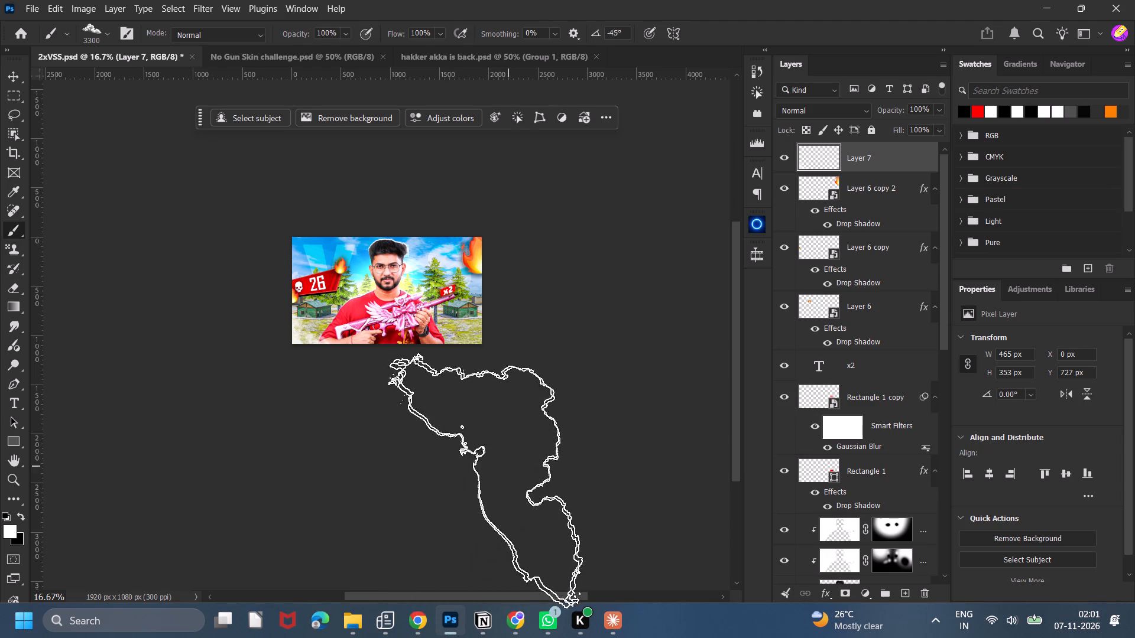
pyautogui.click(542, 385)
pyautogui.scroll(6, 617, 513)
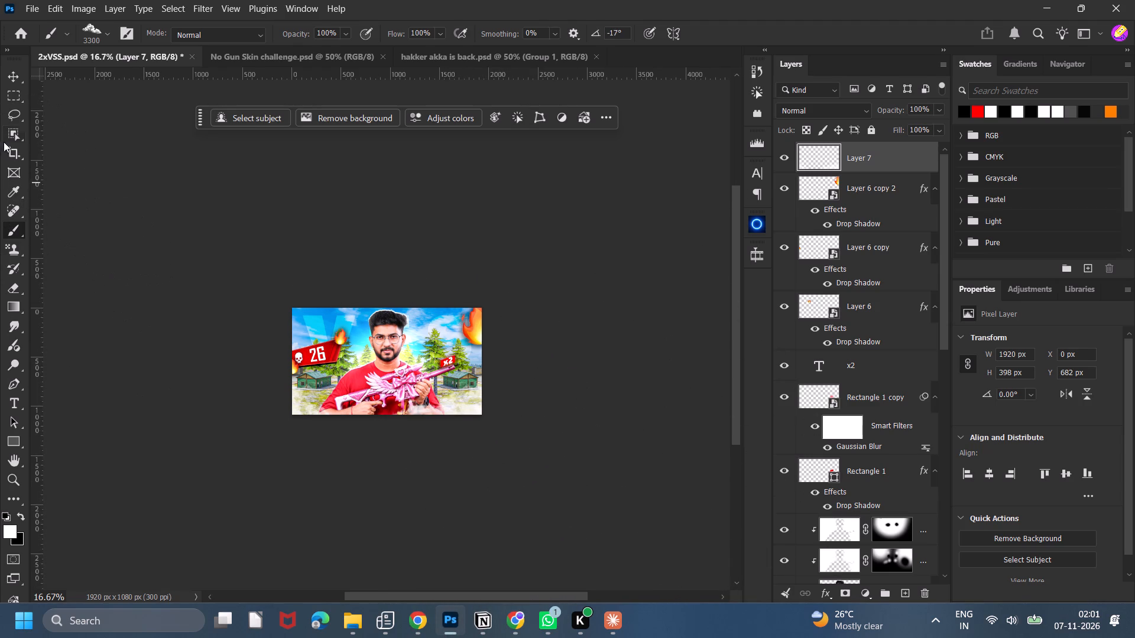
# Stamp all visible layers into a new layer above Layer 7 and convert it to a smart object.
pyautogui.click(15, 74)
pyautogui.scroll(3, 512, 253)
pyautogui.click(886, 156)
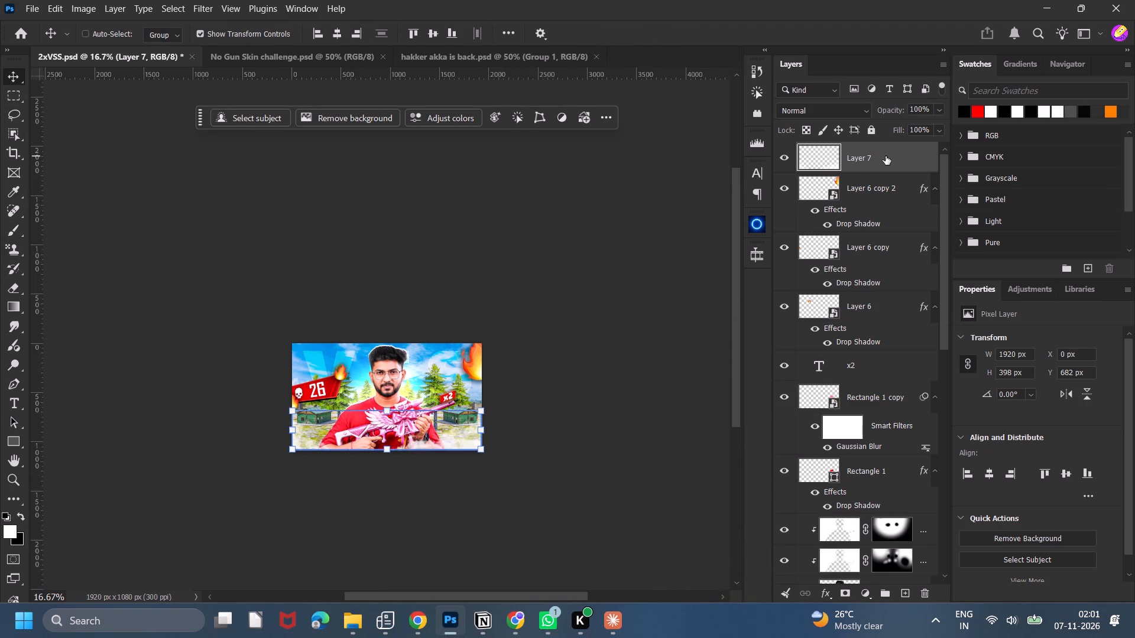
pyautogui.hotkey('ctrl', 'alt', 'shift', 'e')
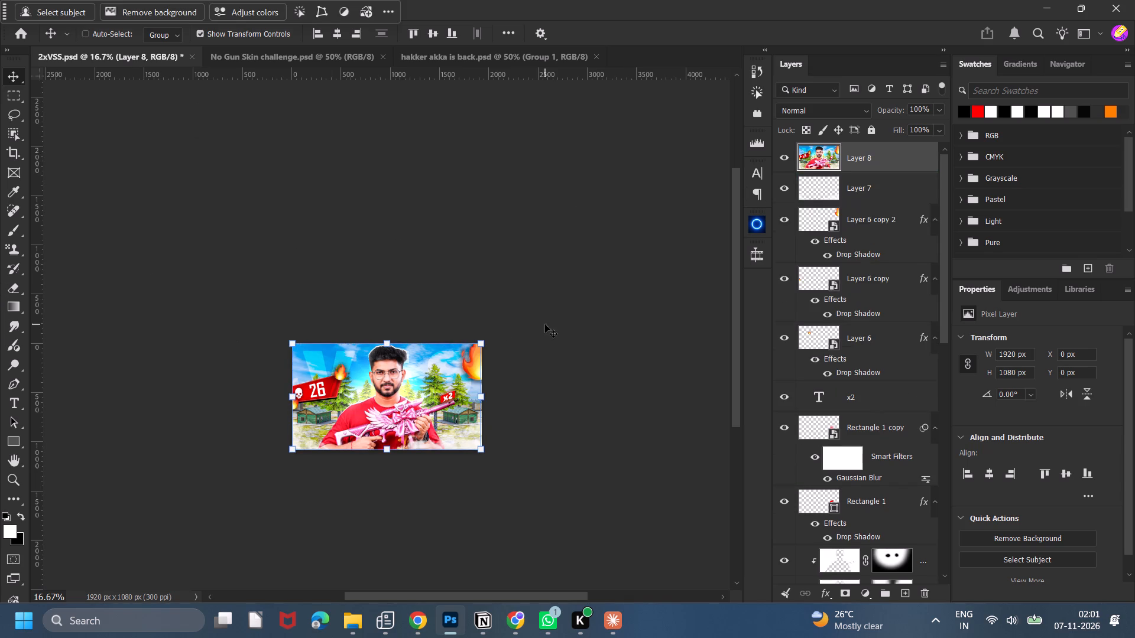
pyautogui.rightClick(868, 153)
pyautogui.click(904, 473)
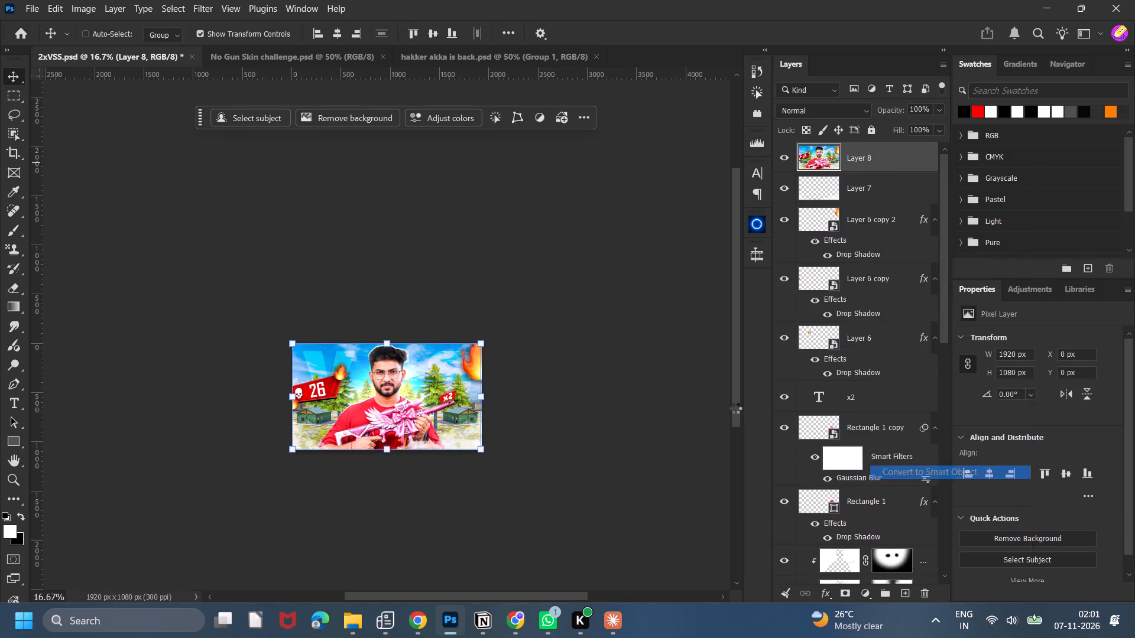
# Apply Camera Raw to the merged layer using the saved XMP settings with exposure -0.05, contrast -17, highlights +18, shadows +21, whites +27 and vibrance +29.
pyautogui.click(202, 14)
pyautogui.click(207, 27)
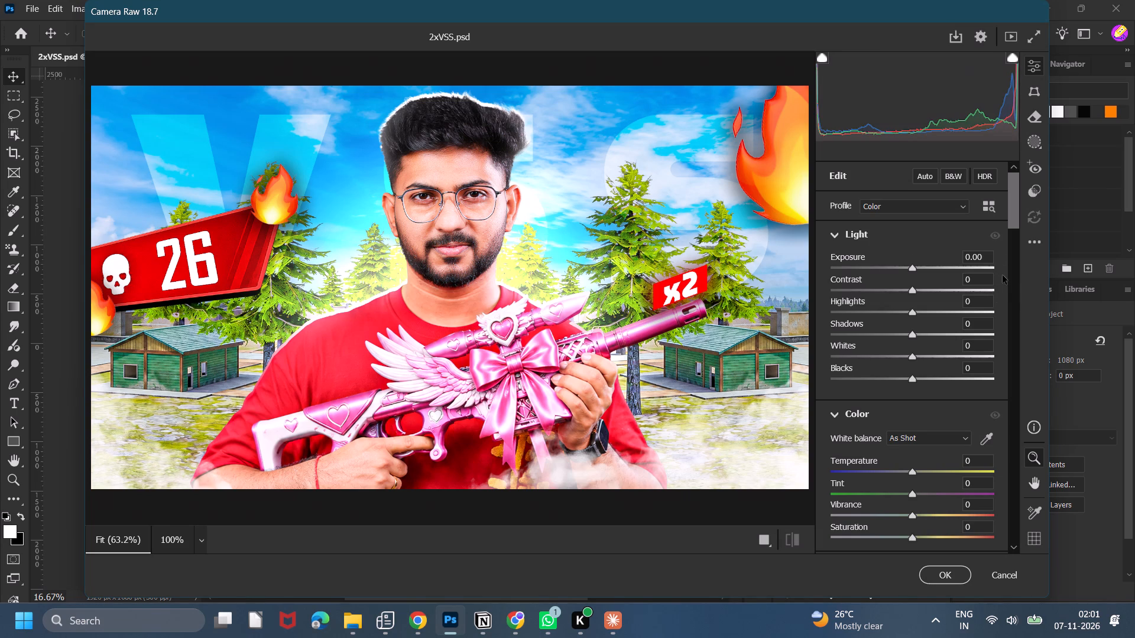
pyautogui.click(1020, 247)
pyautogui.click(1028, 247)
pyautogui.click(878, 451)
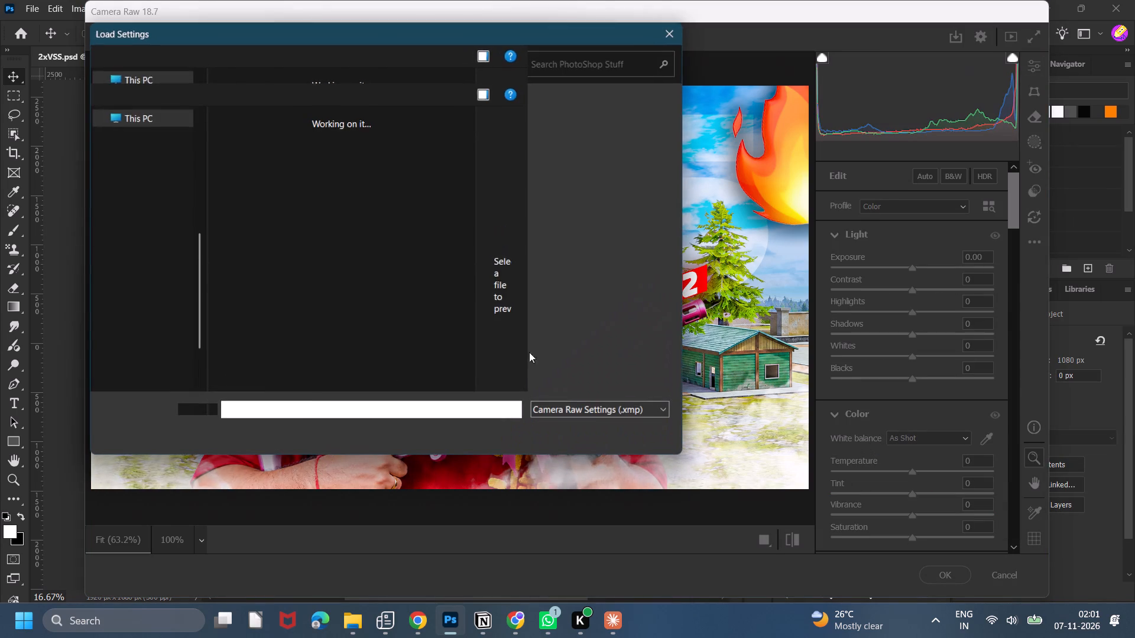
pyautogui.doubleClick(323, 336)
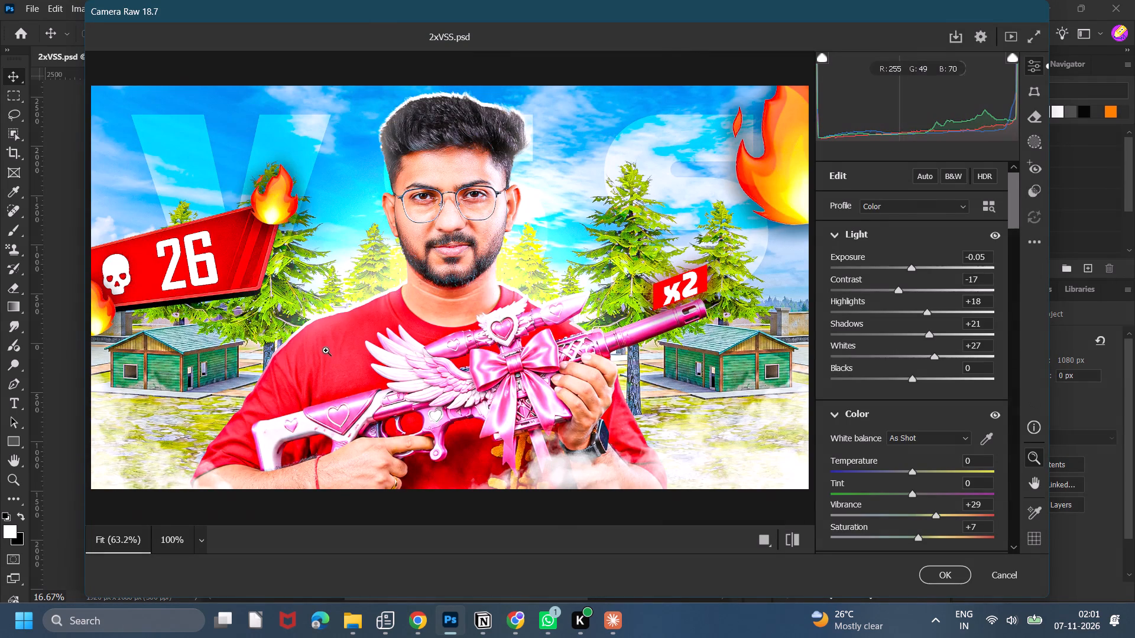
pyautogui.click(929, 577)
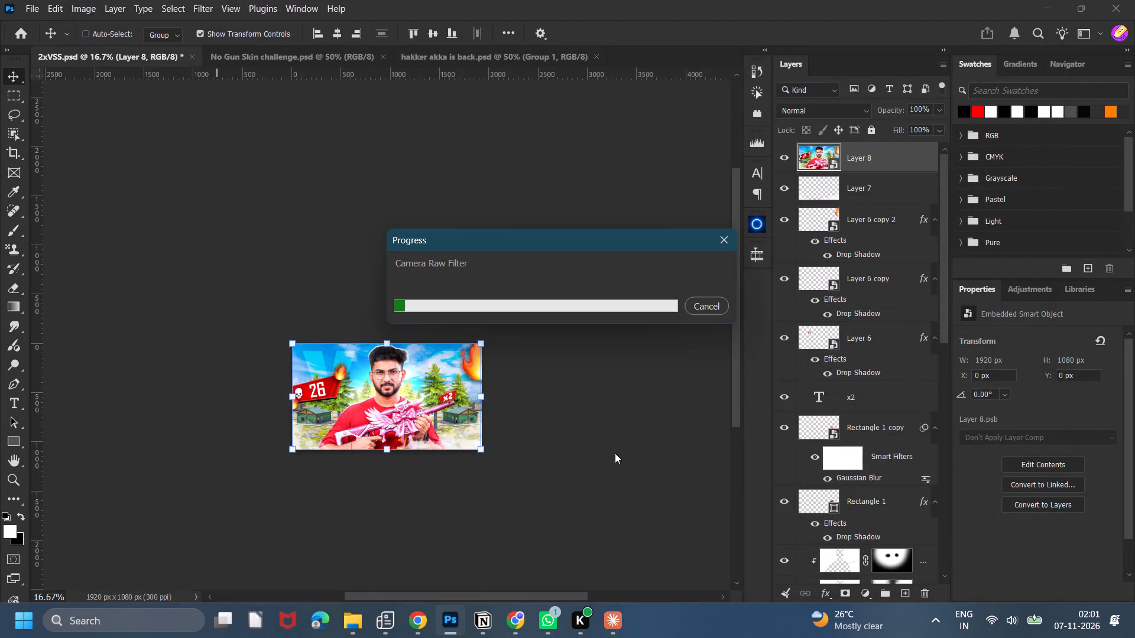
# Undo the Camera Raw filter, the smart object conversion and the stamped merge on the top layer.
pyautogui.scroll(-2, 604, 445)
pyautogui.click(607, 234)
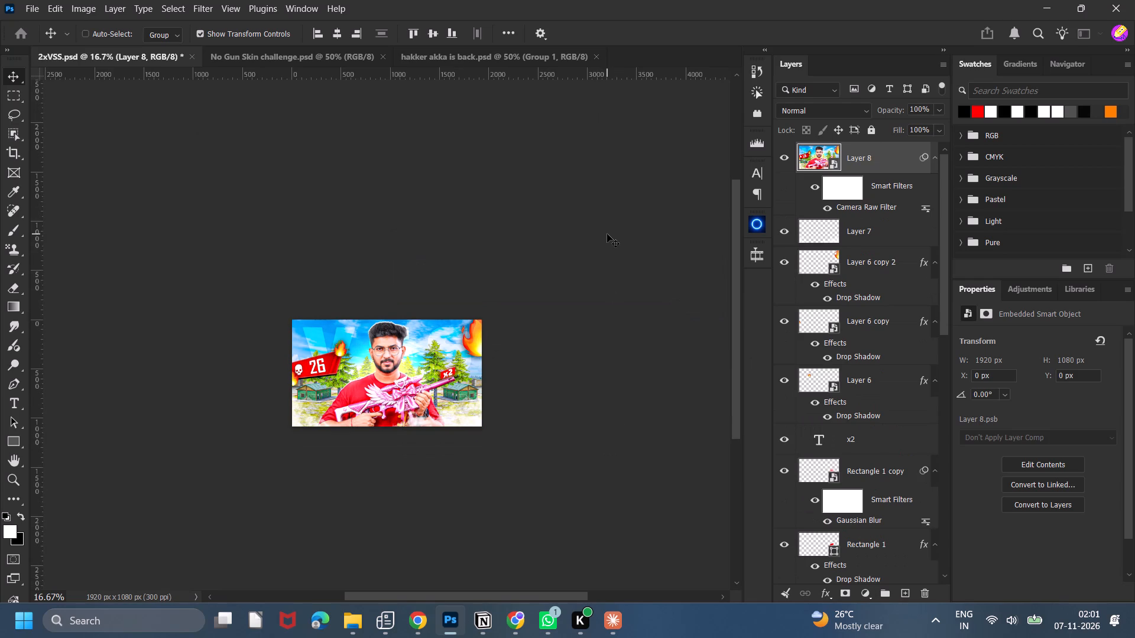
pyautogui.click(607, 234)
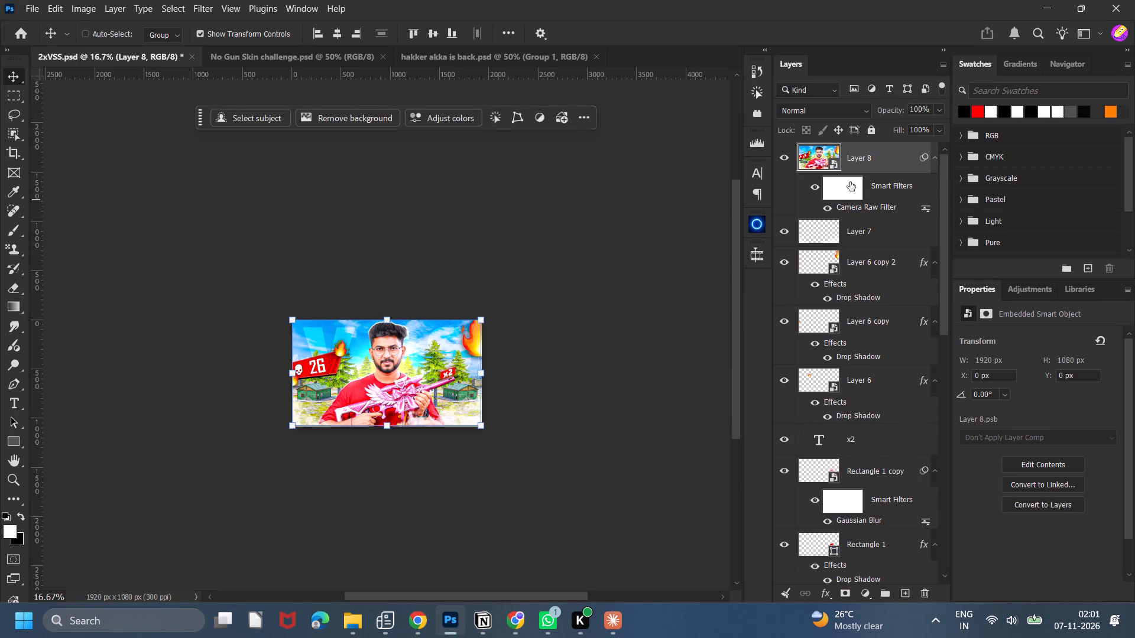
pyautogui.hotkey('ctrl', 'z')
pyautogui.hotkey('ctrl', 'z')
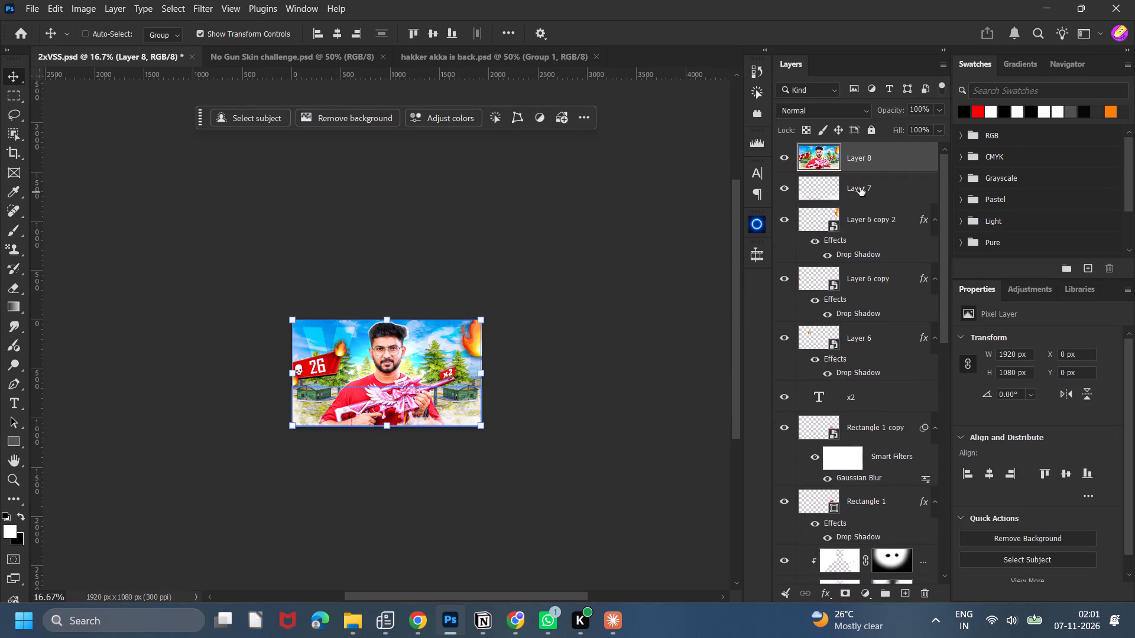
pyautogui.hotkey('ctrl', 'z')
# Add a new layer on top and set up a Soft Round brush in a dark brown shade of orange.
pyautogui.click(903, 595)
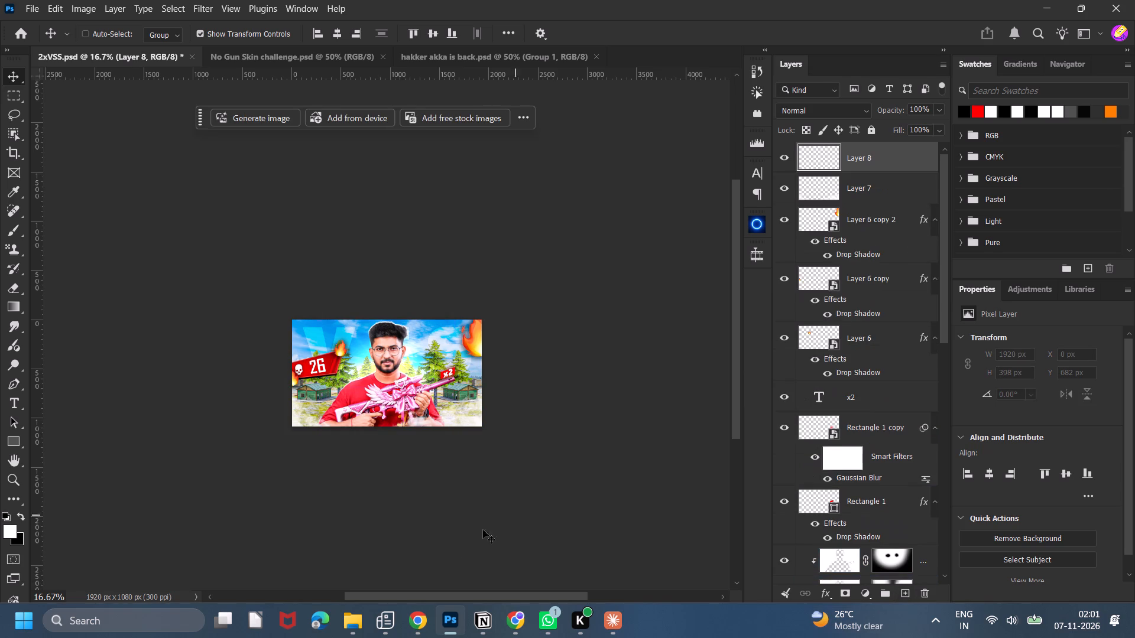
pyautogui.hotkey('ctrl', '=')
pyautogui.hotkey('ctrl', '=')
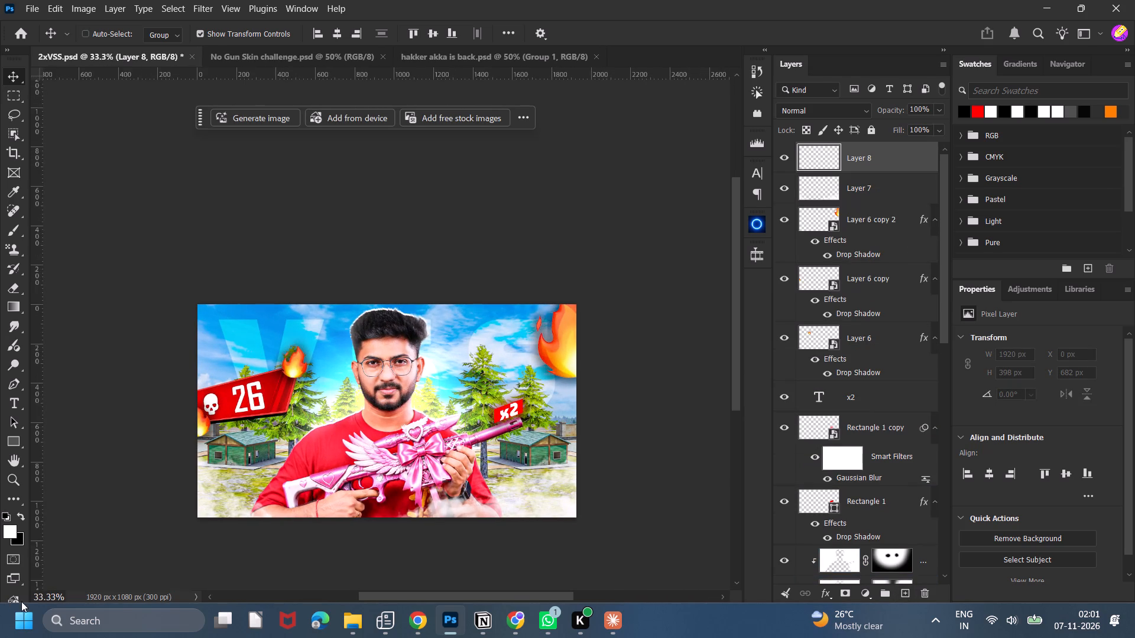
pyautogui.press('b')
pyautogui.click(93, 30)
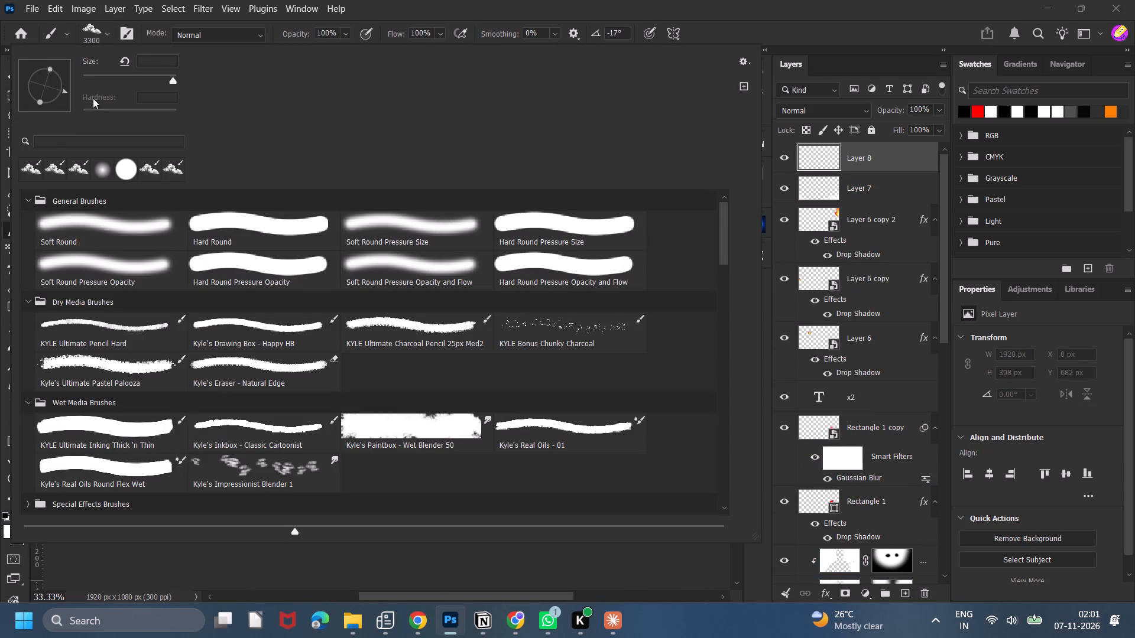
pyautogui.click(80, 222)
pyautogui.click(387, 2)
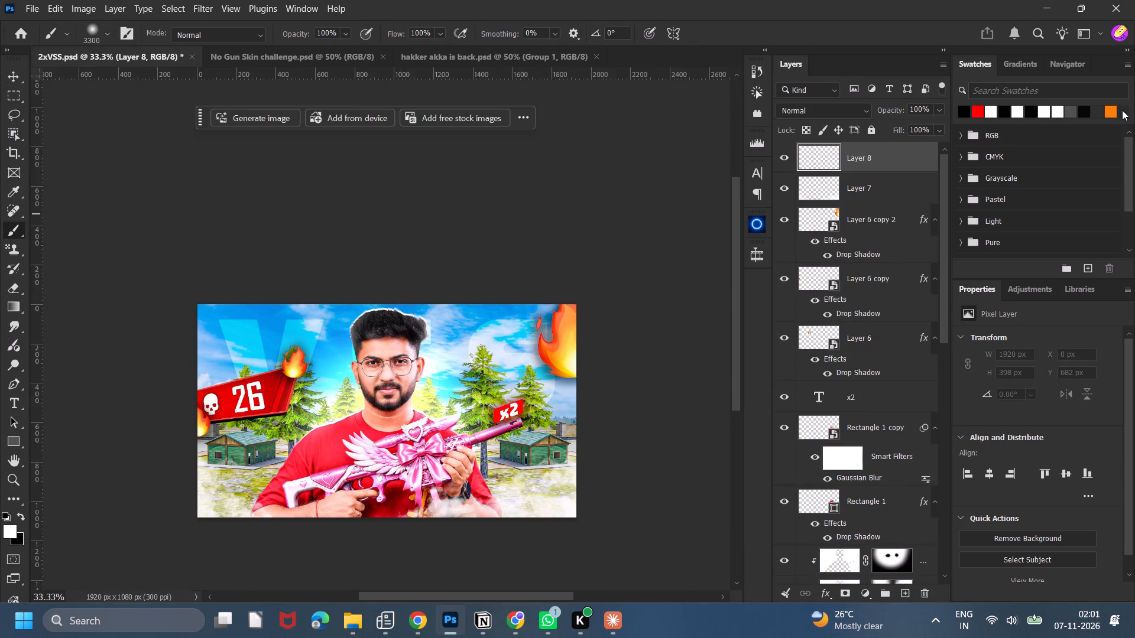
pyautogui.click(1113, 114)
pyautogui.click(8, 529)
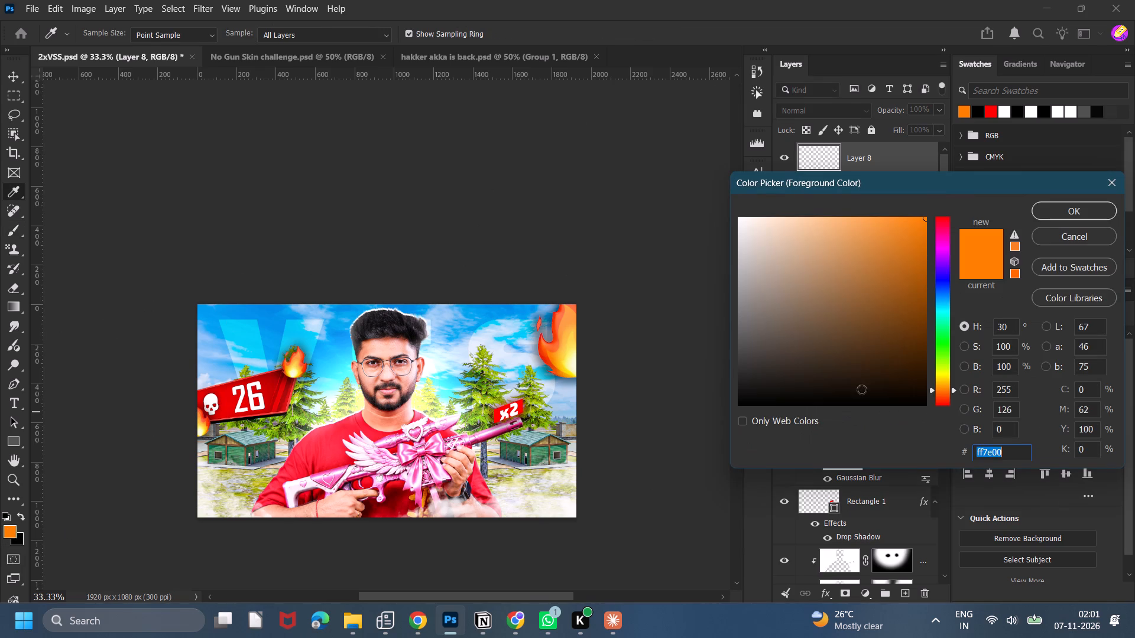
pyautogui.moveTo(891, 362); pyautogui.dragTo(954, 349)
pyautogui.click(1071, 210)
# Dab a soft 1100 px glow over the large corner fire emoji and set the layer's blend mode to Linear Dodge (Add).
pyautogui.press('[')
pyautogui.press('[')
pyautogui.press('[')
pyautogui.press('[')
pyautogui.press('[')
pyautogui.press('[')
pyautogui.press('[')
pyautogui.press('[')
pyautogui.press('[')
pyautogui.press('[')
pyautogui.press('[')
pyautogui.press('[')
pyautogui.press('[')
pyautogui.press('[')
pyautogui.press('[')
pyautogui.press('[')
pyautogui.press('[')
pyautogui.press('[')
pyautogui.press('[')
pyautogui.press('[')
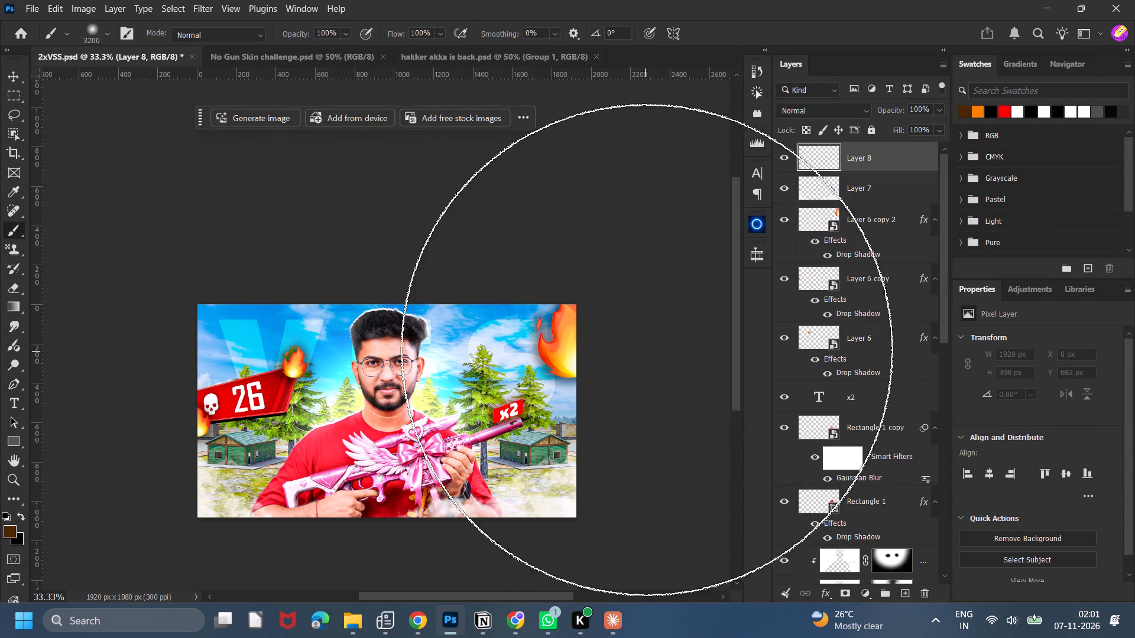
pyautogui.click(595, 324)
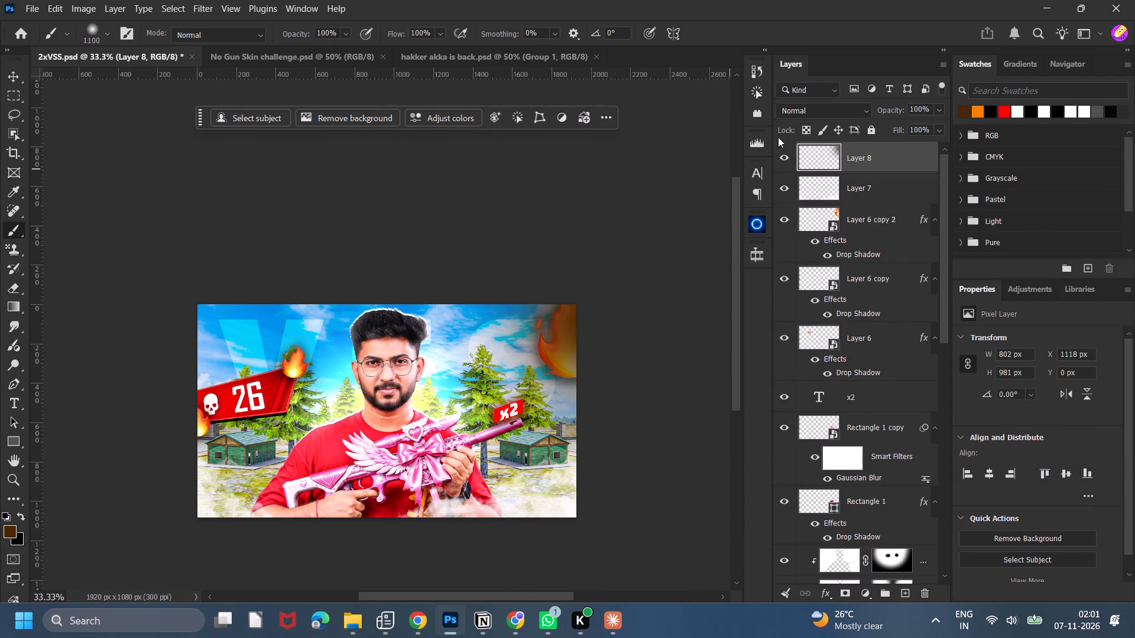
pyautogui.click(810, 111)
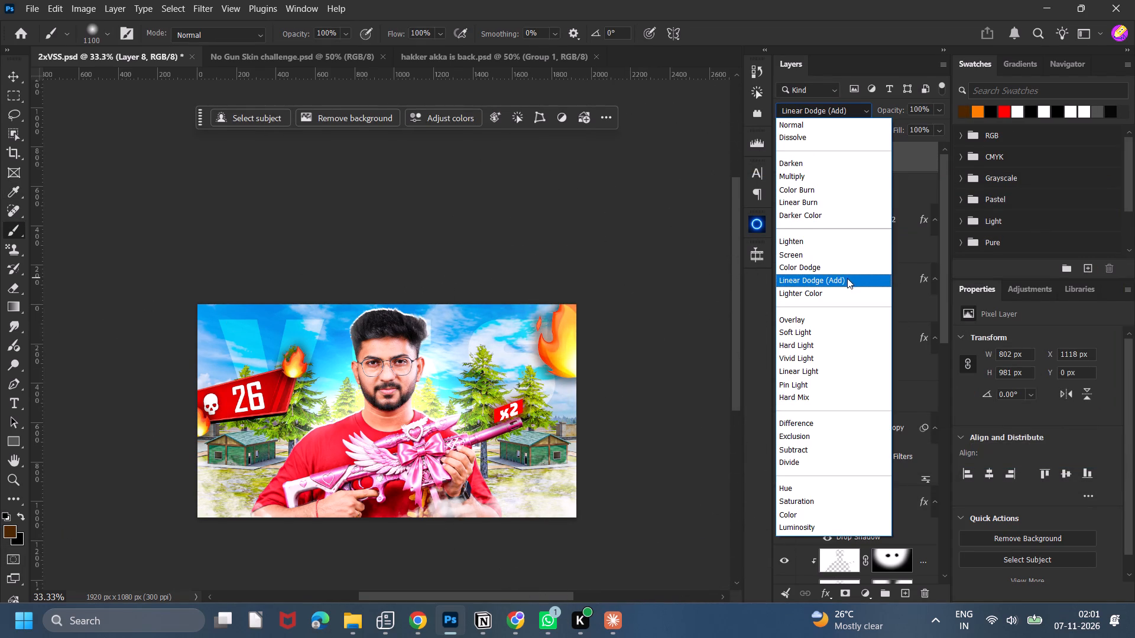
pyautogui.click(847, 278)
# Dab soft 250 px glows on the two small fire emojis above and below the 26 banner.
pyautogui.press('[')
pyautogui.press('[')
pyautogui.press('[')
pyautogui.press('[')
pyautogui.press('[')
pyautogui.press('[')
pyautogui.press('[')
pyautogui.press('[')
pyautogui.press('[')
pyautogui.press('[')
pyautogui.press('[')
pyautogui.press('[')
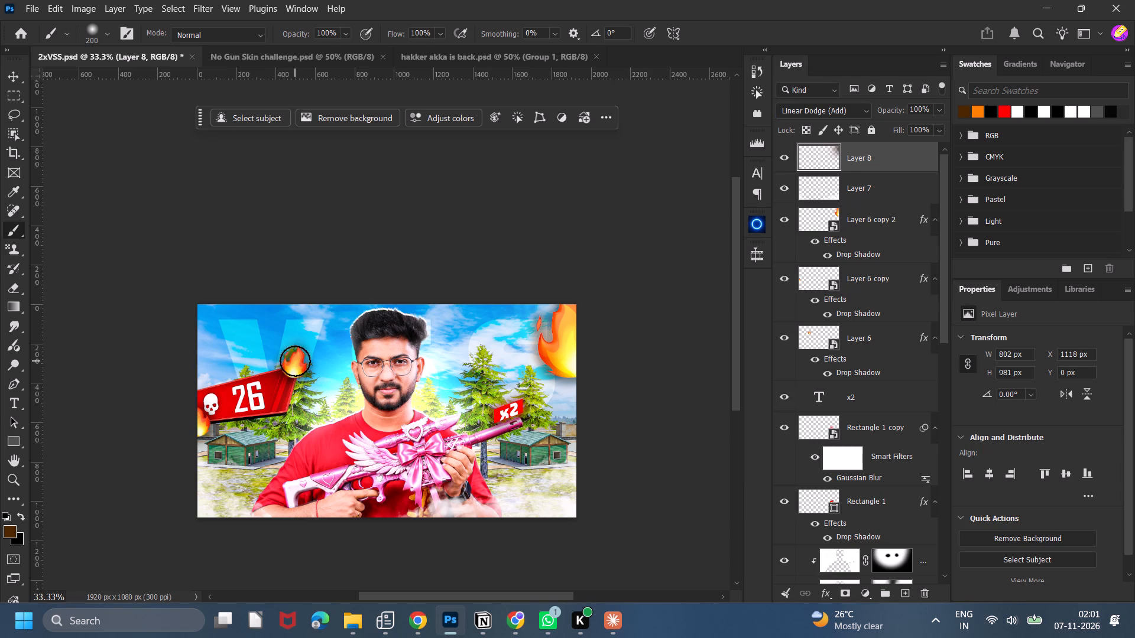
pyautogui.press(']')
pyautogui.press(']')
pyautogui.doubleClick(295, 363)
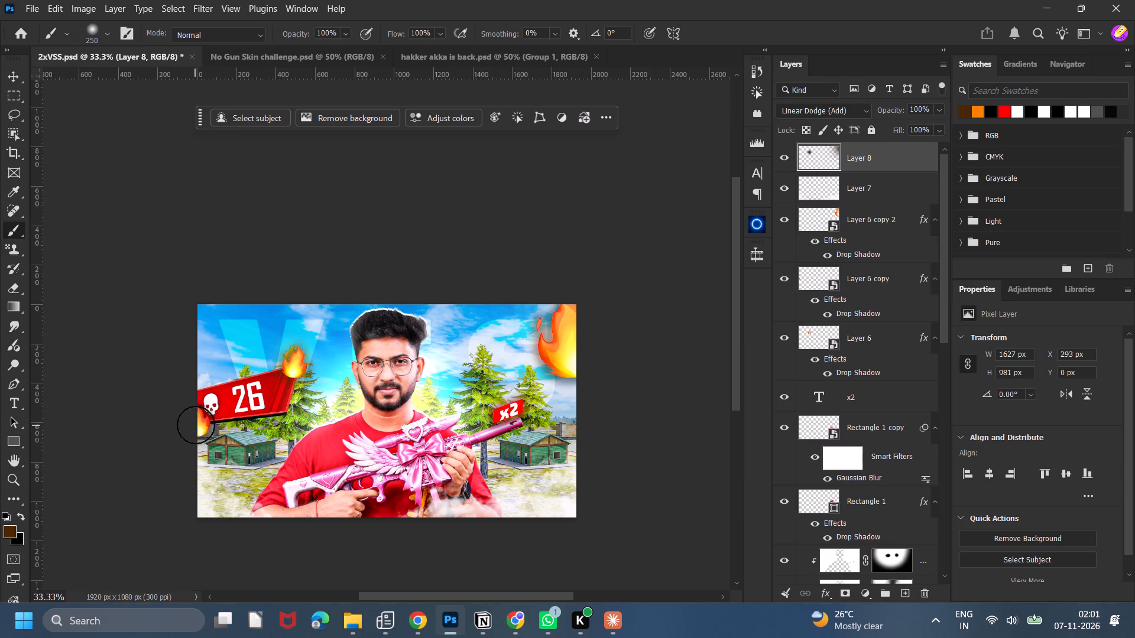
pyautogui.click(196, 423)
pyautogui.click(197, 419)
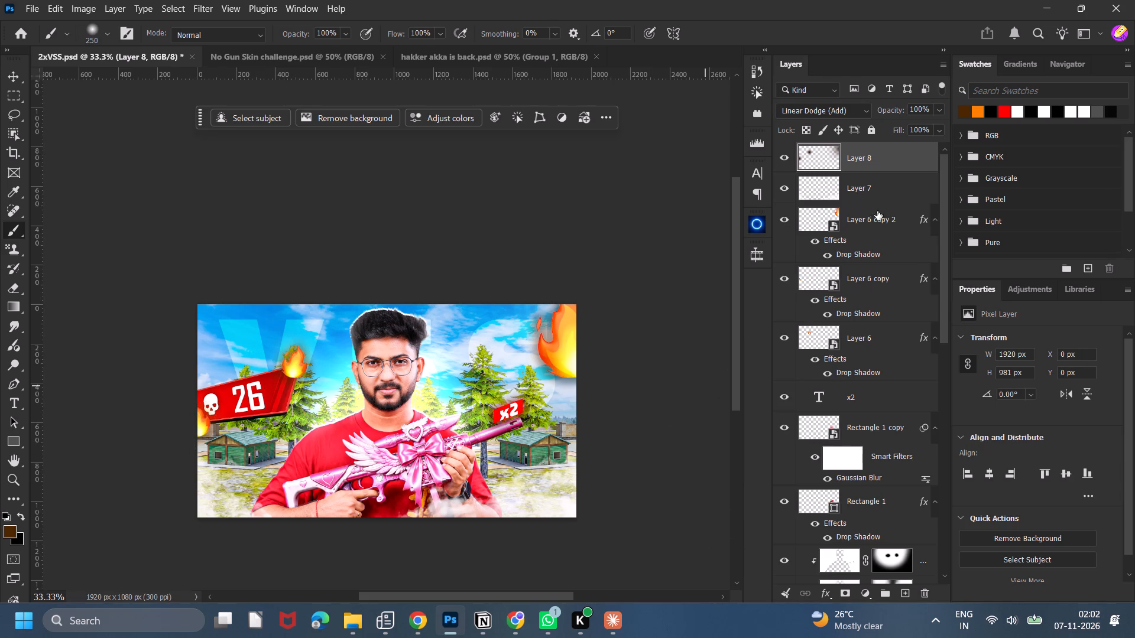
# Stamp all visible layers into a new layer above Layer 8 and convert it to a smart object.
pyautogui.hotkey('ctrl', 'alt', 'shift', 'e')
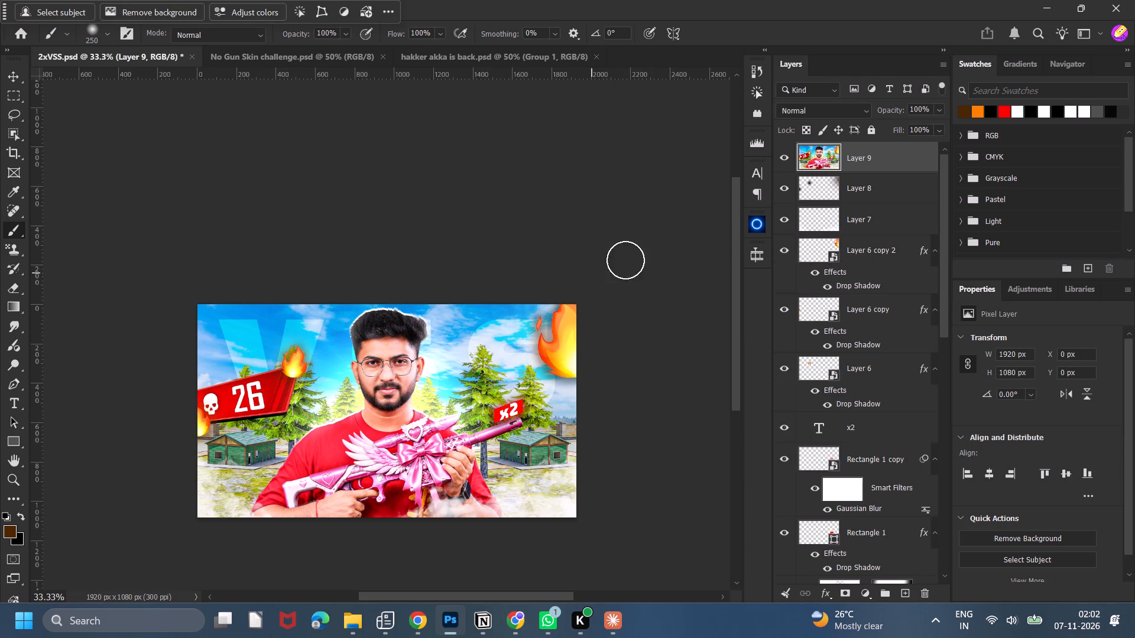
pyautogui.rightClick(899, 151)
pyautogui.click(933, 473)
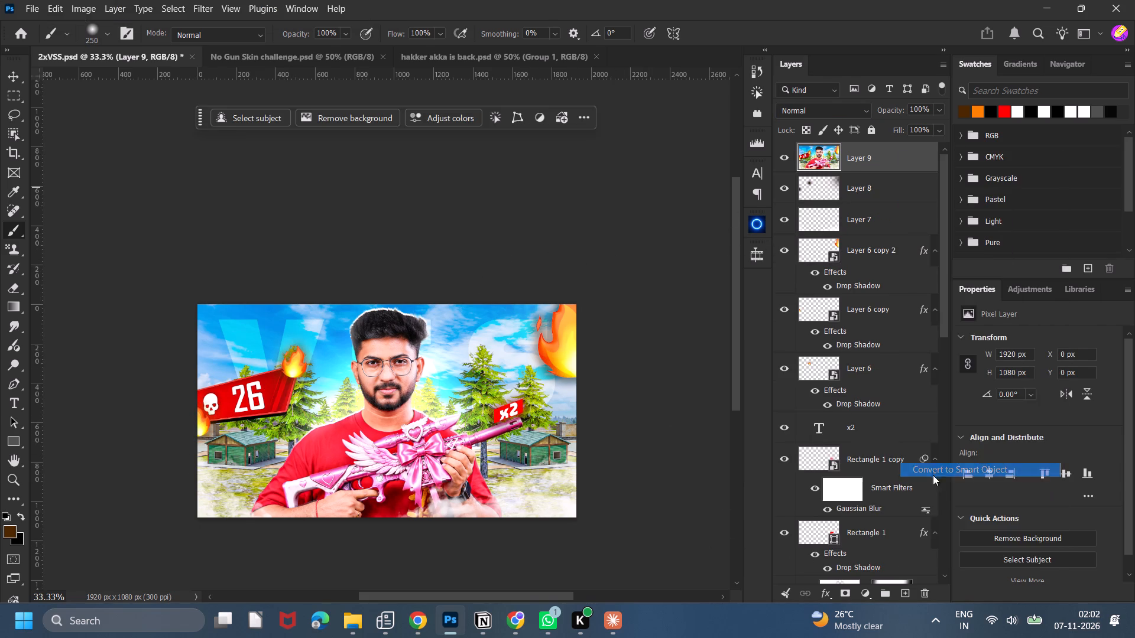
# Load the saved grading settings in Camera Raw for the merged layer and raise Blacks to +5.
pyautogui.click(202, 12)
pyautogui.click(214, 25)
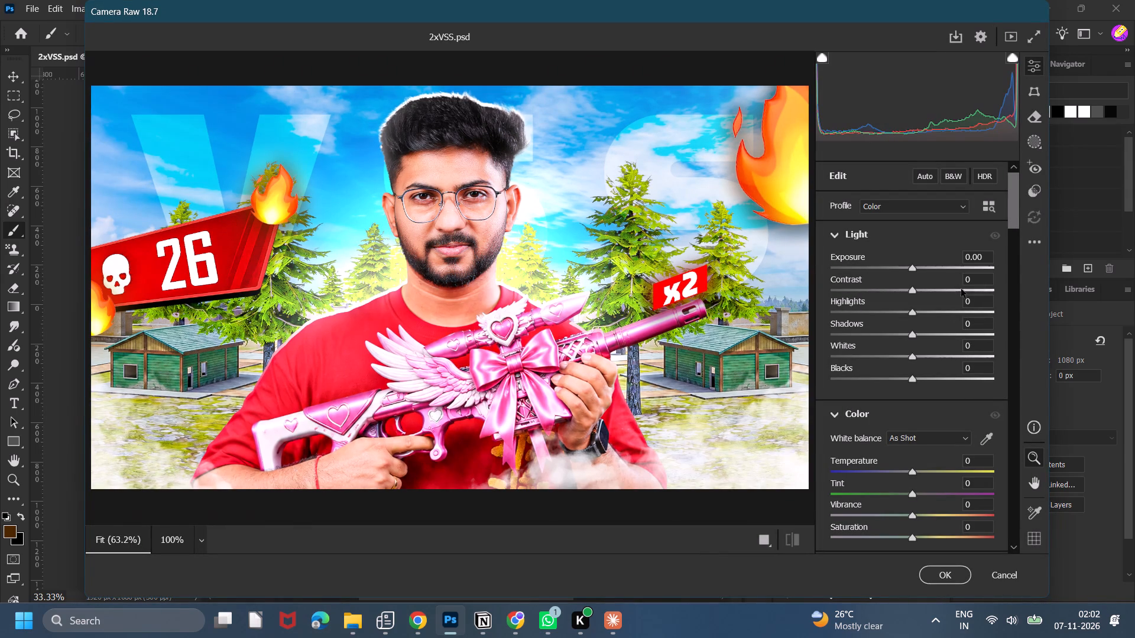
pyautogui.click(1026, 242)
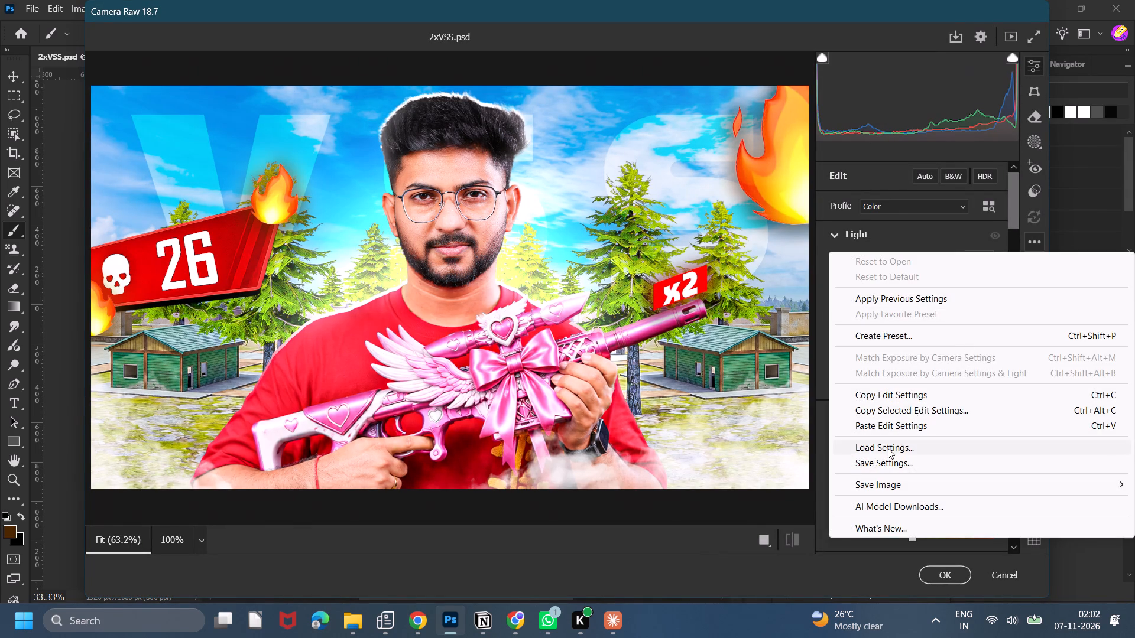
pyautogui.click(888, 448)
pyautogui.doubleClick(361, 362)
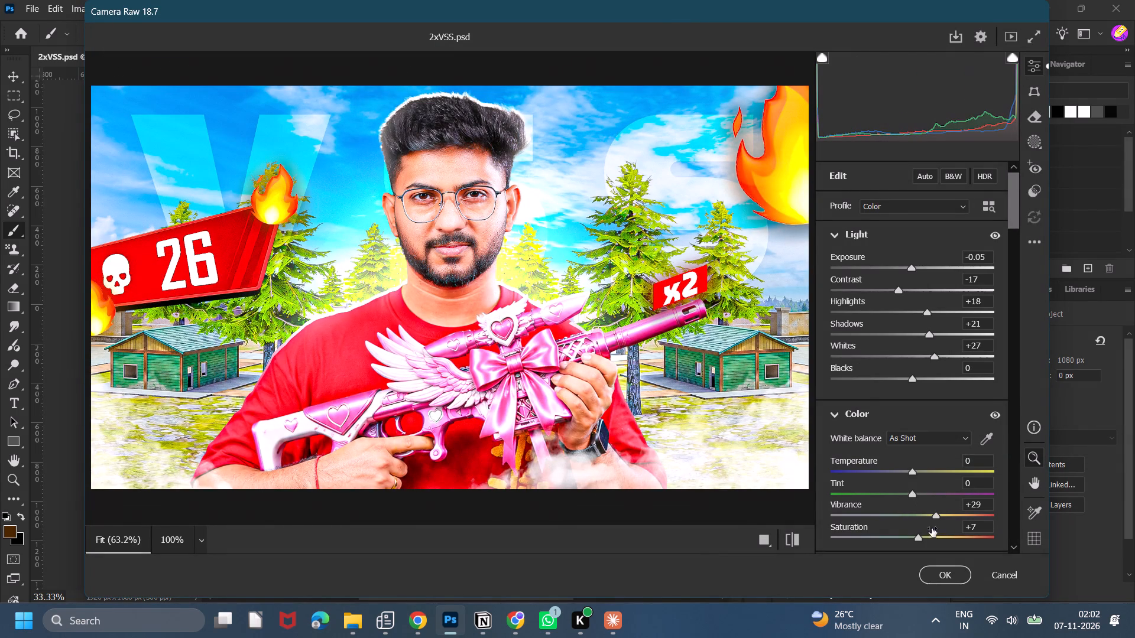
pyautogui.moveTo(912, 377); pyautogui.dragTo(944, 376)
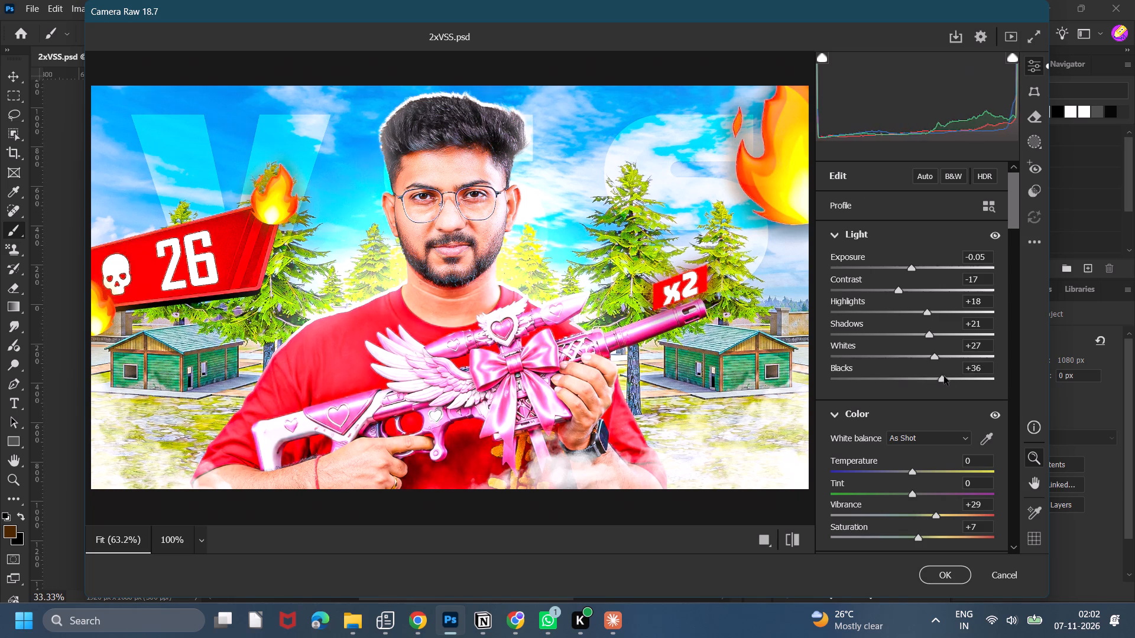
pyautogui.moveTo(944, 376); pyautogui.dragTo(922, 383)
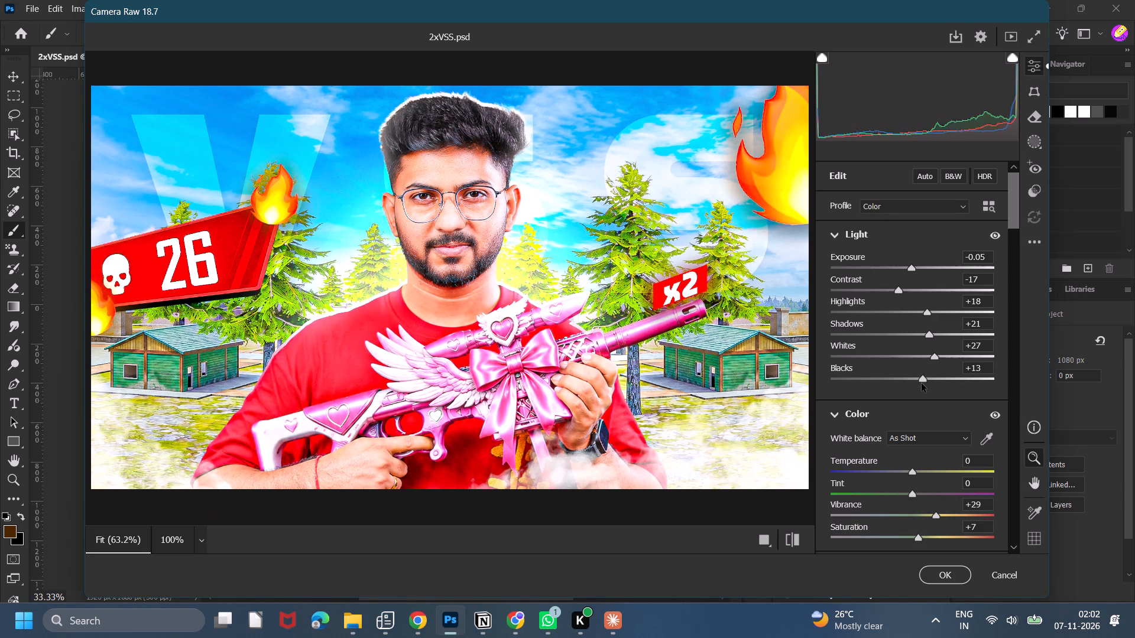
pyautogui.moveTo(922, 383); pyautogui.dragTo(916, 385)
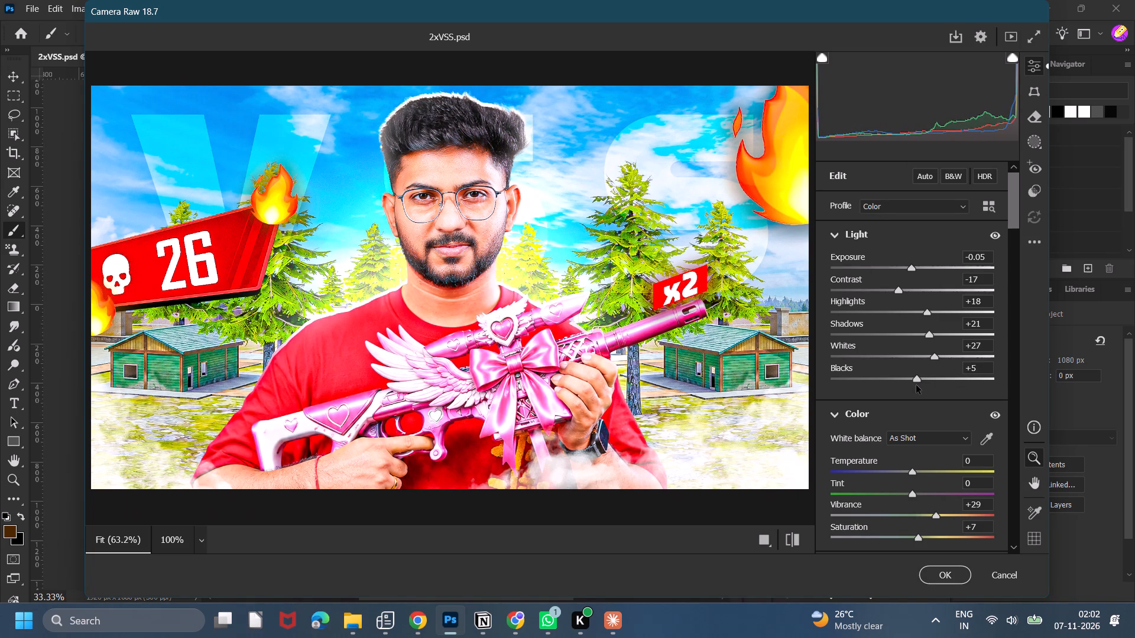
# Set the Oranges luminance to +5 and Noise Reduction to 20 in the Camera Raw grade.
pyautogui.scroll(-11, 909, 437)
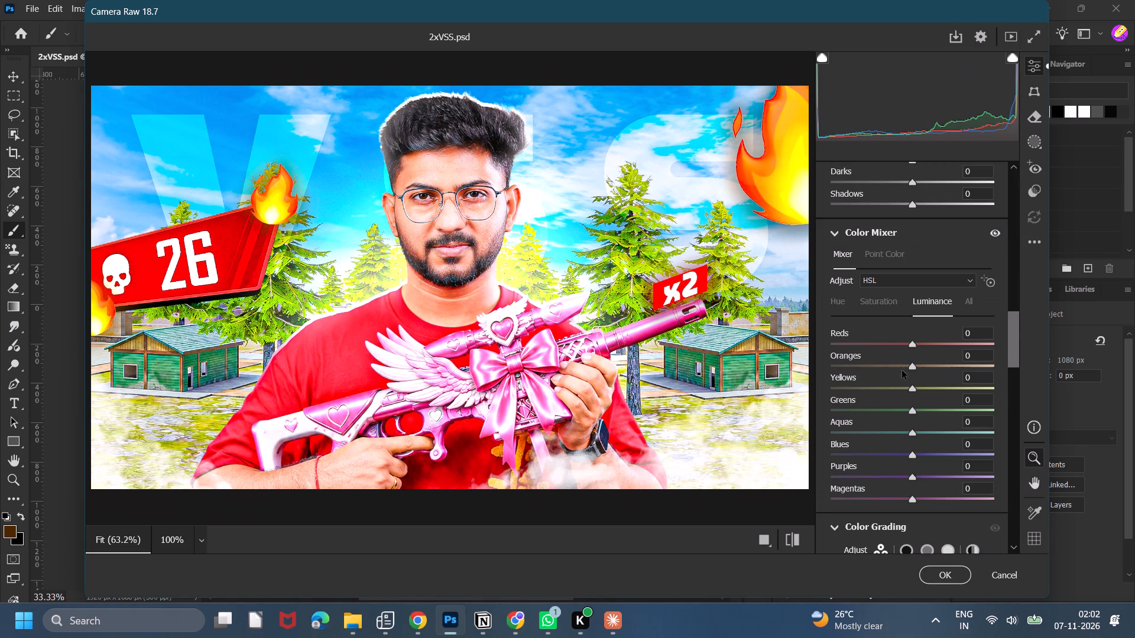
pyautogui.click(911, 367)
pyautogui.scroll(-2, 910, 447)
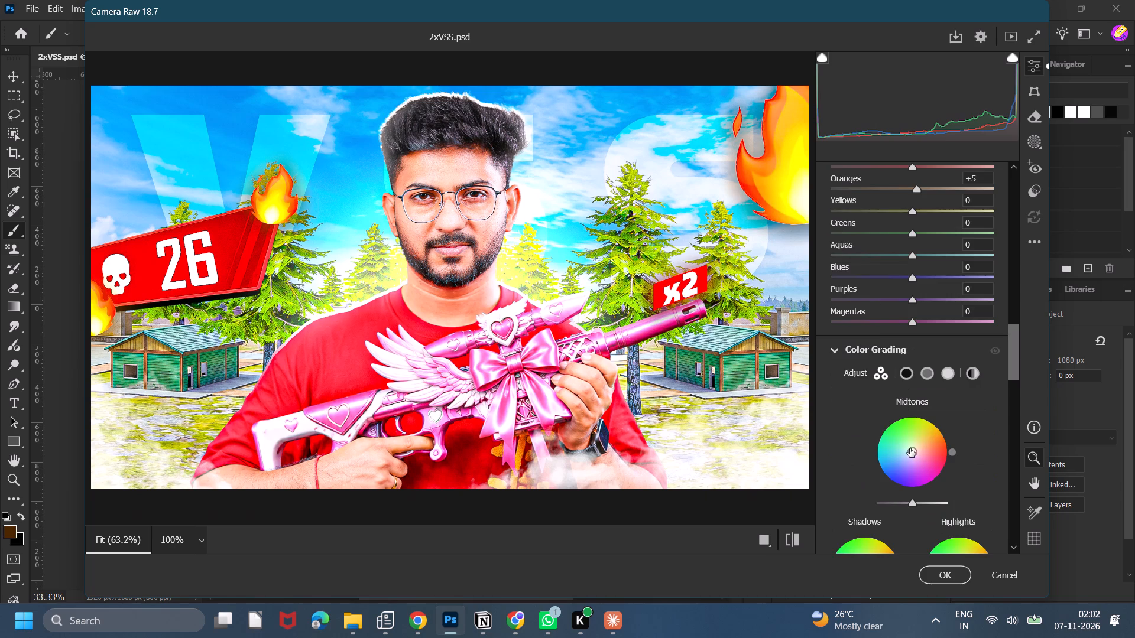
pyautogui.scroll(-4, 910, 448)
pyautogui.moveTo(849, 424); pyautogui.dragTo(863, 425)
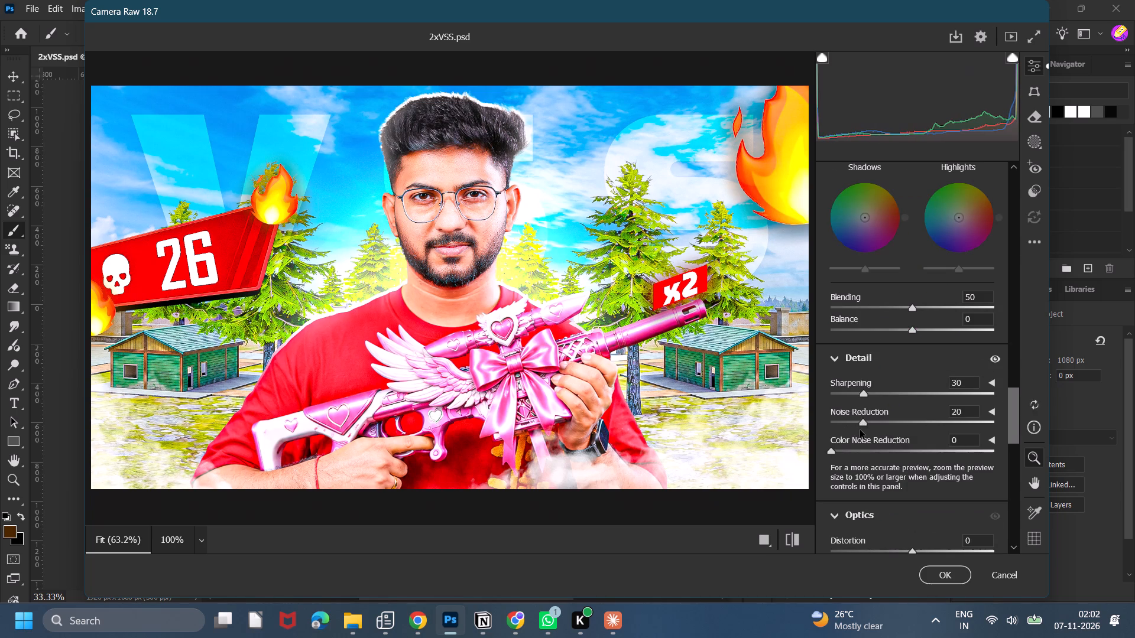
# Set Color Noise Reduction to 10 and apply the Camera Raw grade to the merged layer.
pyautogui.click(842, 451)
pyautogui.click(943, 571)
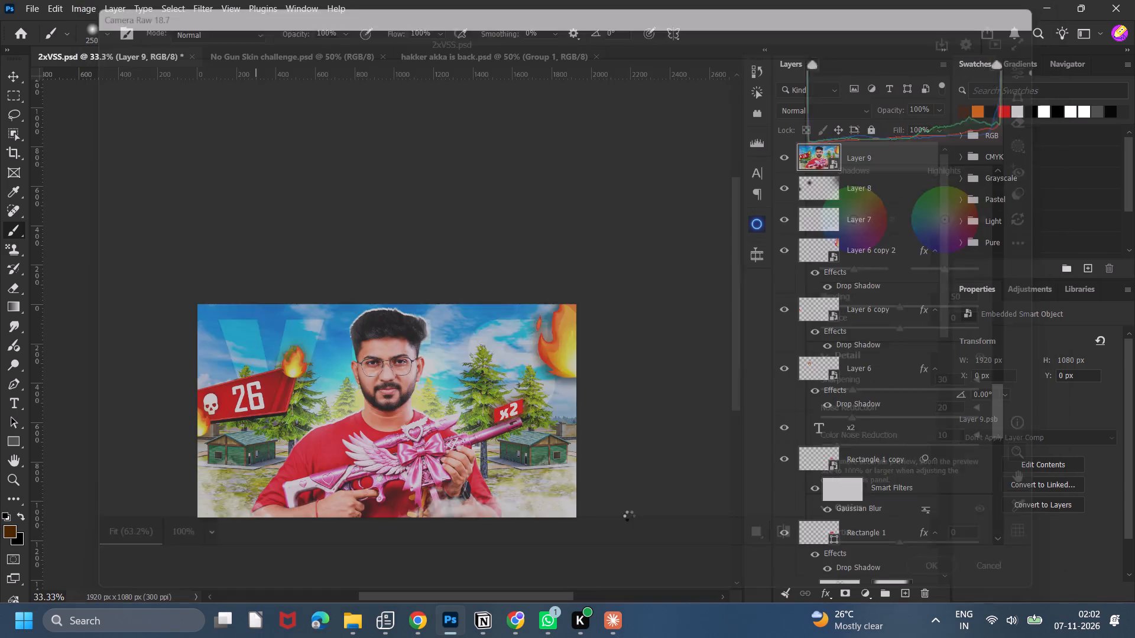
# Save the 2xVSS document.
pyautogui.hotkey('ctrl', 's')
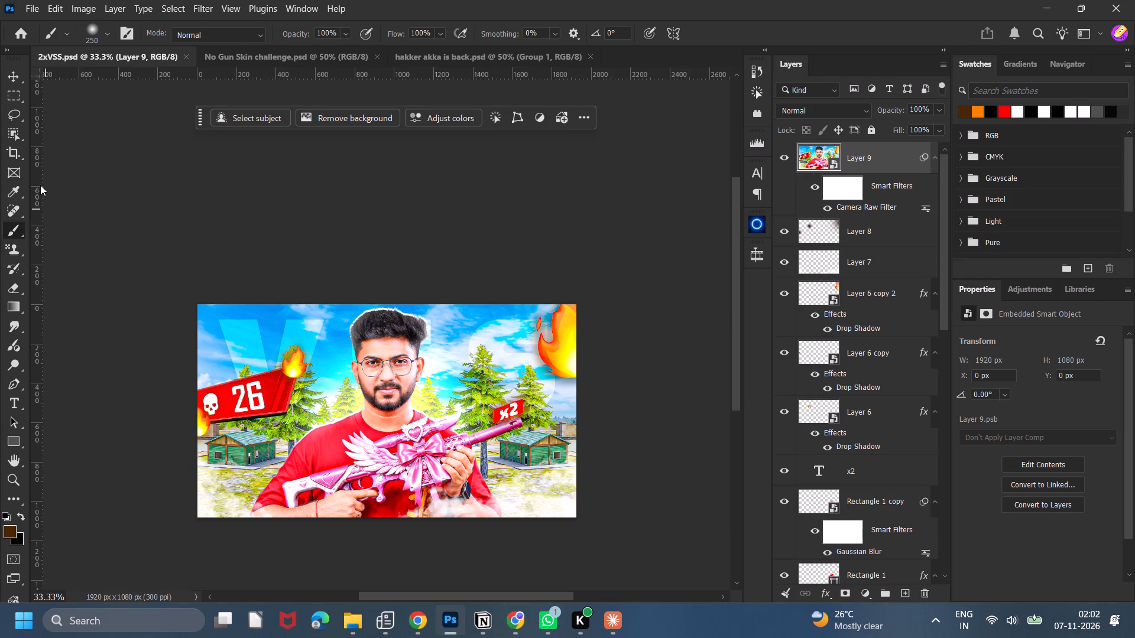
# Quick-export the finished thumbnail as a PNG named 2xVSS into the Nov 2026 outputs folder.
pyautogui.click(30, 17)
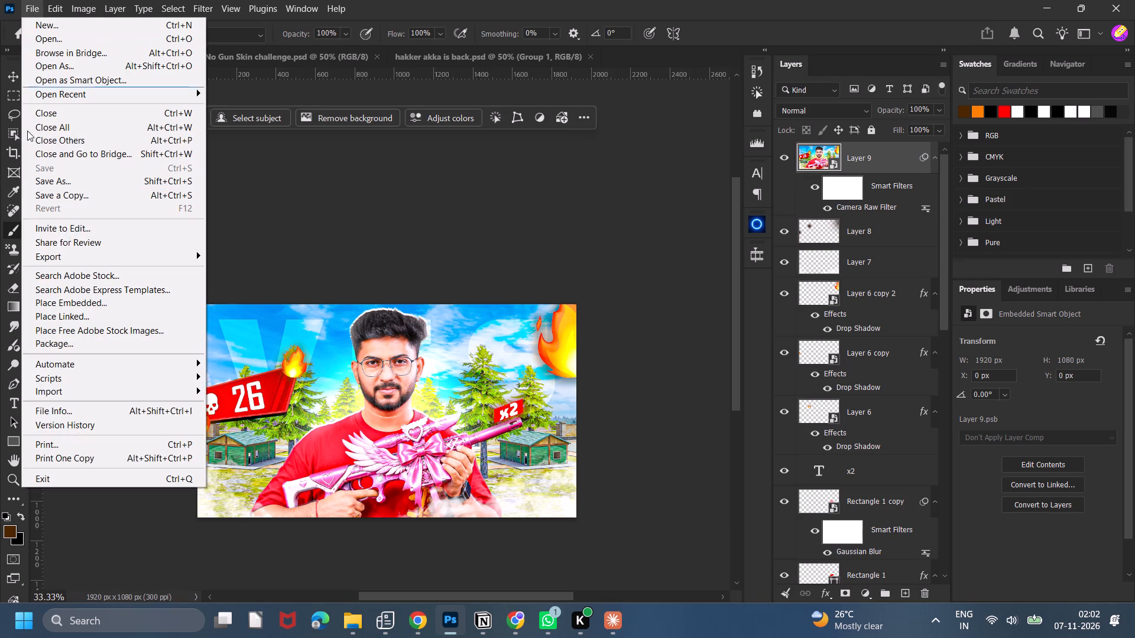
pyautogui.doubleClick(231, 249)
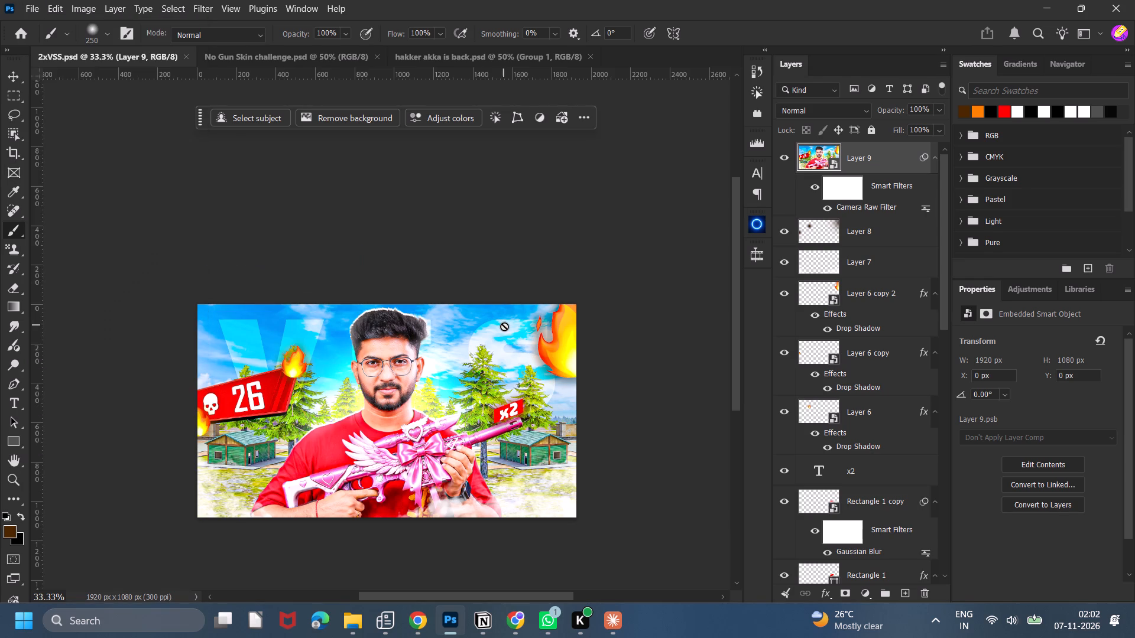
pyautogui.scroll(-4, 270, 229)
pyautogui.scroll(-4, 95, 236)
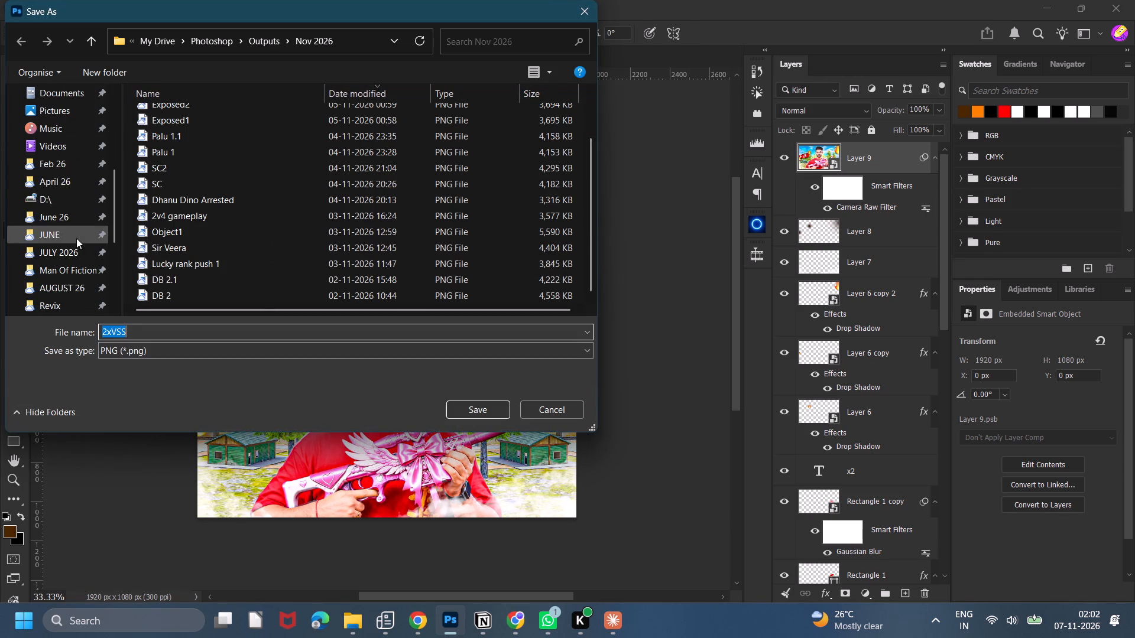
pyautogui.click(461, 415)
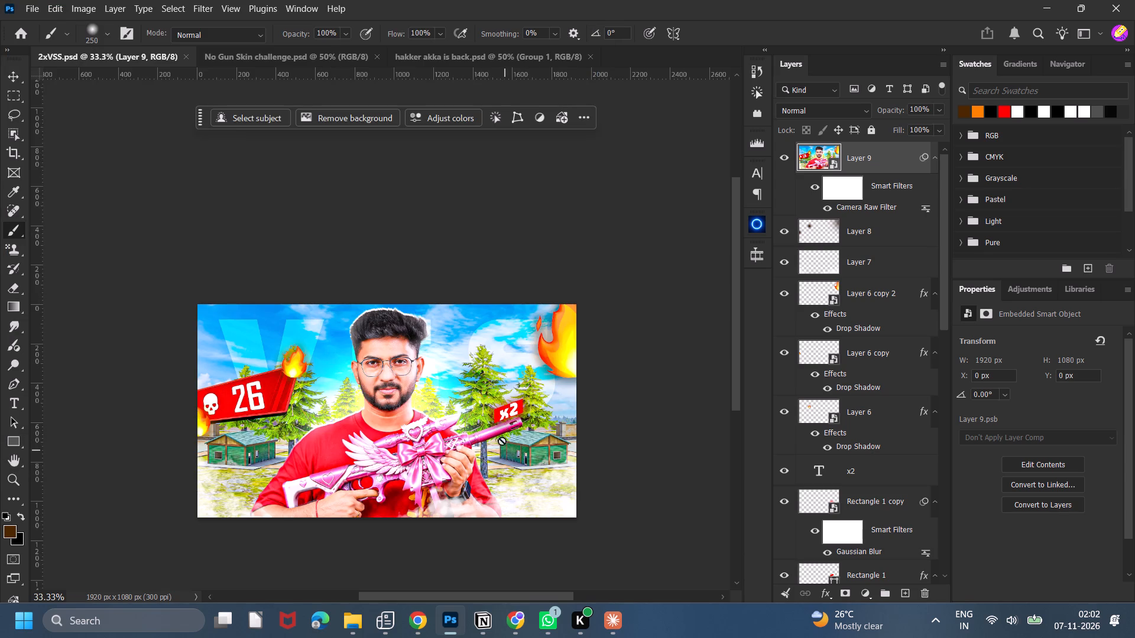
# Close the 2xVSS, hakker akka is back and No Gun Skin challenge documents.
pyautogui.scroll(2, 369, 352)
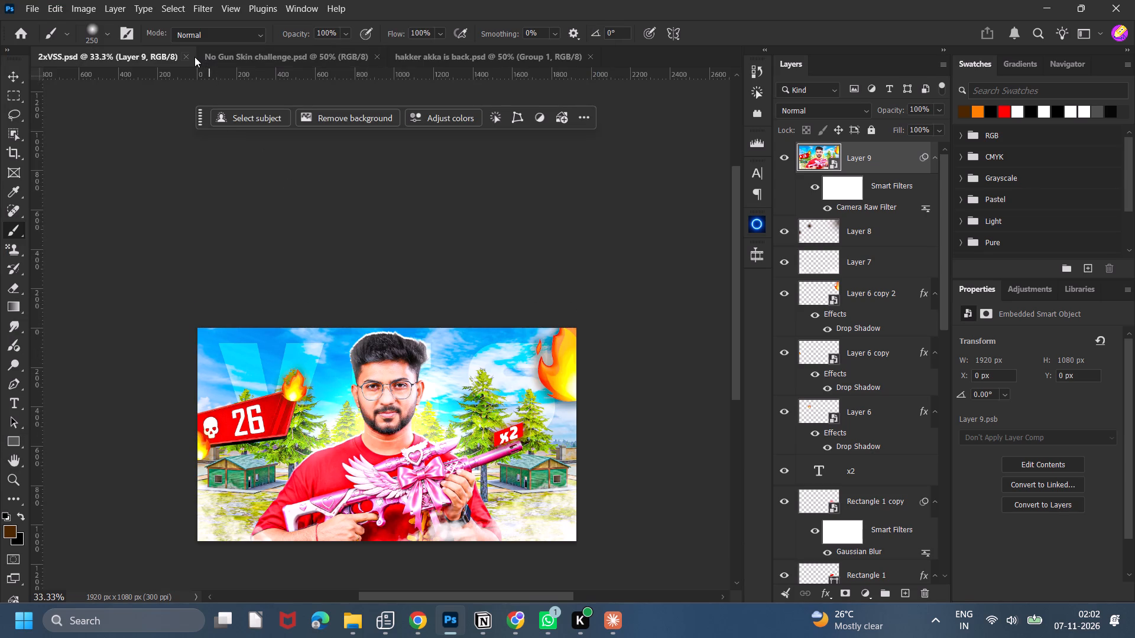
pyautogui.click(190, 55)
pyautogui.click(427, 56)
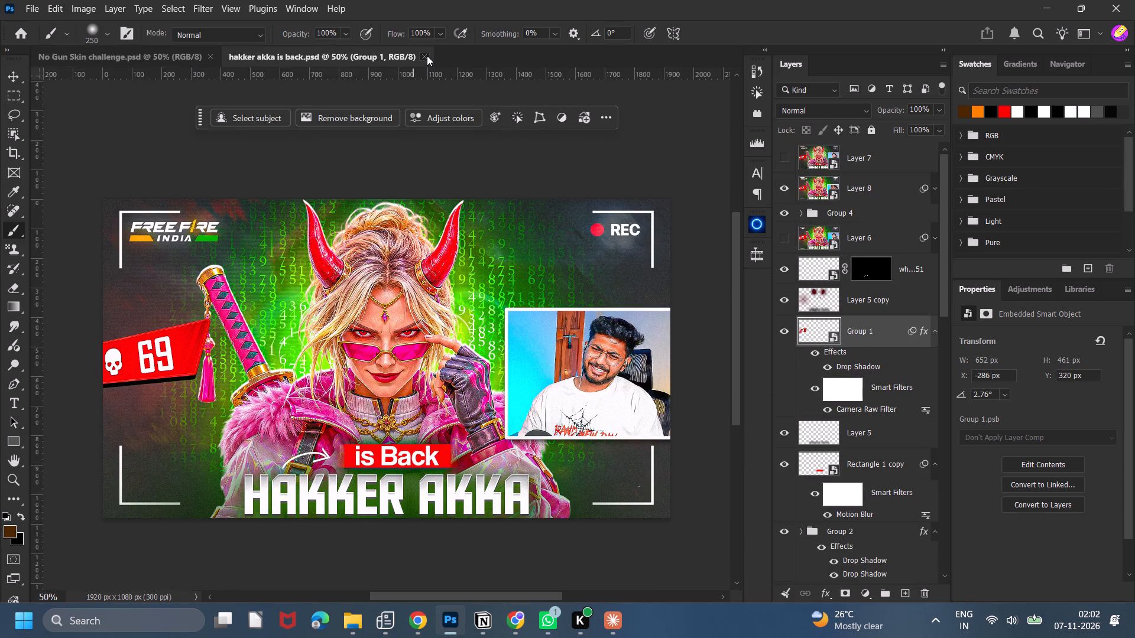
pyautogui.click(211, 56)
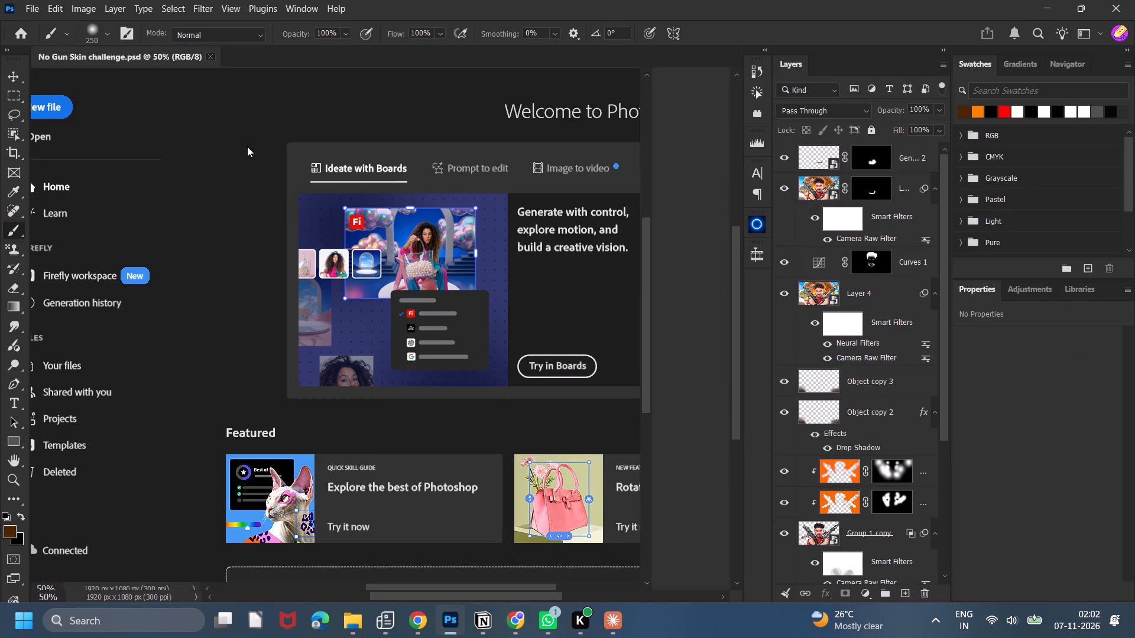
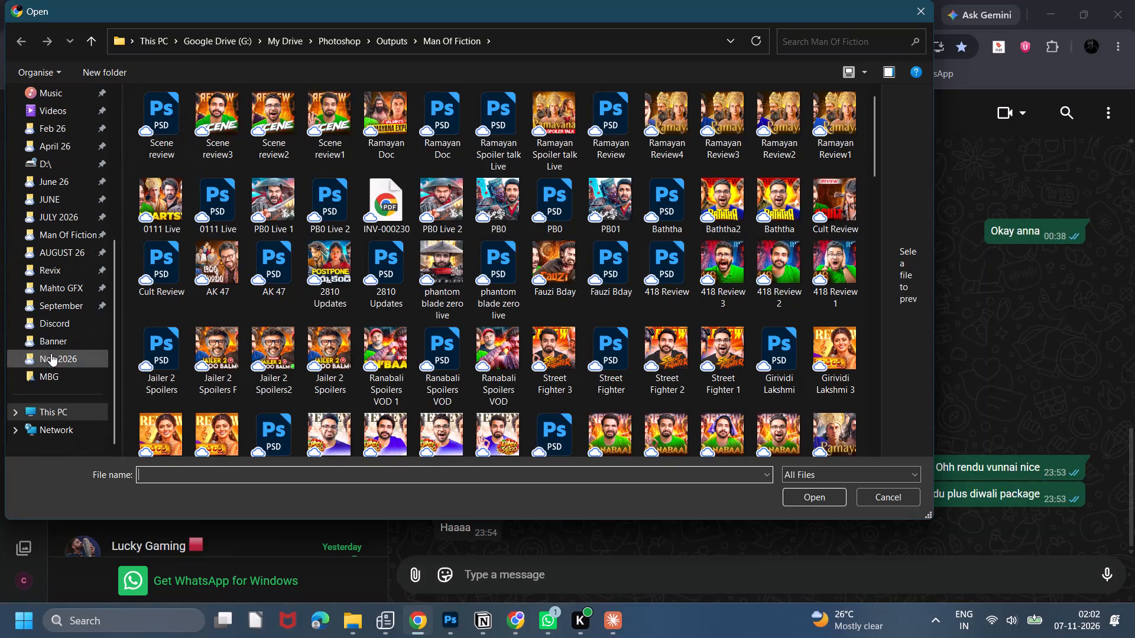
# Browse to the MBG outputs folder to choose a file for the WhatsApp chat.
pyautogui.click(62, 369)
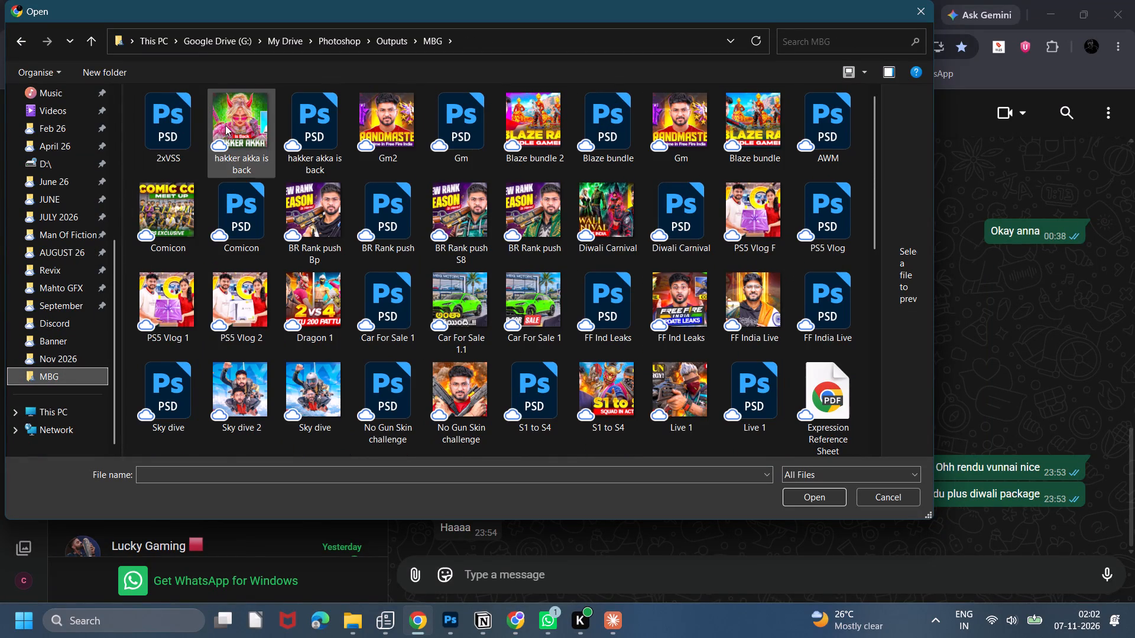
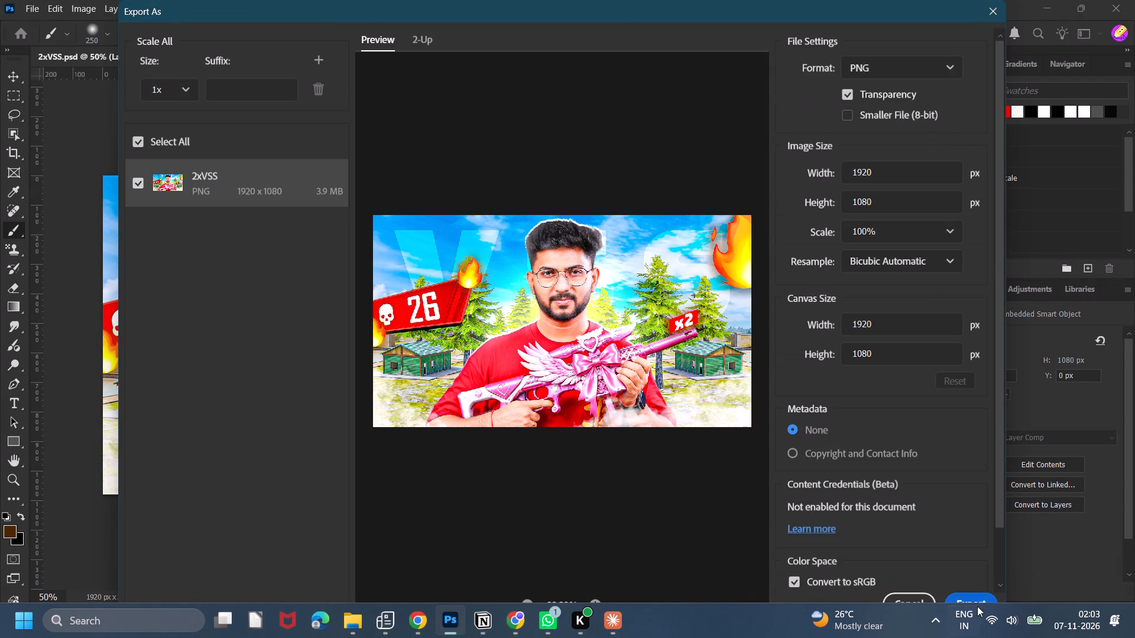
# Export the thumbnail as a 1920 x 1080 px PNG named 2xVSS into the MBG outputs folder.
pyautogui.click(964, 593)
pyautogui.scroll(-3, 153, 210)
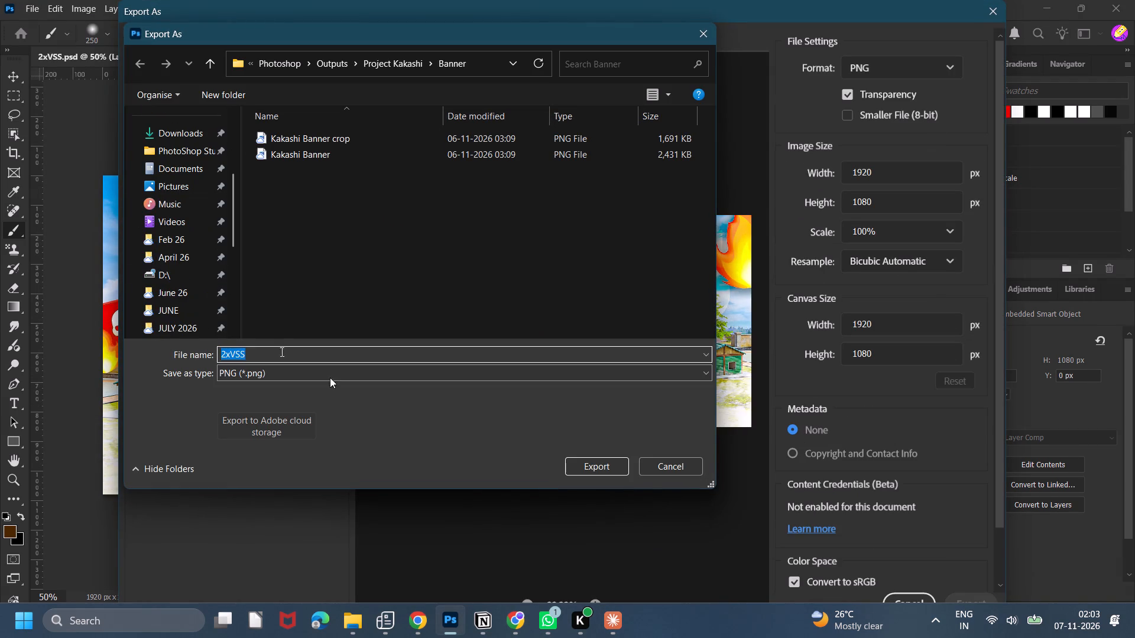
pyautogui.scroll(-3, 118, 241)
pyautogui.scroll(-3, 166, 271)
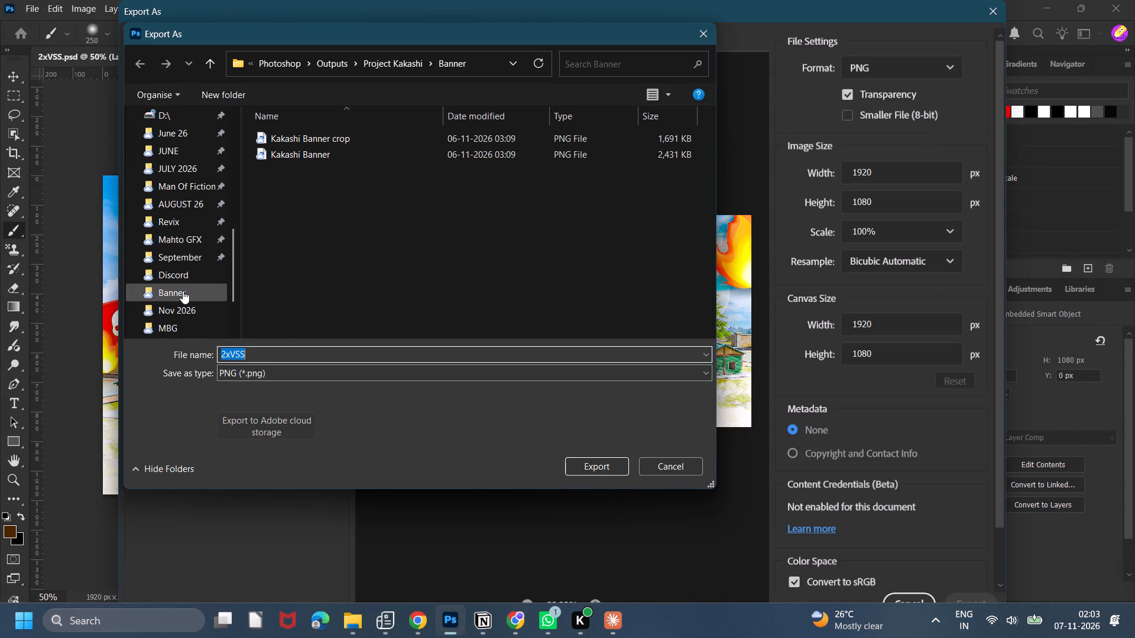
pyautogui.scroll(-1, 181, 303)
pyautogui.click(189, 267)
pyautogui.click(584, 475)
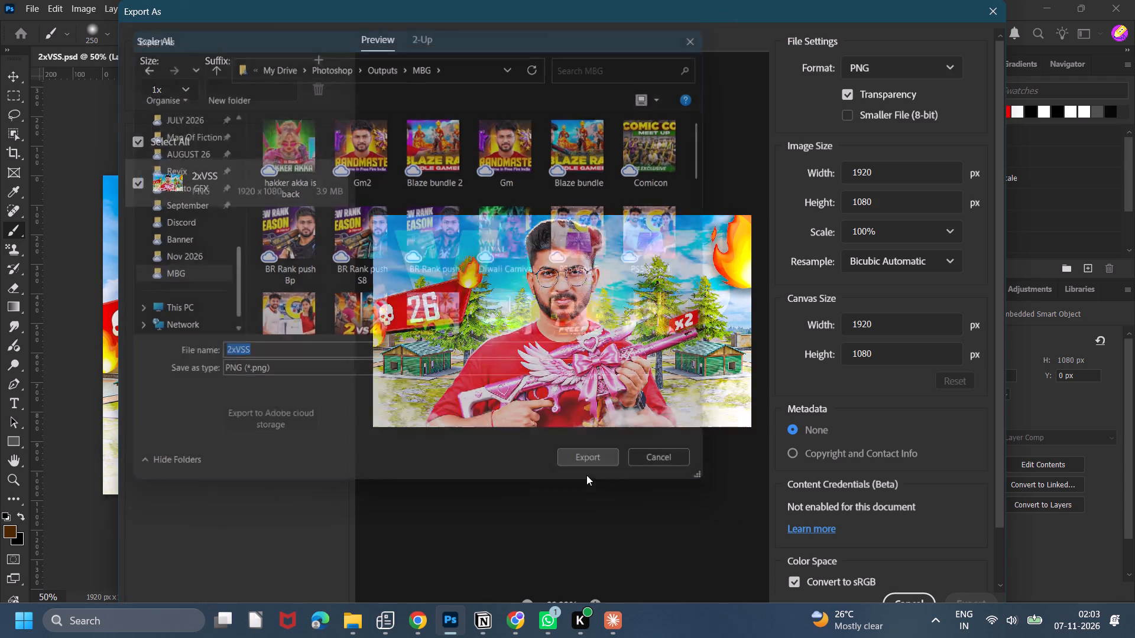
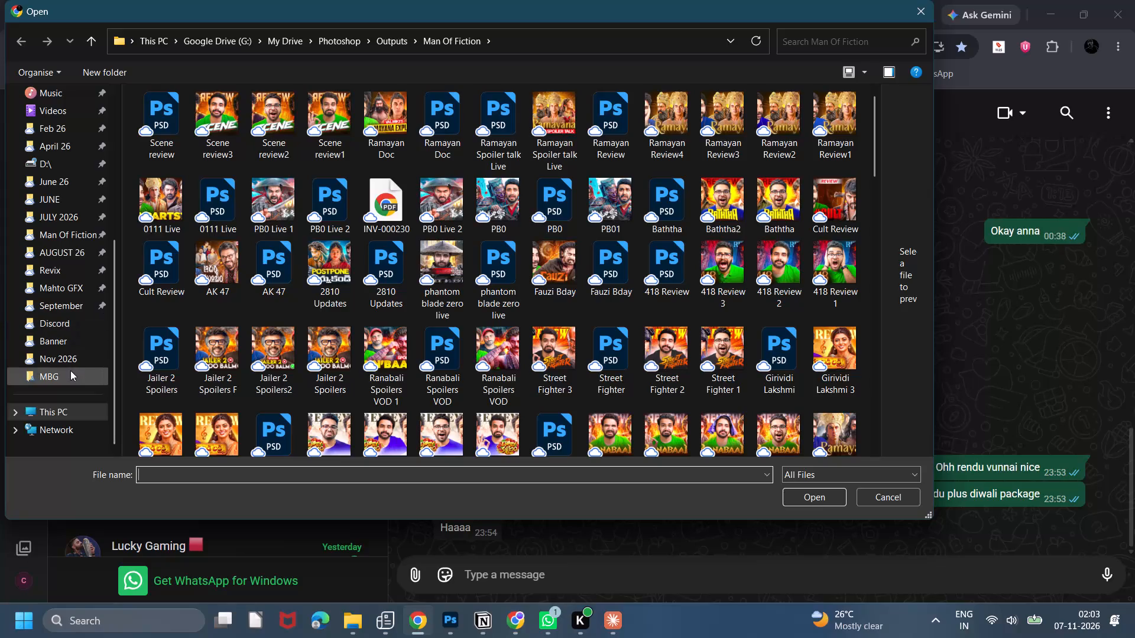
# Open the Nov 2026 outputs folder in the file picker to choose a file for the WhatsApp chat.
pyautogui.click(66, 360)
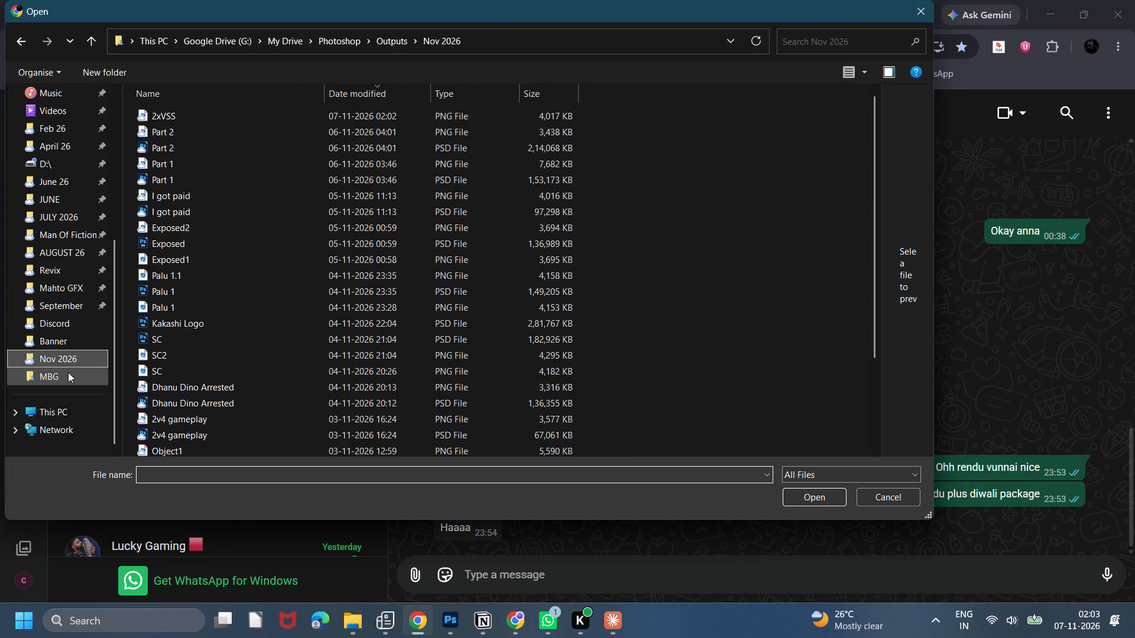
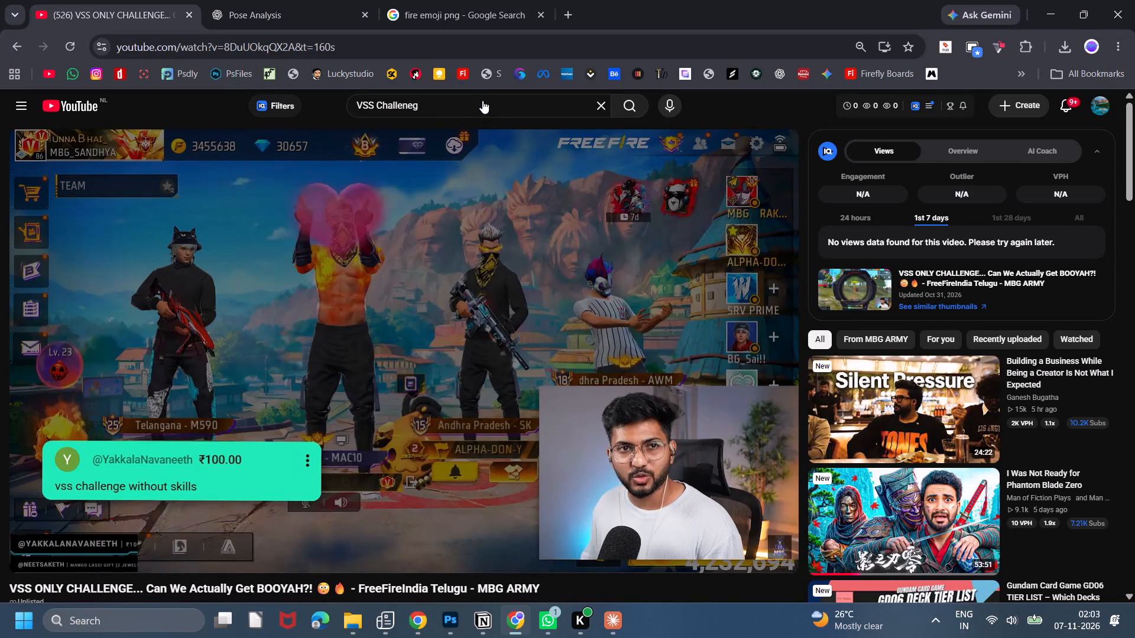
# Replace the YouTube search text with SOS OPS and run the search.
pyautogui.scroll(-1, 241, 282)
pyautogui.moveTo(430, 112); pyautogui.dragTo(344, 111)
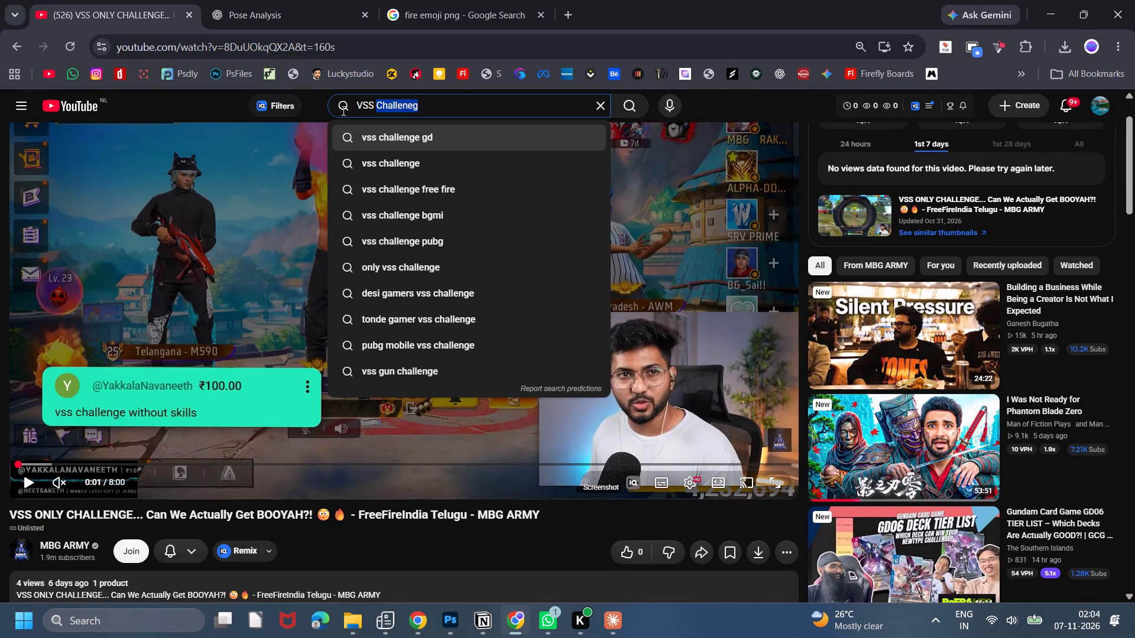
pyautogui.click(440, 102)
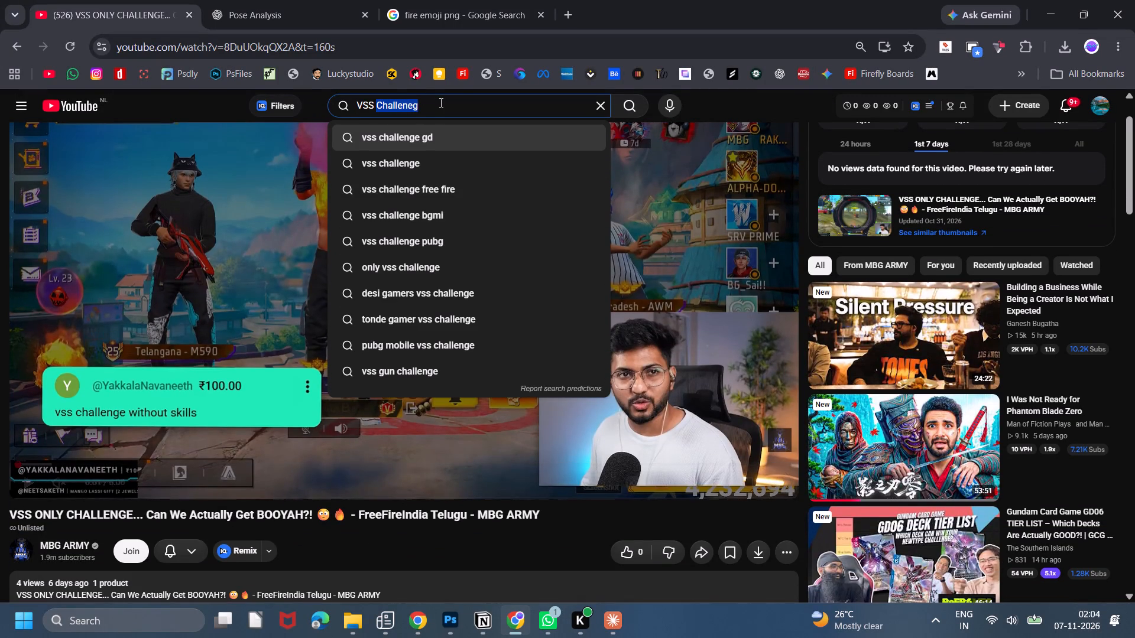
pyautogui.moveTo(448, 103); pyautogui.dragTo(238, 91)
pyautogui.hotkey('ctrl', 'v')
pyautogui.press('Return')
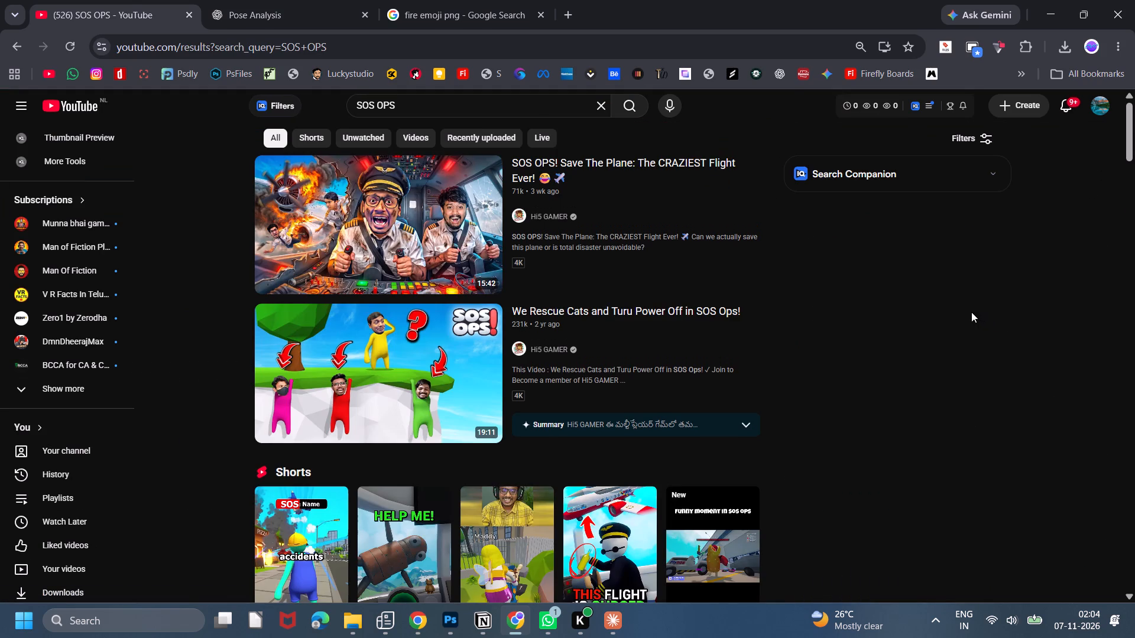
# Browse the SOS OPS search results and examine the video thumbnails for a suitable reference.
pyautogui.scroll(-7, 959, 316)
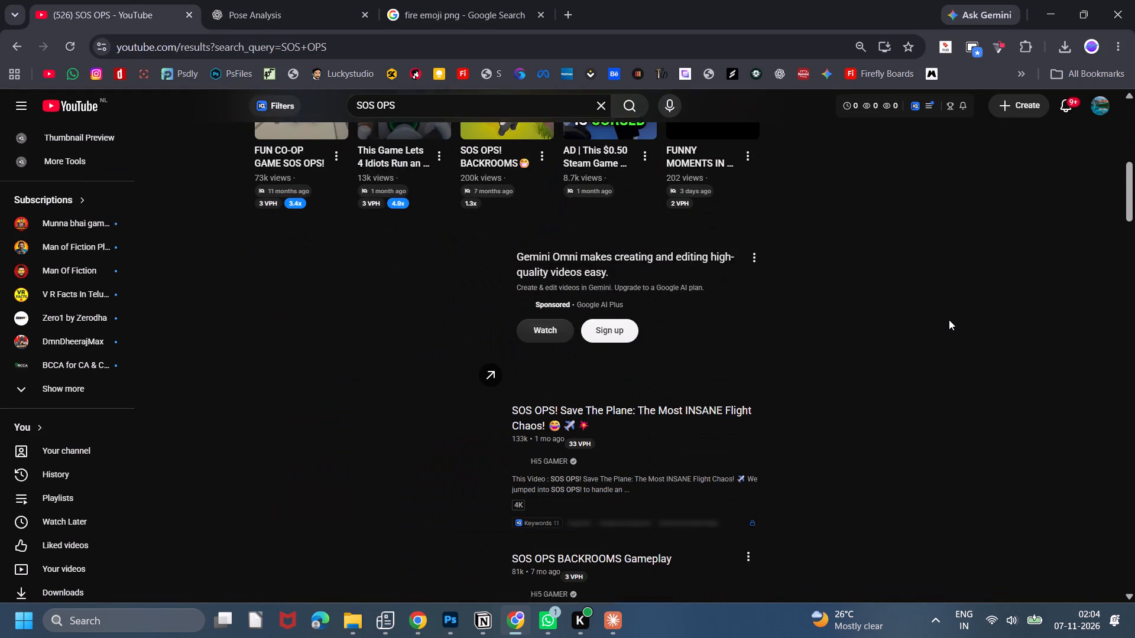
pyautogui.scroll(-2, 922, 310)
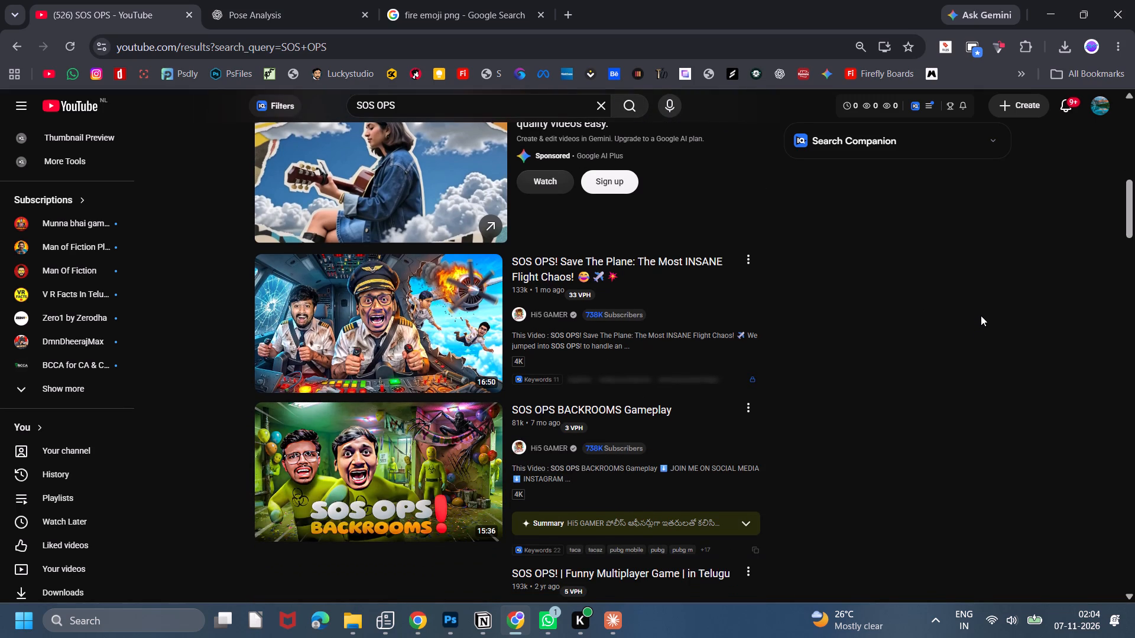
pyautogui.scroll(-4, 981, 317)
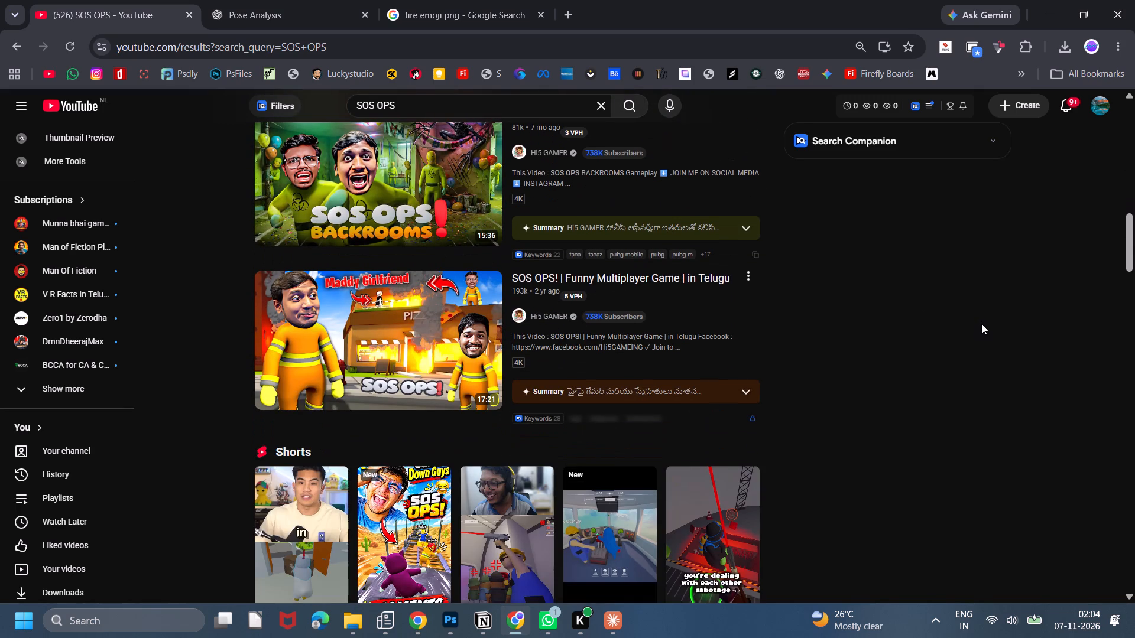
pyautogui.scroll(-11, 980, 324)
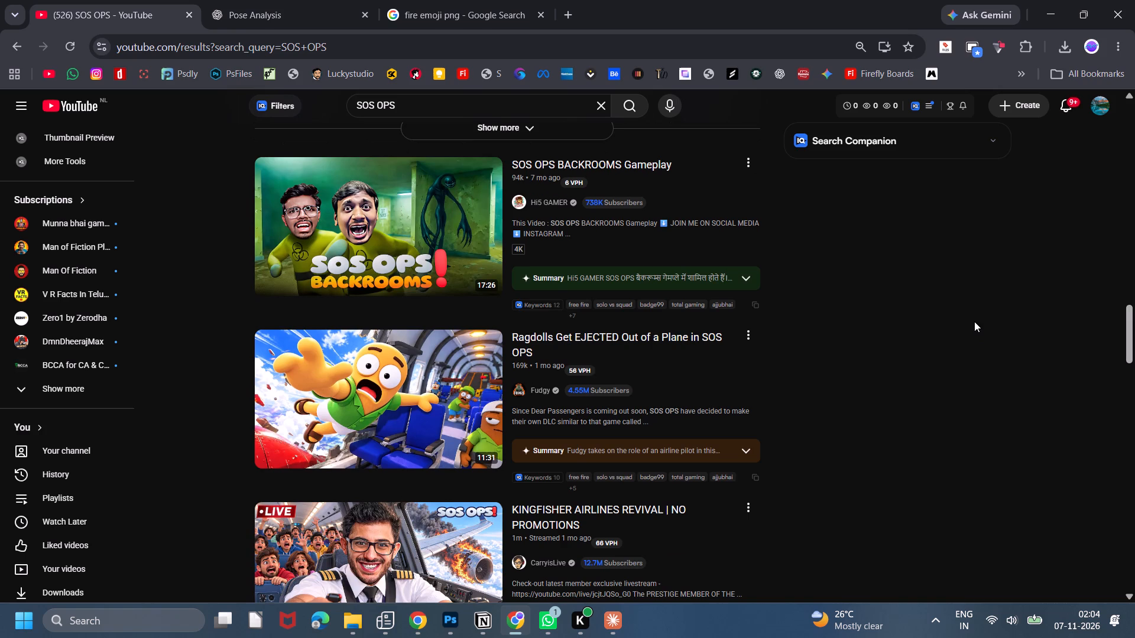
pyautogui.scroll(-3, 972, 321)
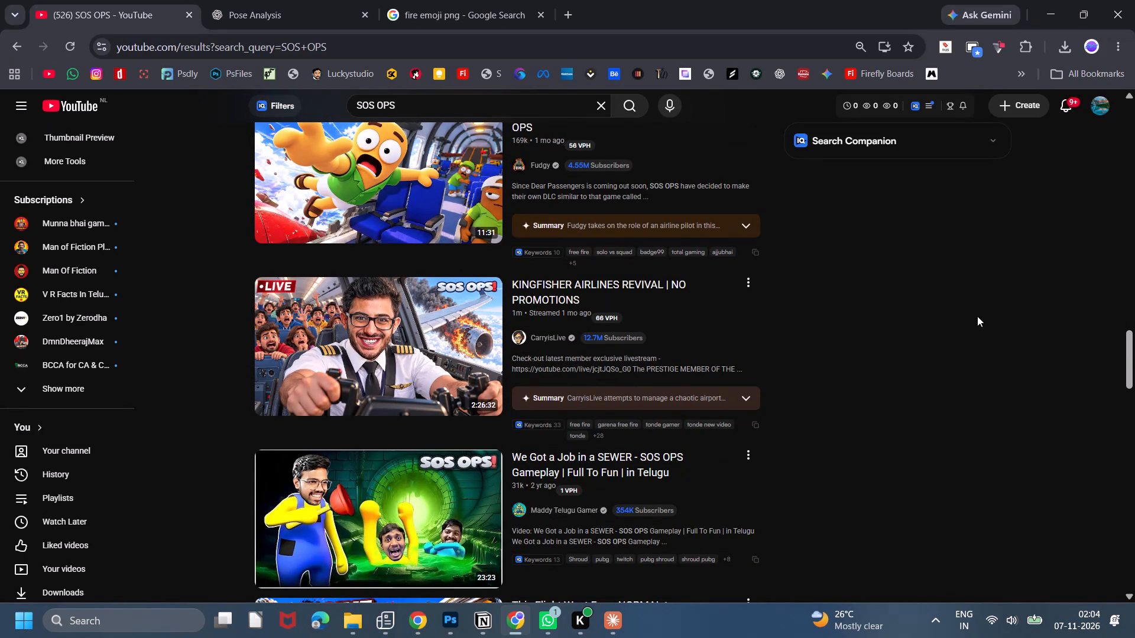
pyautogui.scroll(-4, 975, 318)
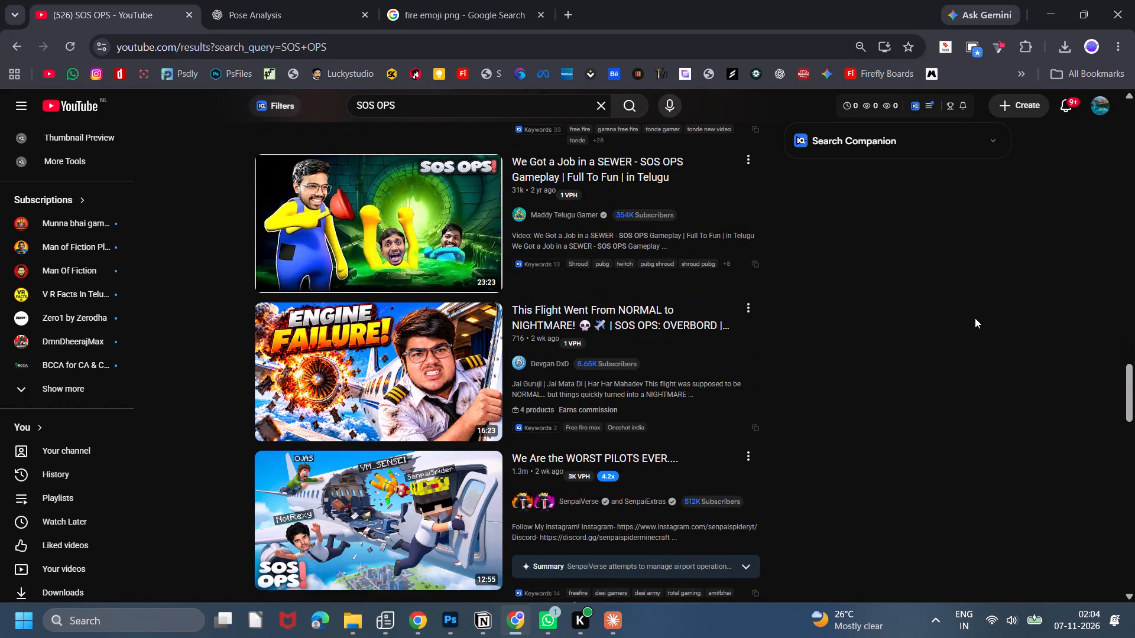
pyautogui.scroll(-2, 974, 319)
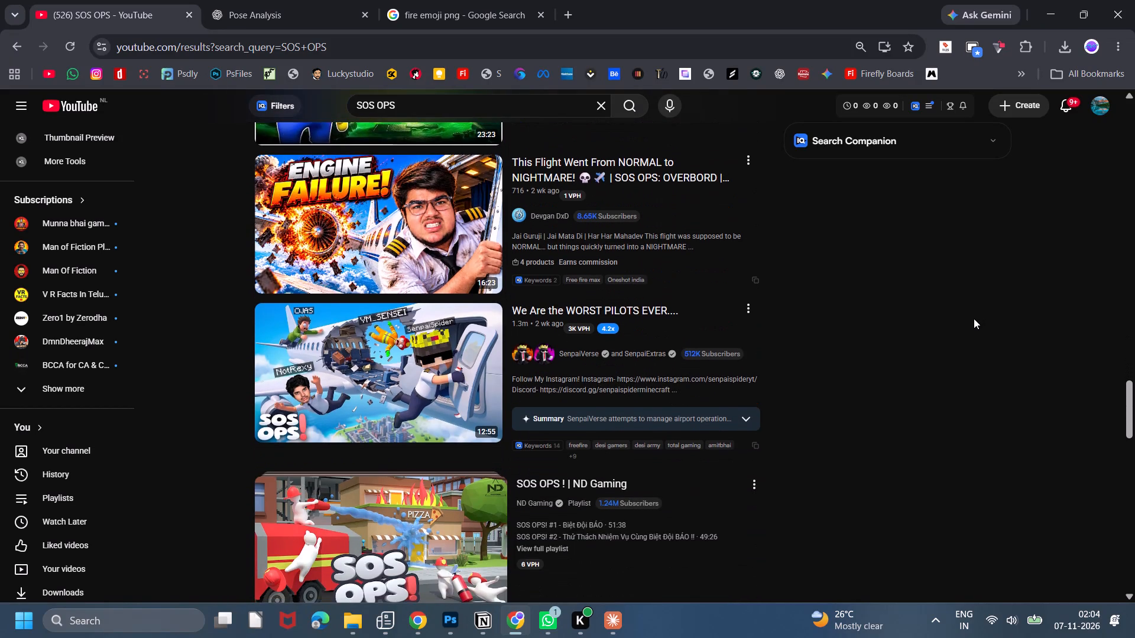
pyautogui.scroll(-2, 974, 318)
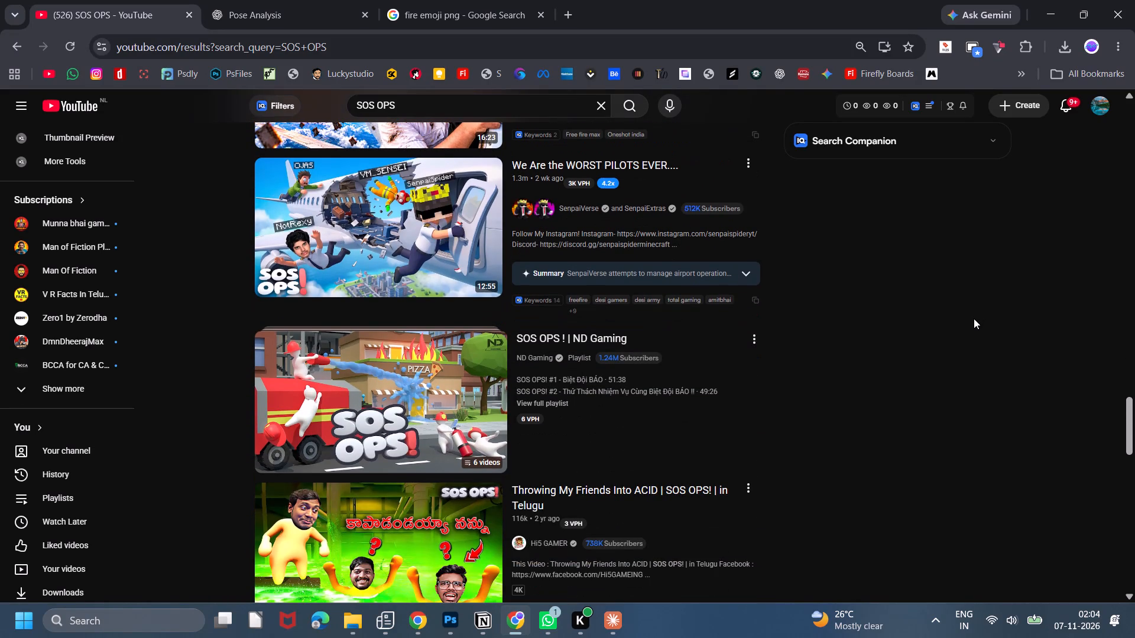
pyautogui.scroll(-6, 974, 318)
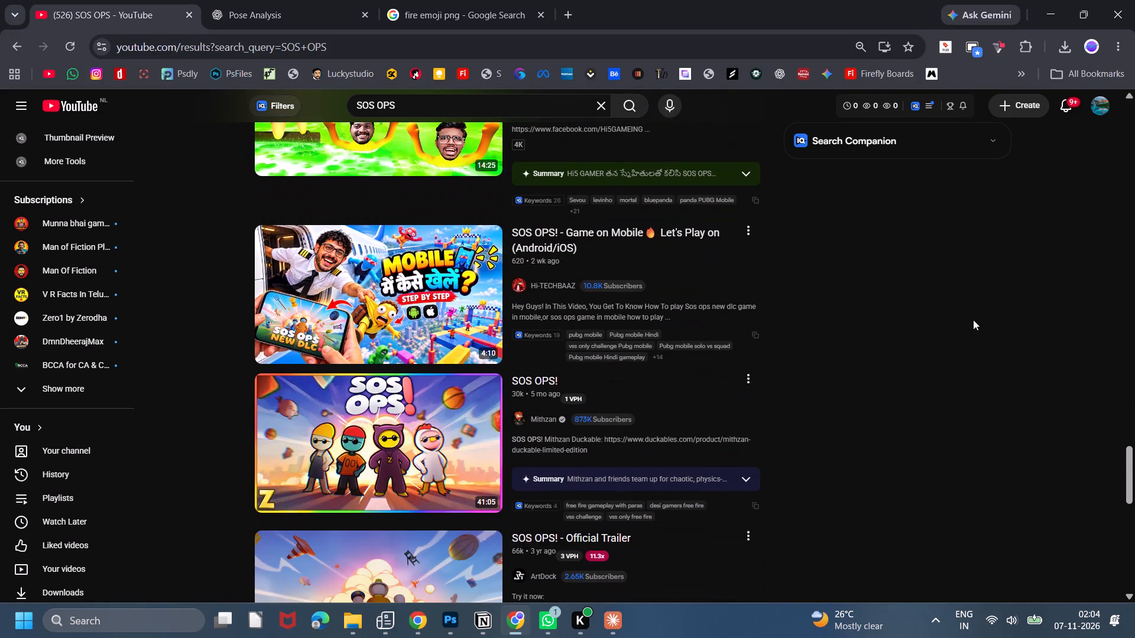
# Download the thumbnail of CarryisLive's "KINGFISHER AIRLINES REVIVAL | NO PROMOTIONS" video, and close its image preview after checking it.
pyautogui.scroll(12, 973, 320)
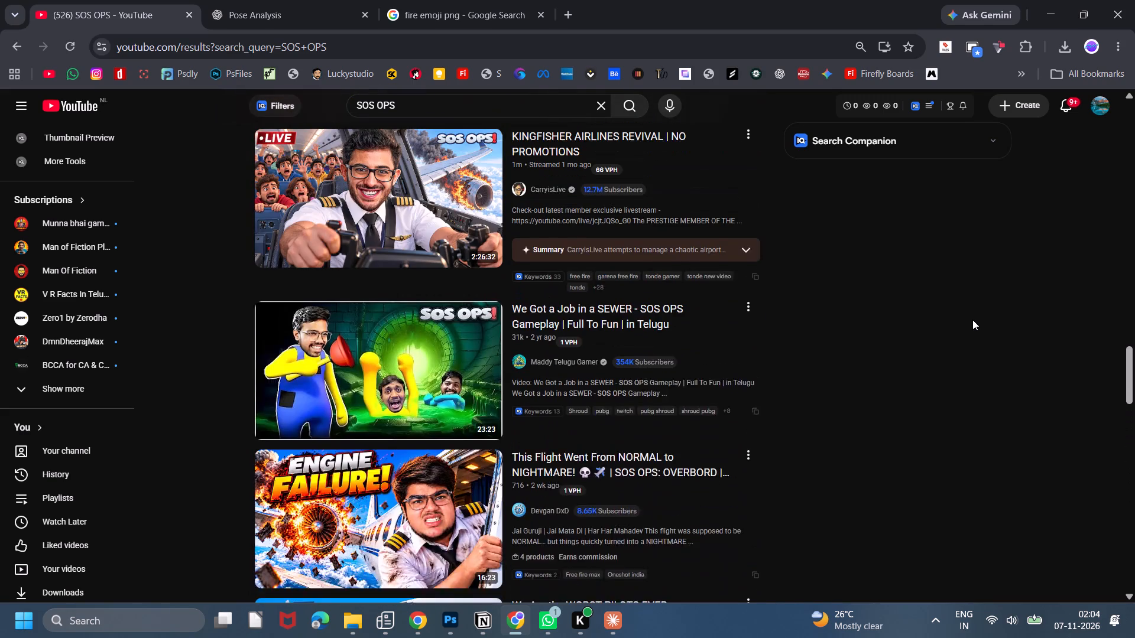
pyautogui.scroll(2, 972, 320)
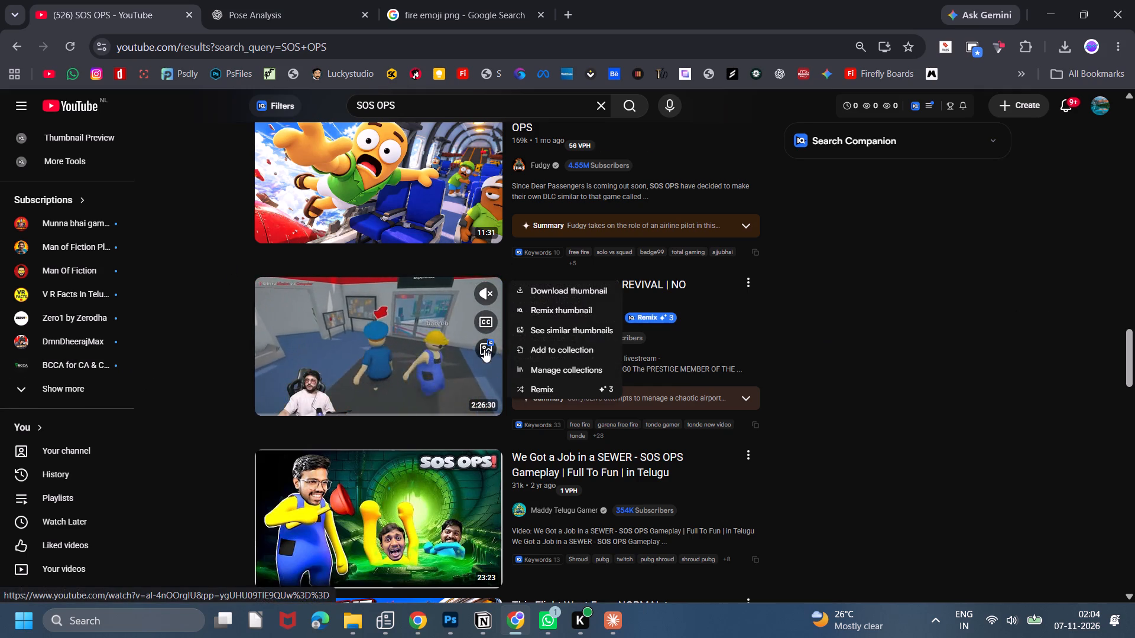
pyautogui.click(539, 292)
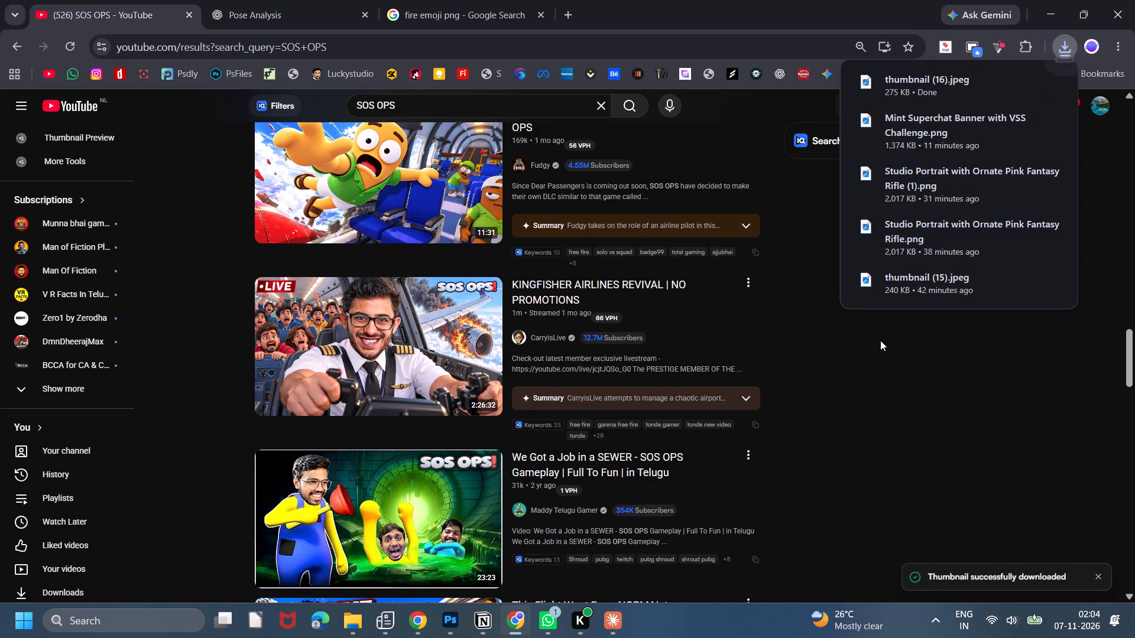
pyautogui.click(731, 16)
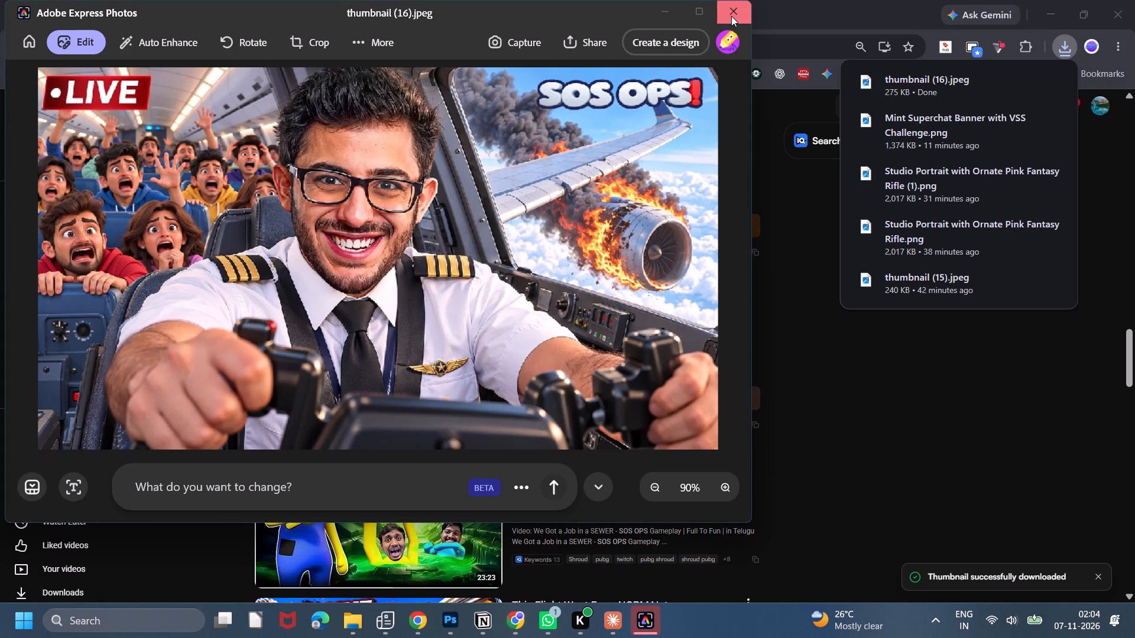
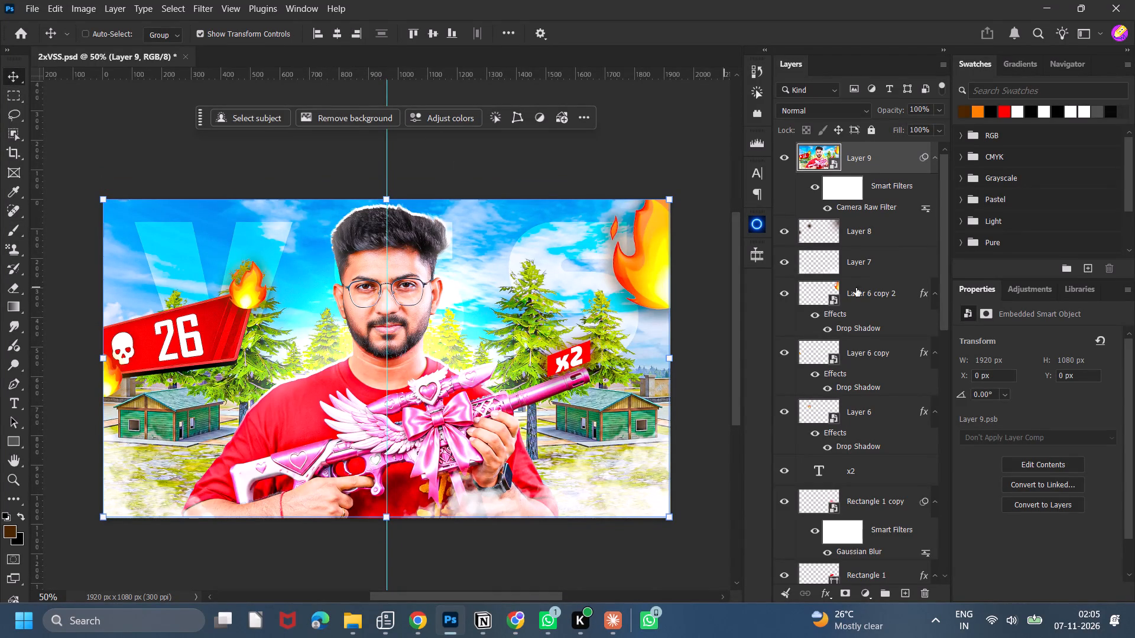
# Toggle Layer 9's visibility to compare the thumbnail with and without its colour grading.
pyautogui.click(782, 158)
pyautogui.click(782, 158)
pyautogui.click(781, 158)
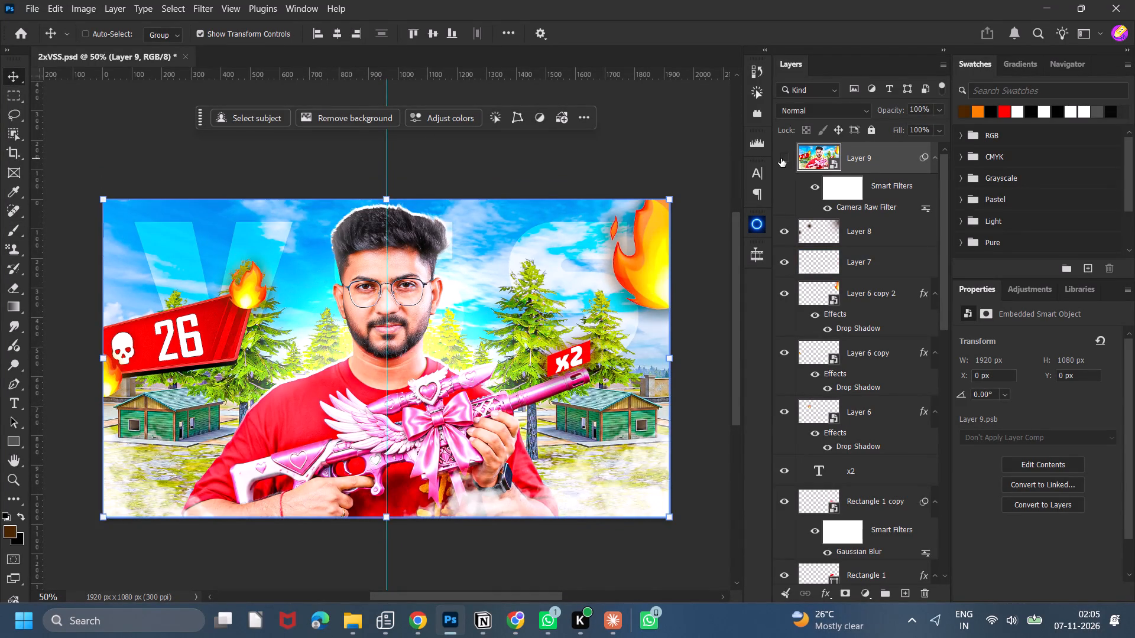
pyautogui.click(781, 158)
# Reopen Layer 9's Camera Raw Filter and reset Whites, Shadows and Highlights to 0.
pyautogui.doubleClick(856, 208)
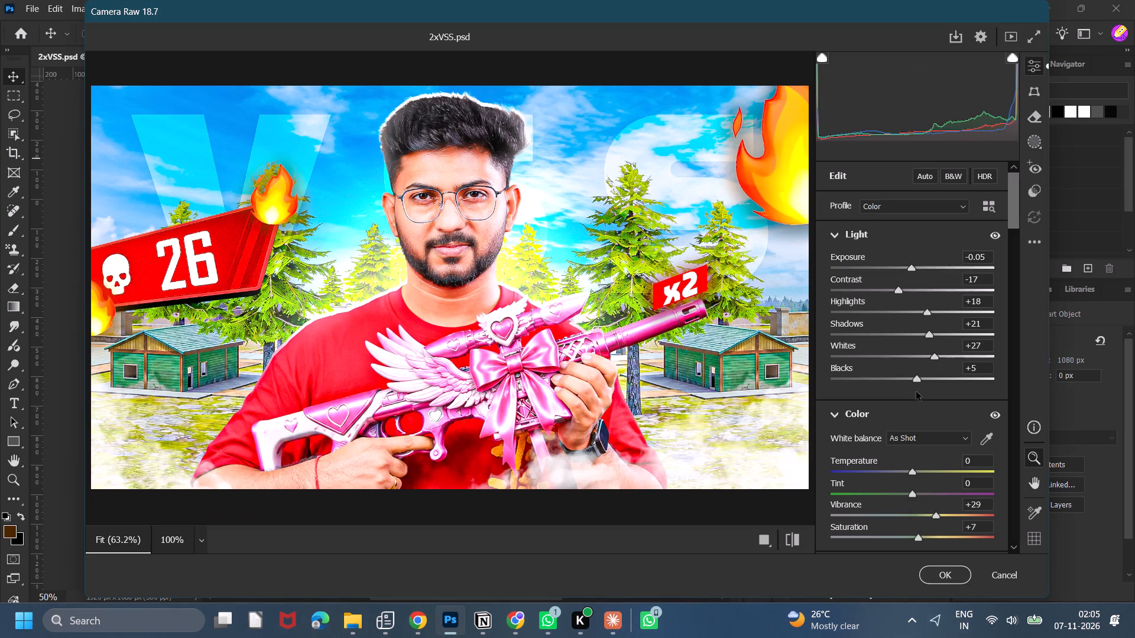
pyautogui.doubleClick(936, 357)
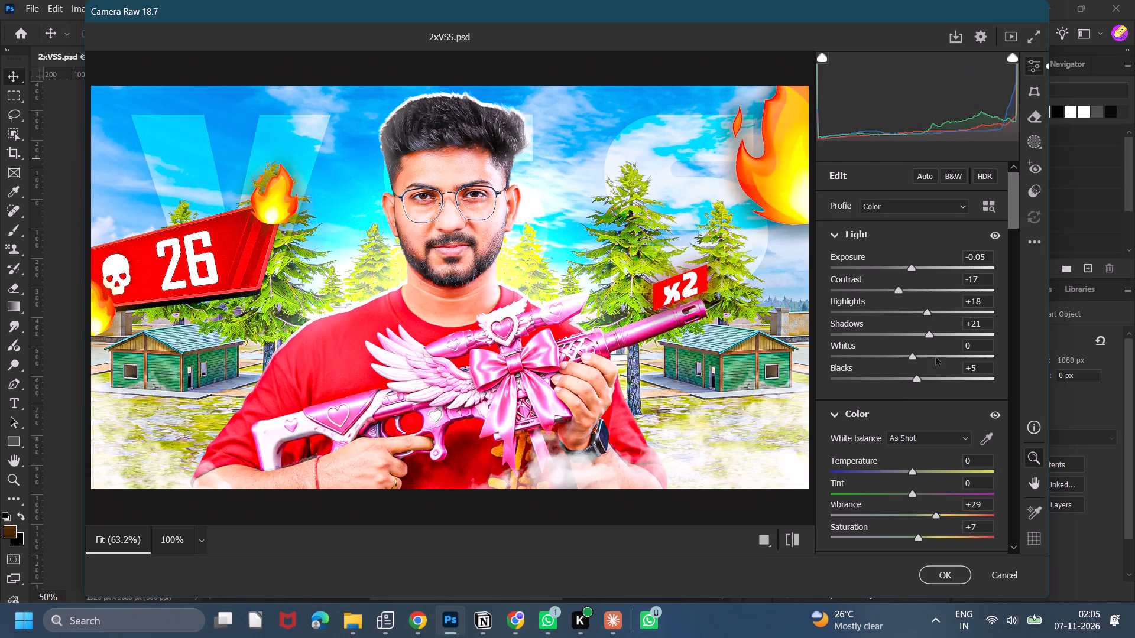
pyautogui.doubleClick(926, 334)
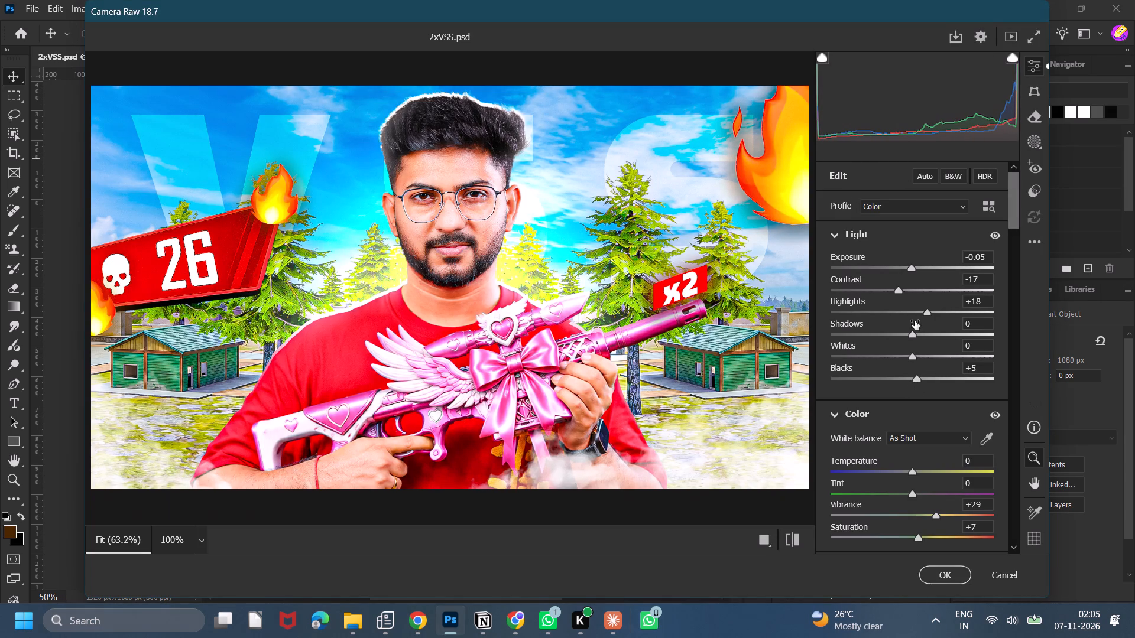
pyautogui.doubleClick(928, 313)
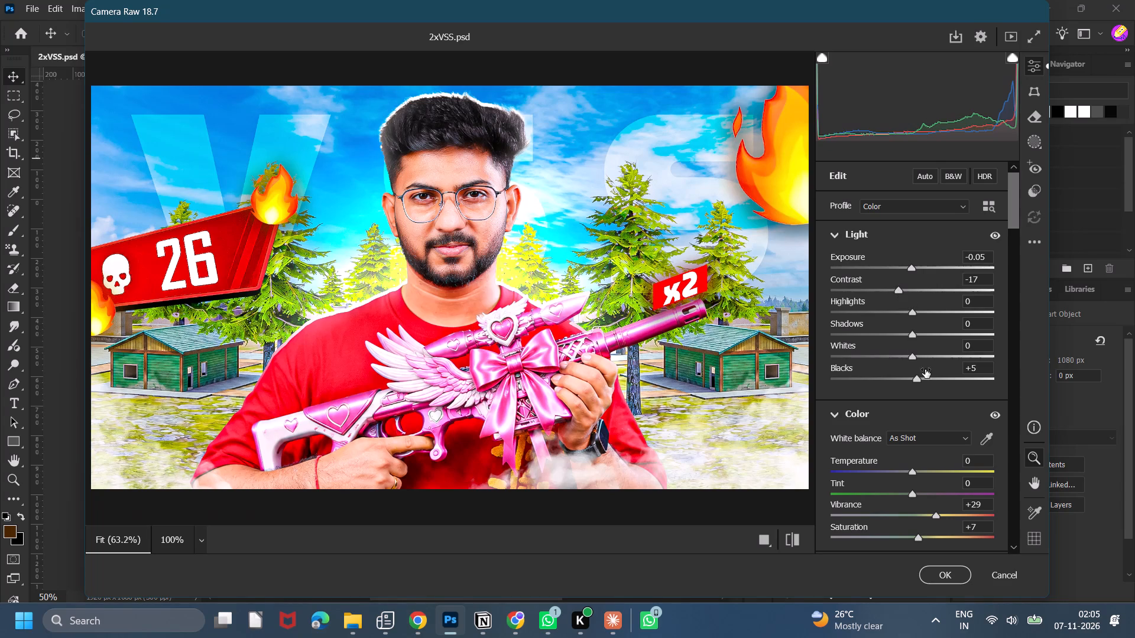
# In Calibration, set the Blue Primary hue to -10, raise its saturation moderately, and apply the Camera Raw changes.
pyautogui.scroll(-20, 925, 398)
pyautogui.scroll(-10, 925, 398)
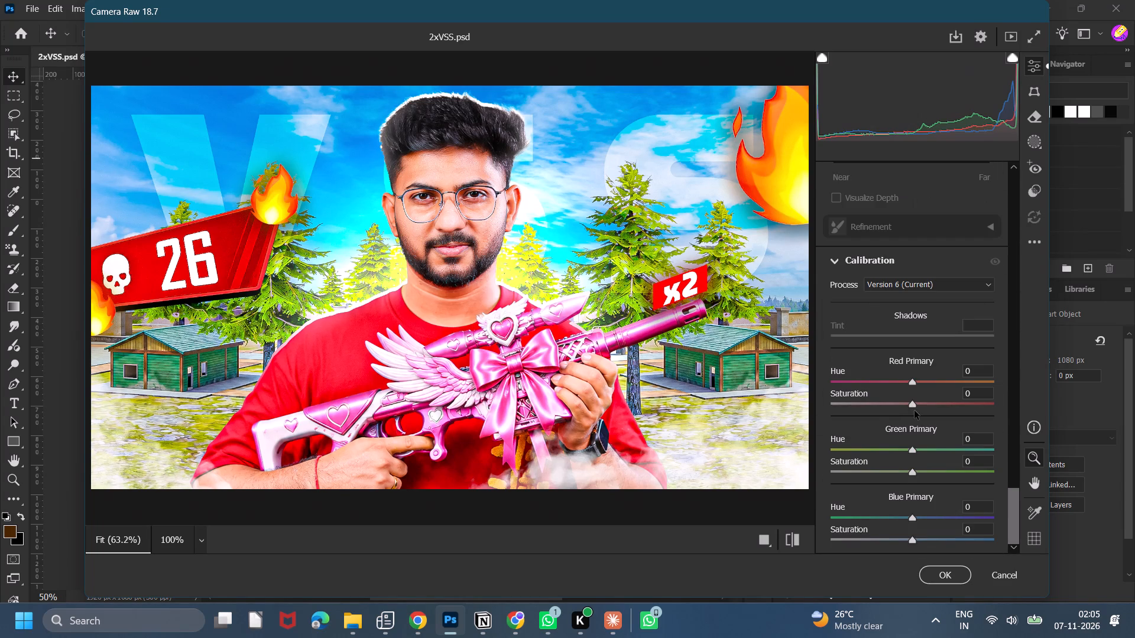
pyautogui.moveTo(914, 516); pyautogui.dragTo(906, 520)
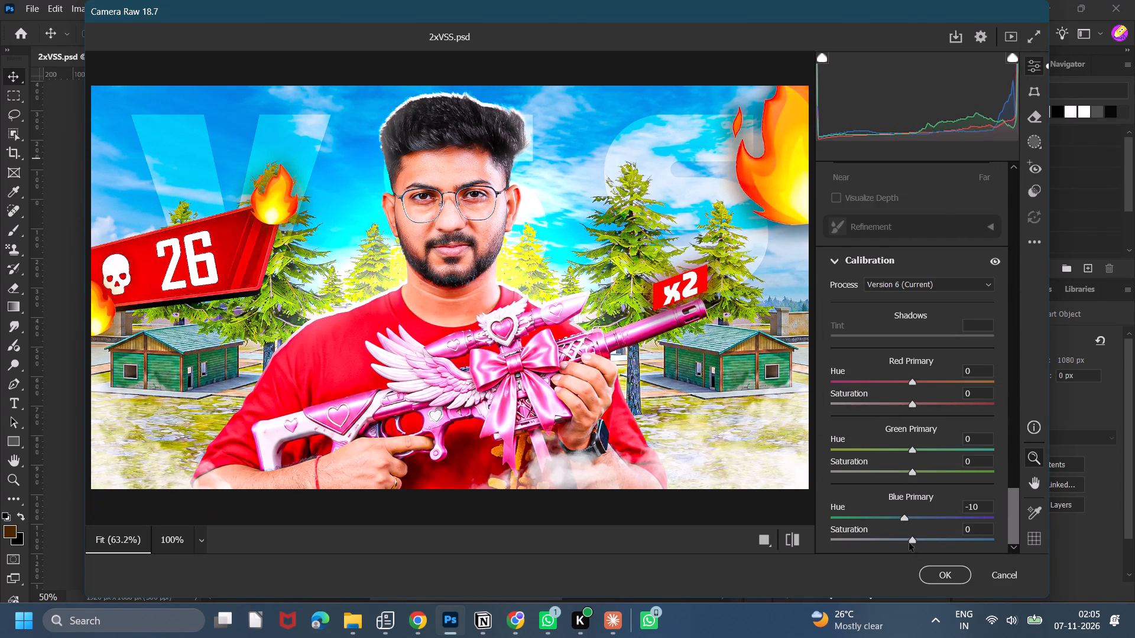
pyautogui.moveTo(911, 541); pyautogui.dragTo(933, 541)
pyautogui.click(942, 584)
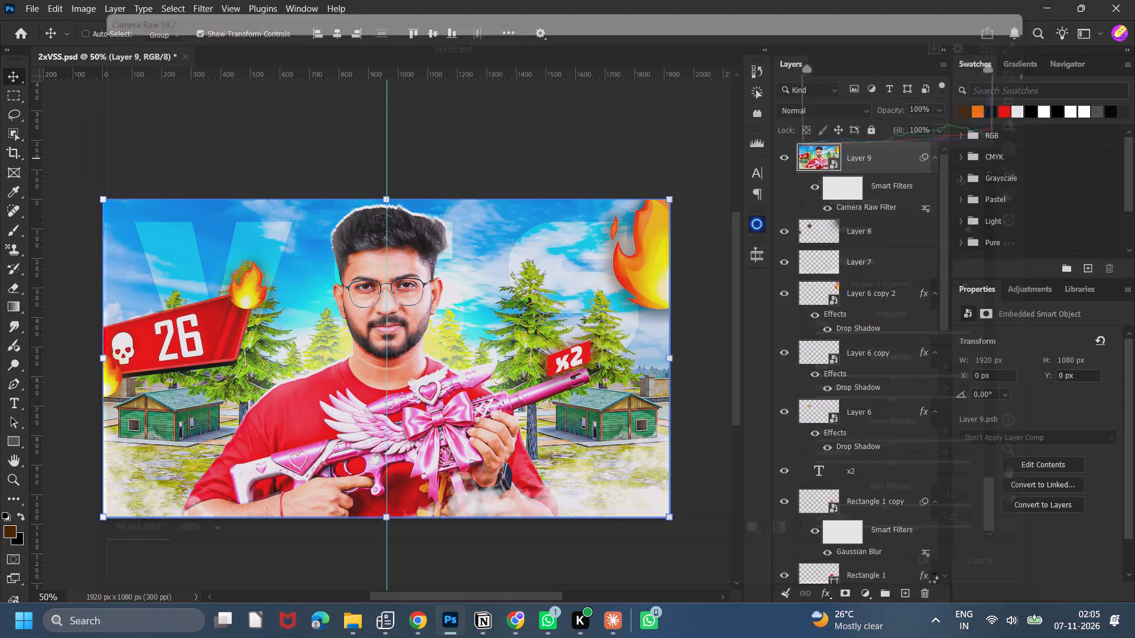
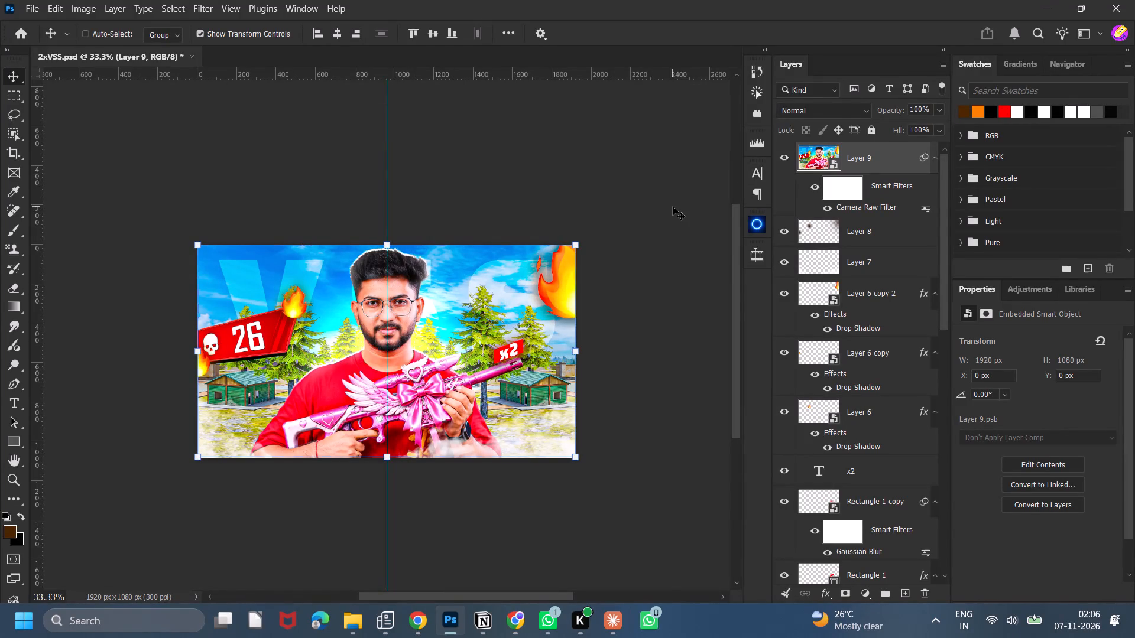
# Save the regraded thumbnail document 2xVSS.psd.
pyautogui.click(673, 206)
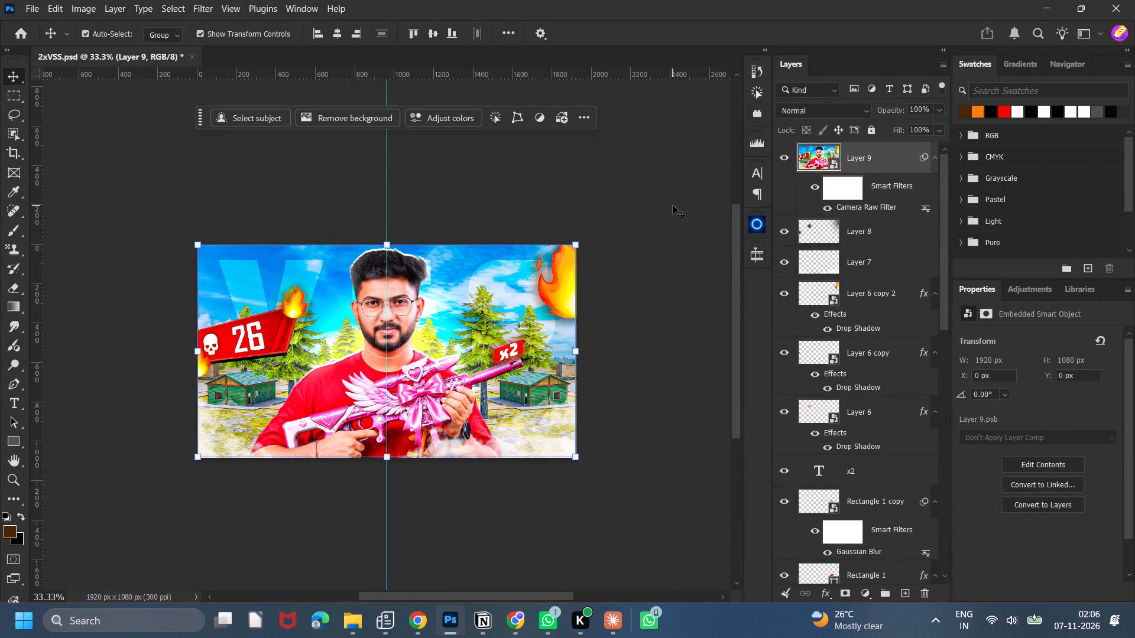
pyautogui.hotkey('ctrl', 's')
# Open the export options for the updated VSS thumbnail.
pyautogui.click(29, 6)
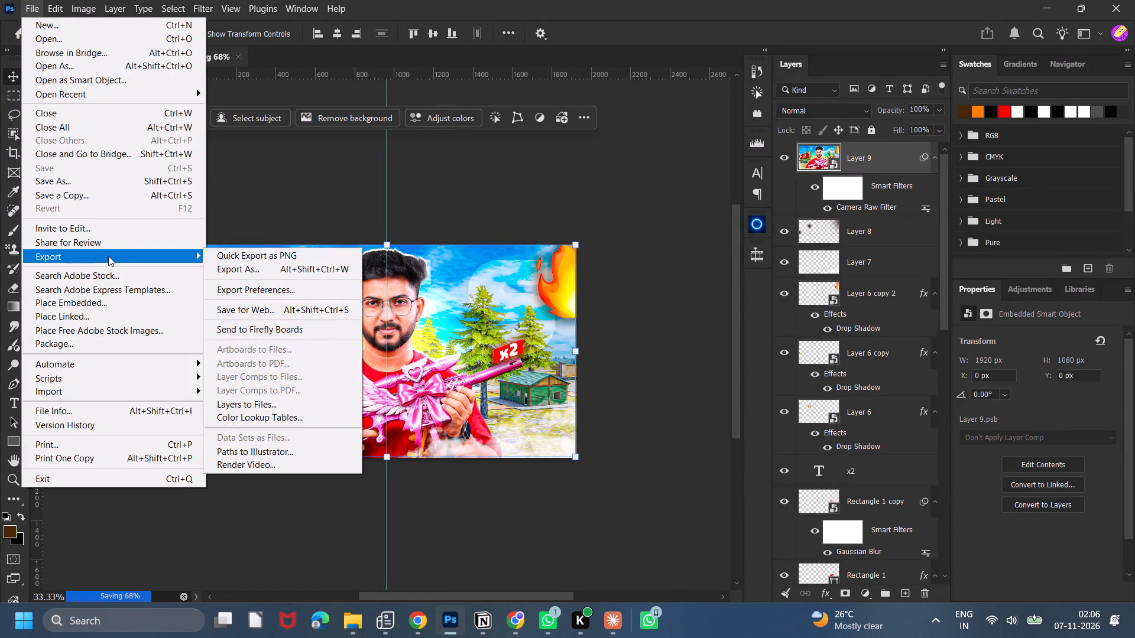
# Quick-export the regraded thumbnail as a PNG into the Nov 2026 outputs folder, appending 1 to the file name 2xVSS.
pyautogui.click(239, 262)
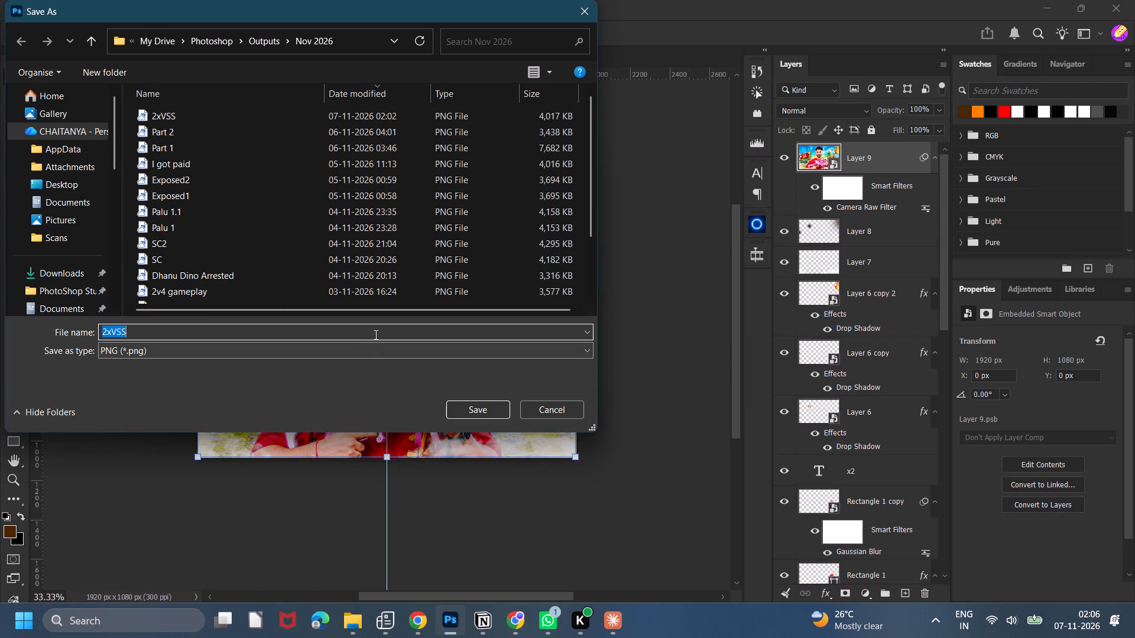
pyautogui.click(375, 334)
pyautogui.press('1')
pyautogui.press('Return')
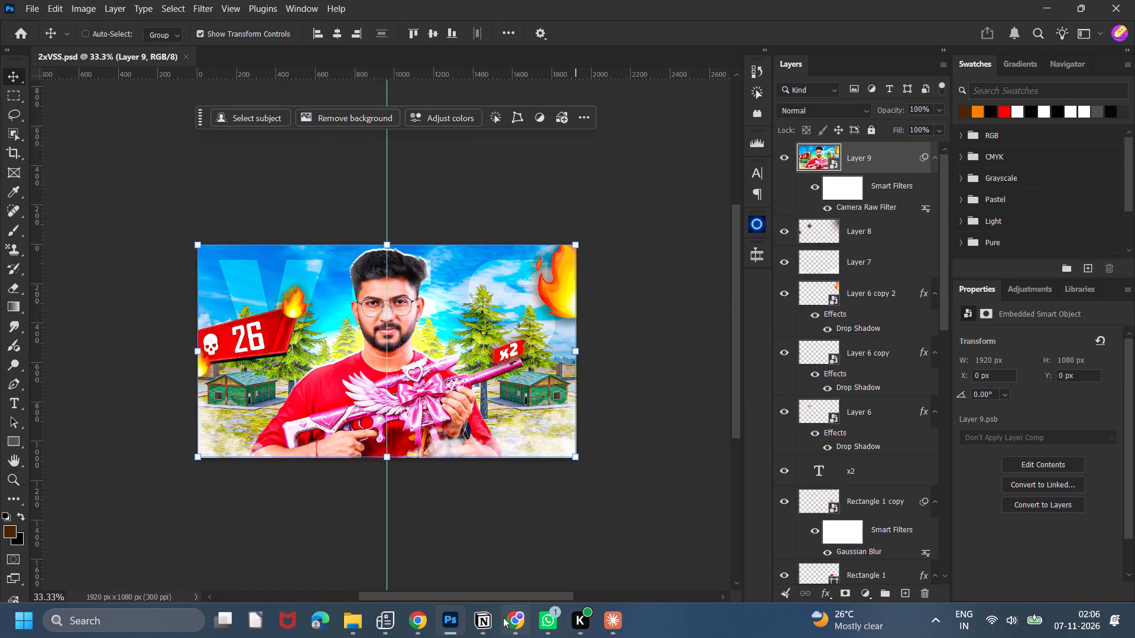
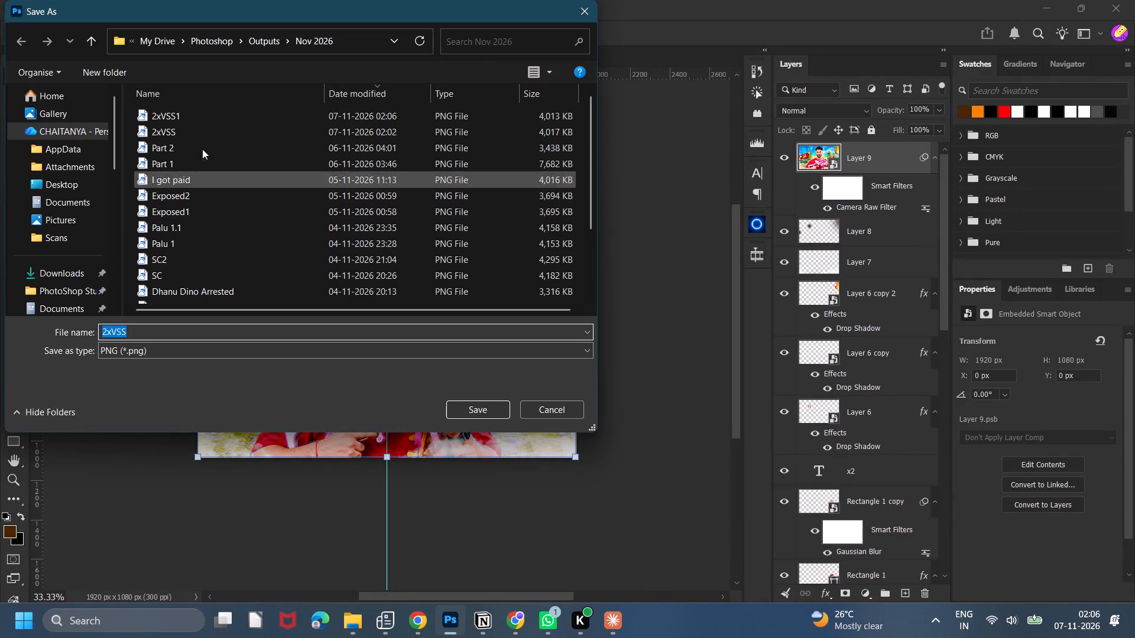
# Export the regraded thumbnail as a PNG over the existing 2xVSS1 file in the Nov 2026 outputs folder.
pyautogui.click(192, 115)
pyautogui.click(492, 415)
pyautogui.click(608, 310)
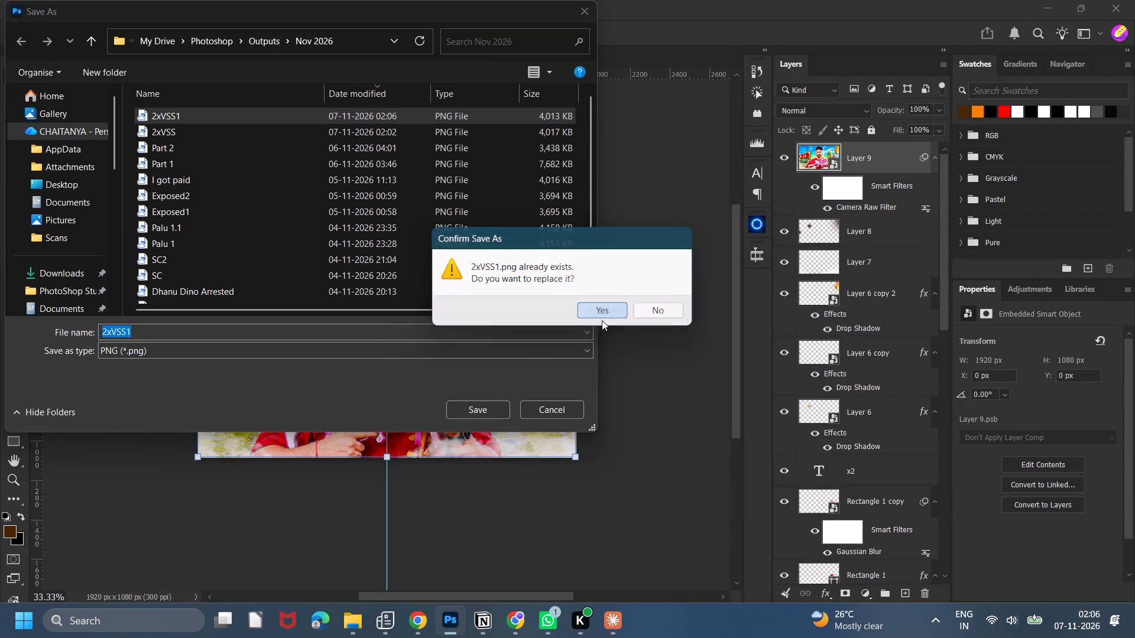
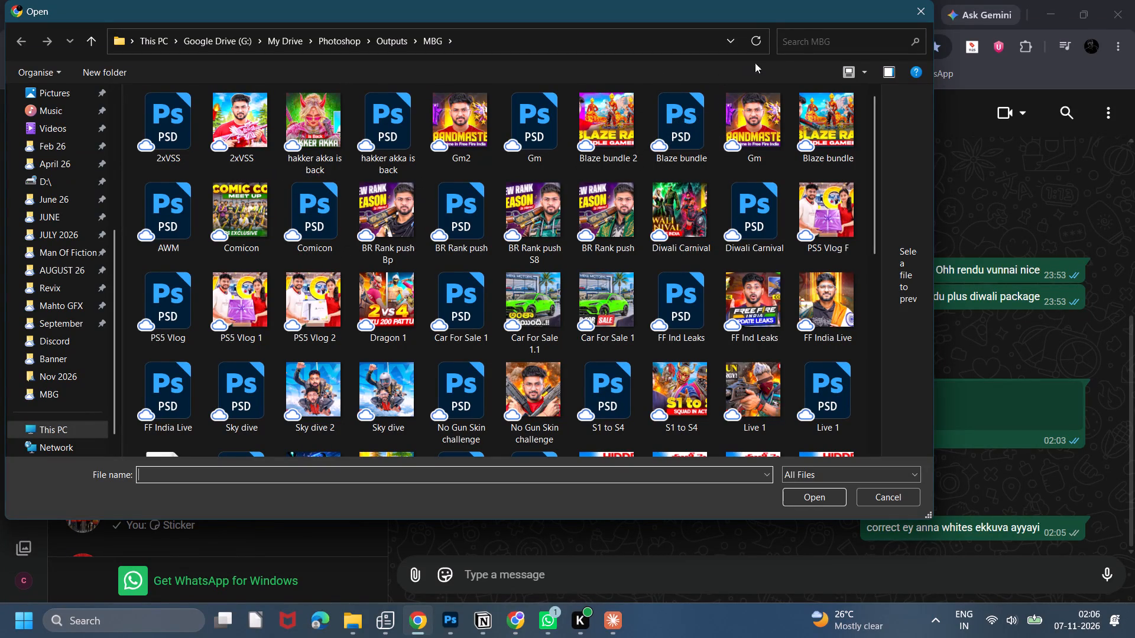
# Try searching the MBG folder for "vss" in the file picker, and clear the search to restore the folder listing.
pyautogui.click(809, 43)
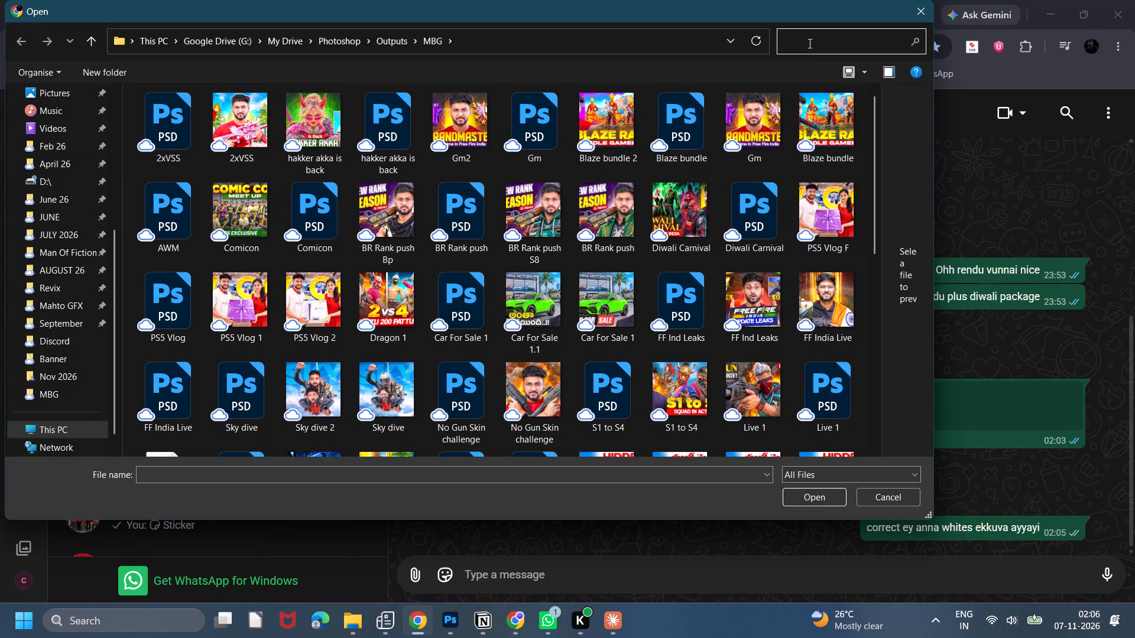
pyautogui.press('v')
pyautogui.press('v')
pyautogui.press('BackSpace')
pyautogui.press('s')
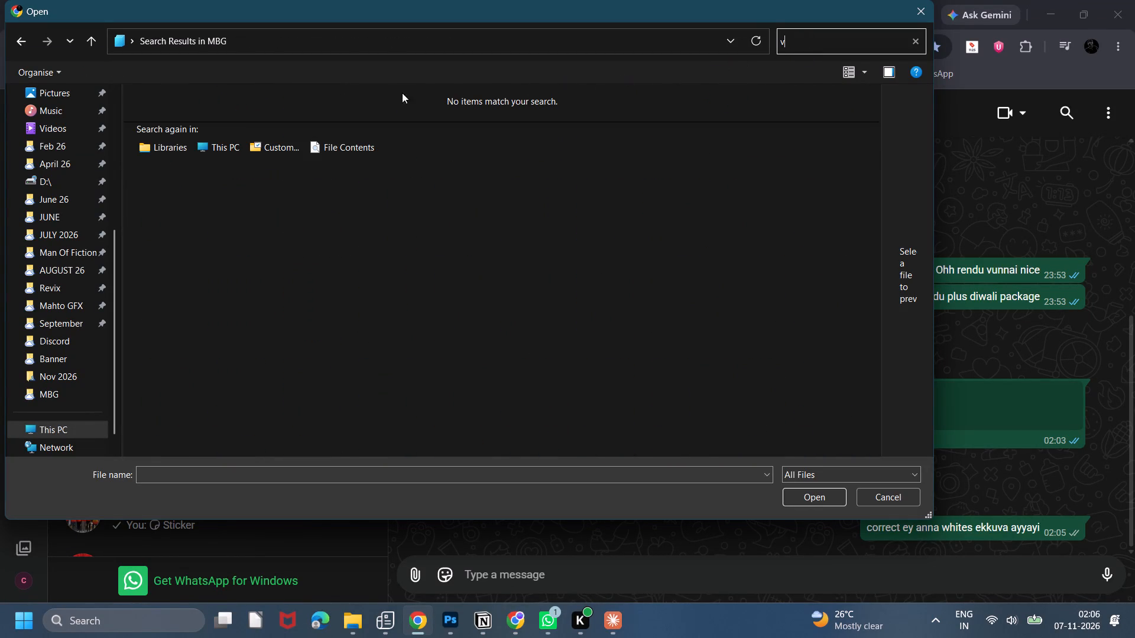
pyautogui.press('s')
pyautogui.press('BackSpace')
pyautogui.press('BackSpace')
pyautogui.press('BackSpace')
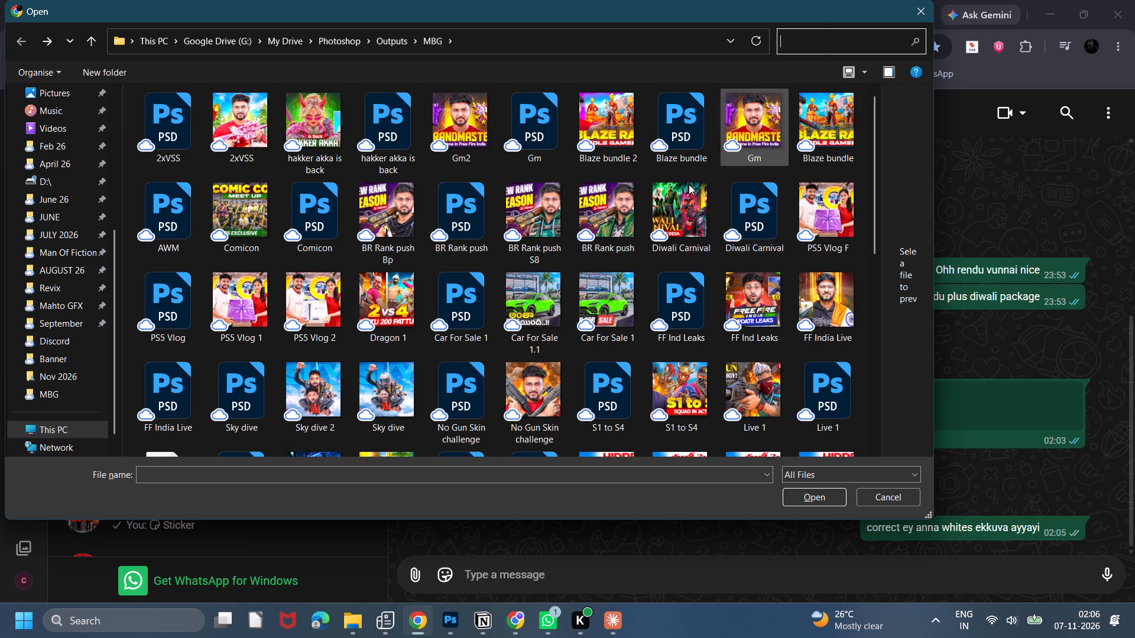
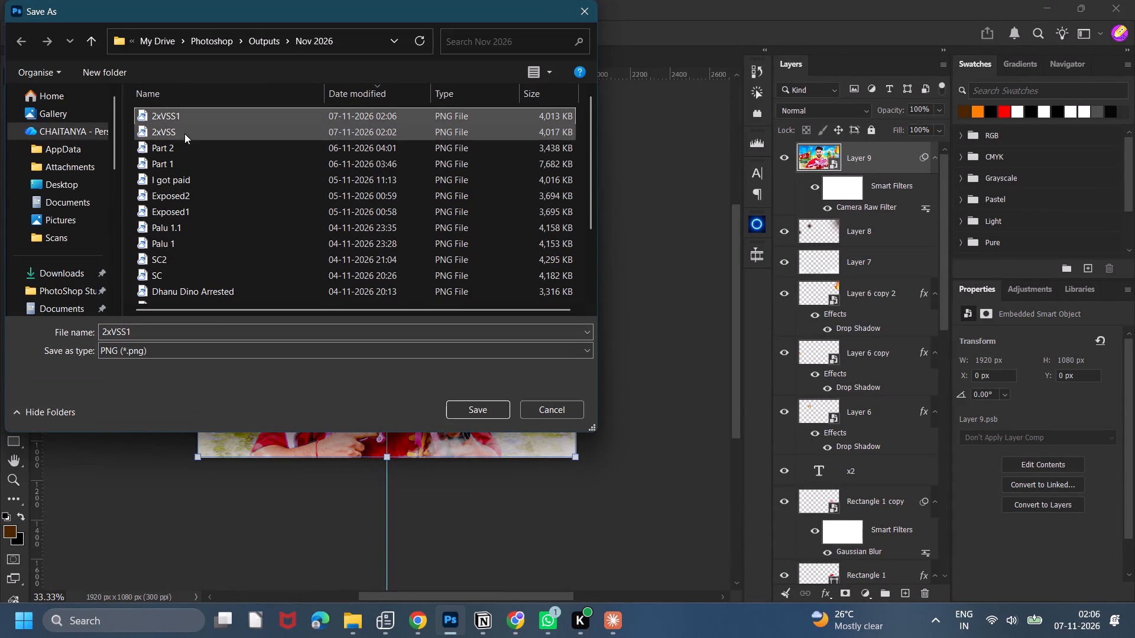
# Save the exported thumbnail PNG as 2xVSS in the Nov 2026 outputs folder, replacing the existing file of that name.
pyautogui.click(184, 134)
pyautogui.click(468, 407)
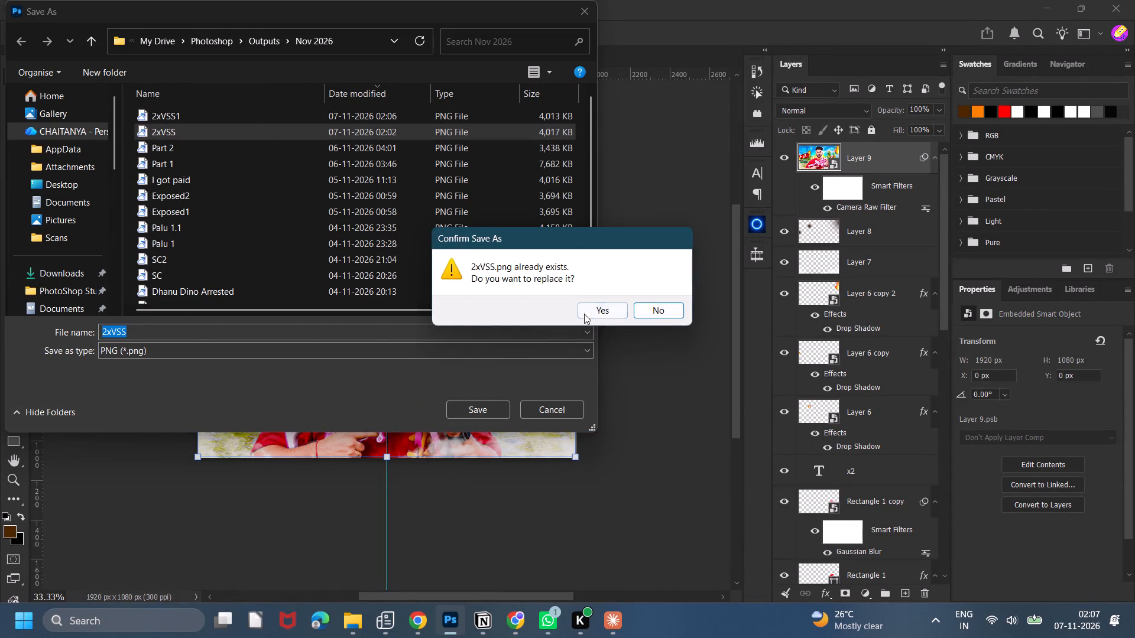
# Export the updated VSS thumbnail as 2xVSS.png in the Nov 2026 folder, replacing the existing file.
pyautogui.click(595, 311)
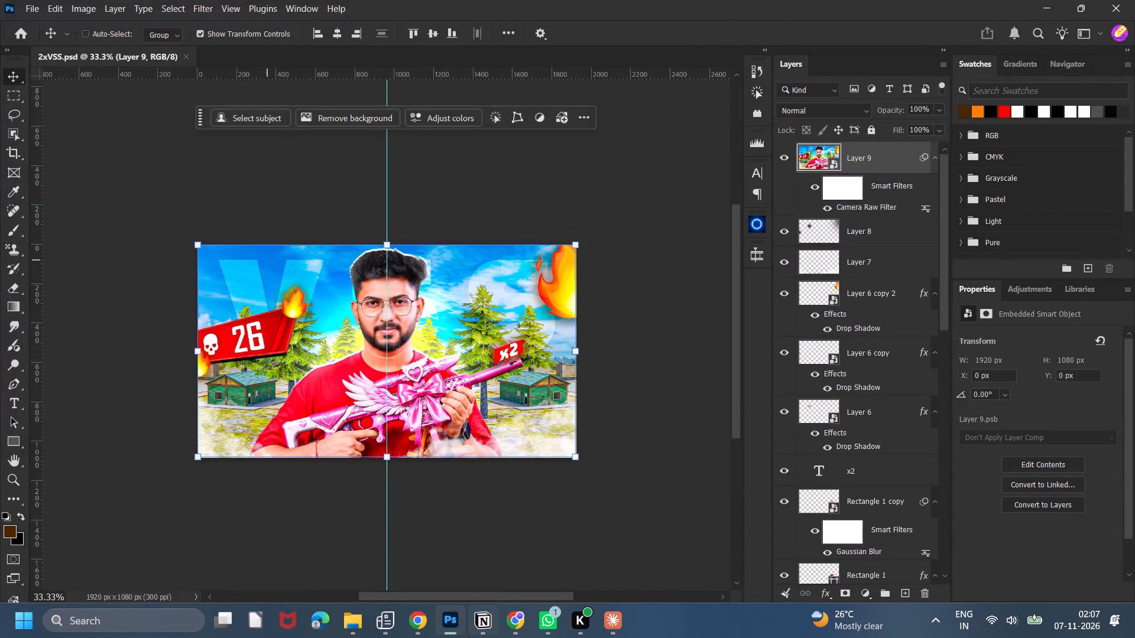
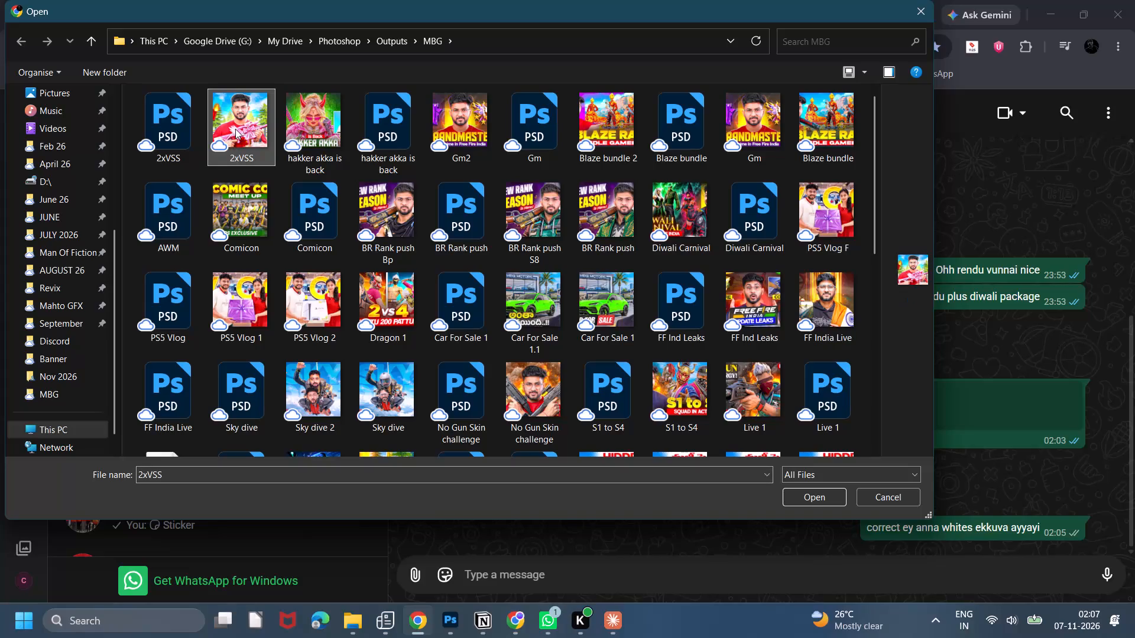
# Widen the preview area of the file selection dialog to examine the 2xVSS thumbnail image at a larger size.
pyautogui.click(880, 250)
pyautogui.moveTo(884, 250); pyautogui.dragTo(418, 227)
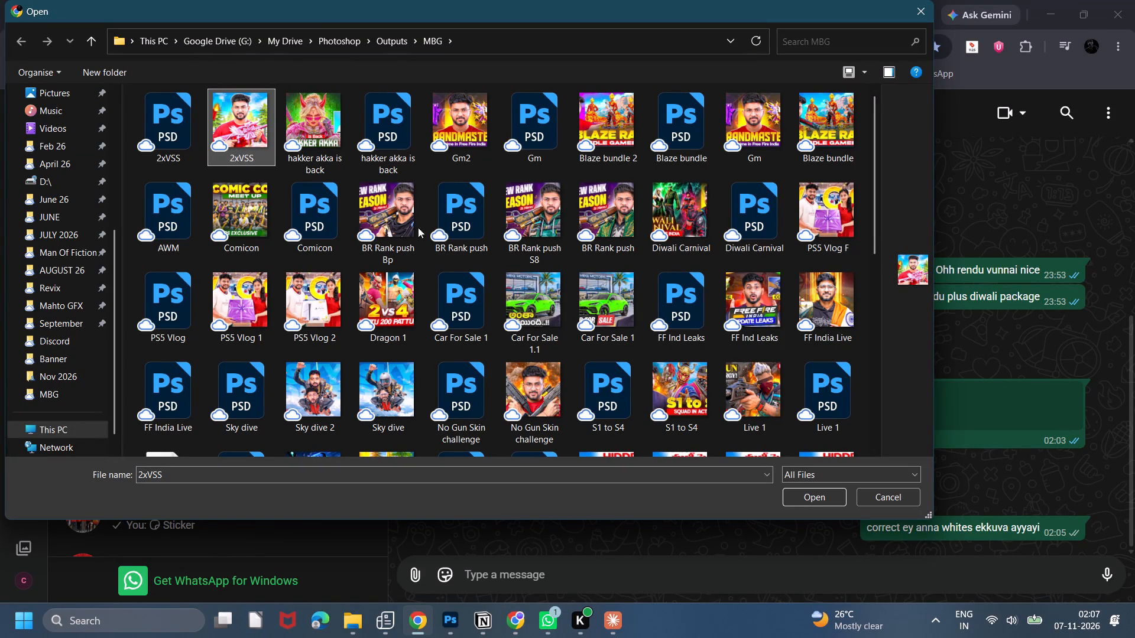
pyautogui.moveTo(418, 227); pyautogui.dragTo(417, 227)
pyautogui.moveTo(881, 287); pyautogui.dragTo(350, 265)
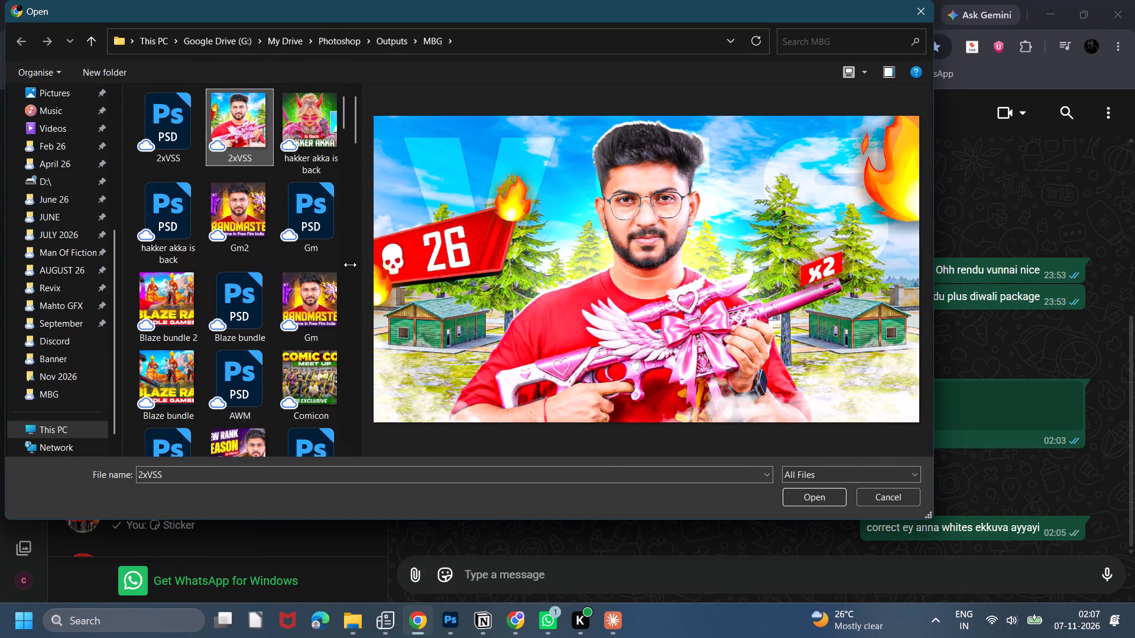
pyautogui.moveTo(350, 265); pyautogui.dragTo(381, 263)
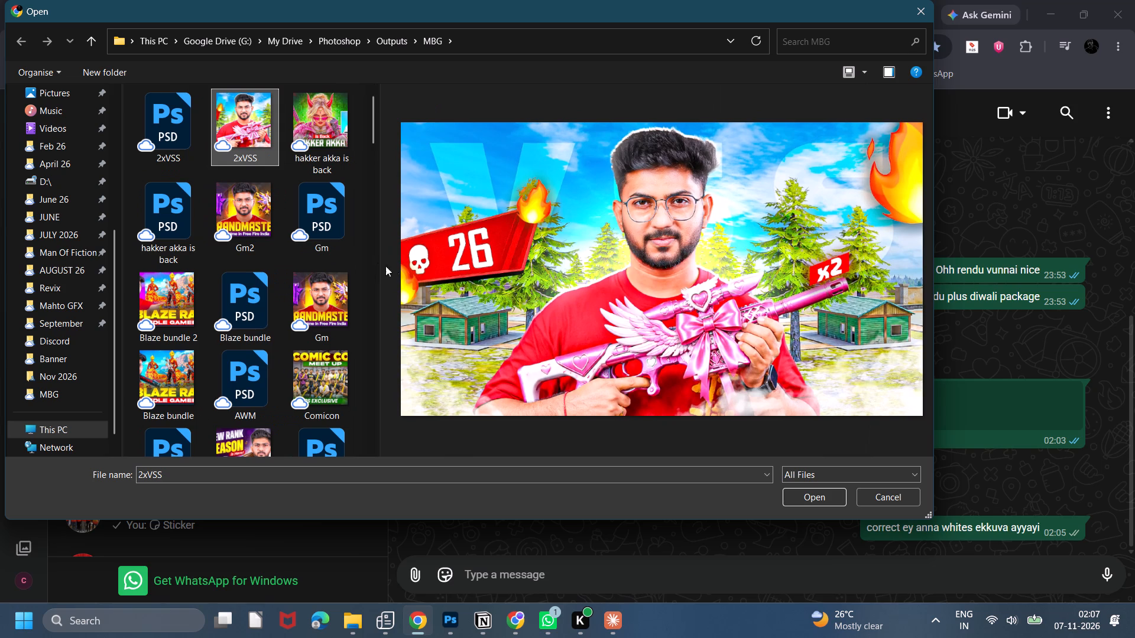
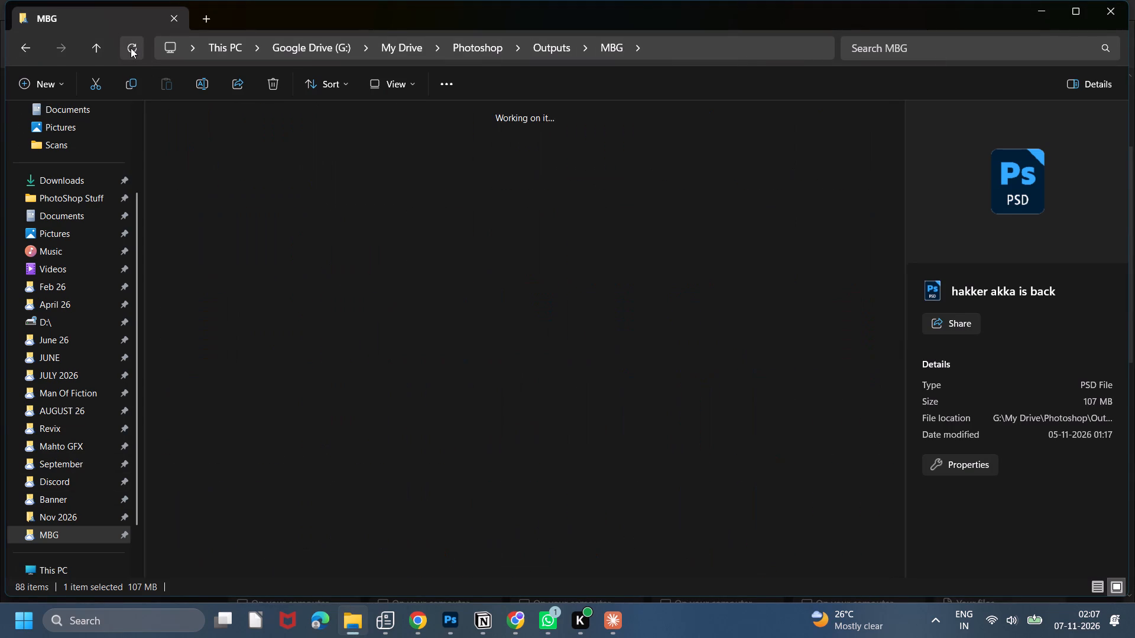
# View the exported 2xVSS PNG from the MBG folder in the image viewer and close it.
pyautogui.doubleClick(258, 161)
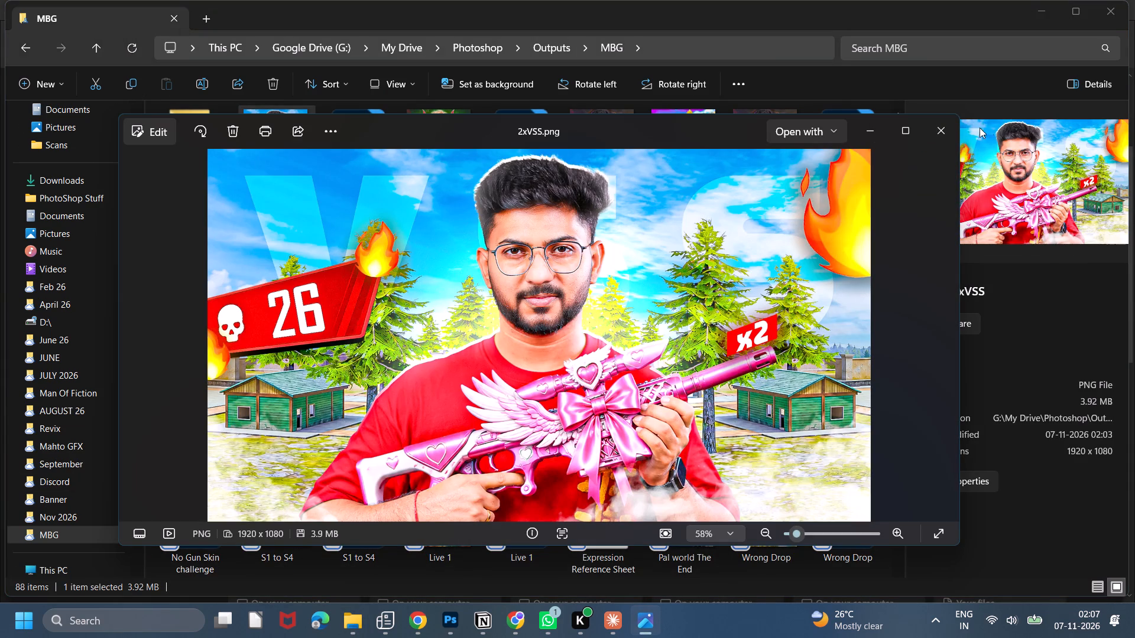
pyautogui.click(942, 136)
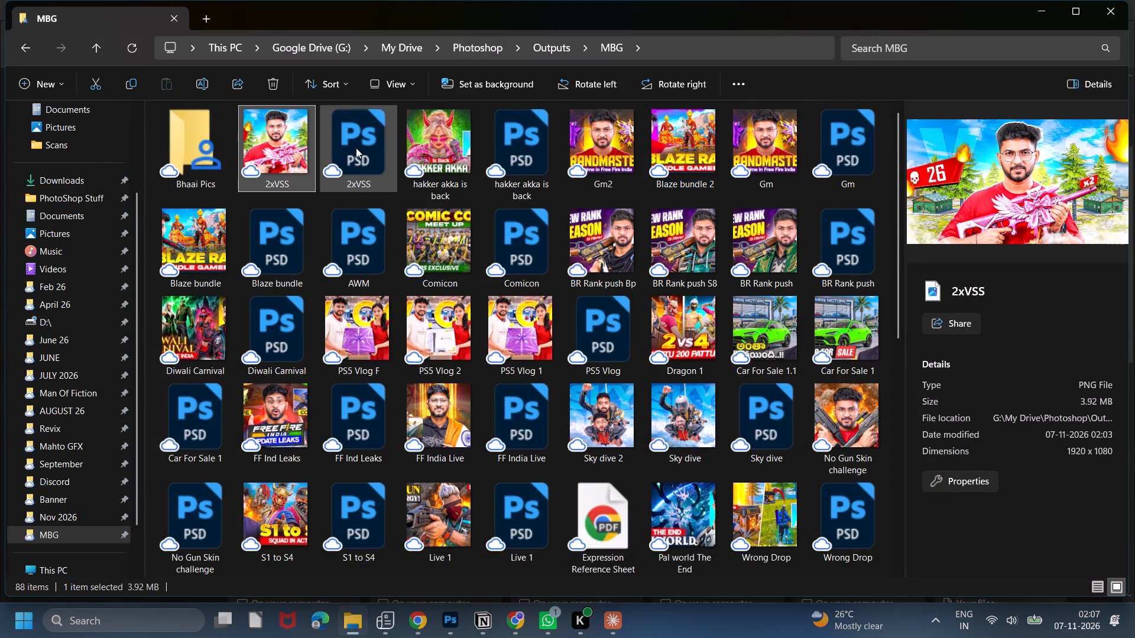
# Open the 2xVSS PSD file from the MBG folder in Photoshop.
pyautogui.click(356, 148)
pyautogui.click(436, 144)
pyautogui.click(362, 147)
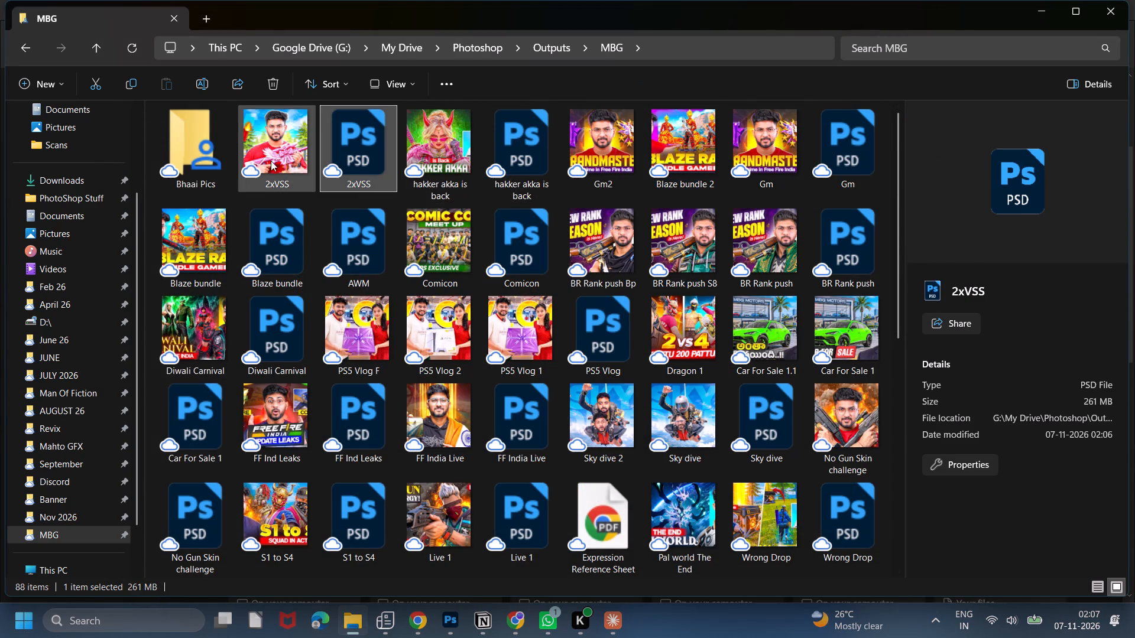
pyautogui.doubleClick(372, 154)
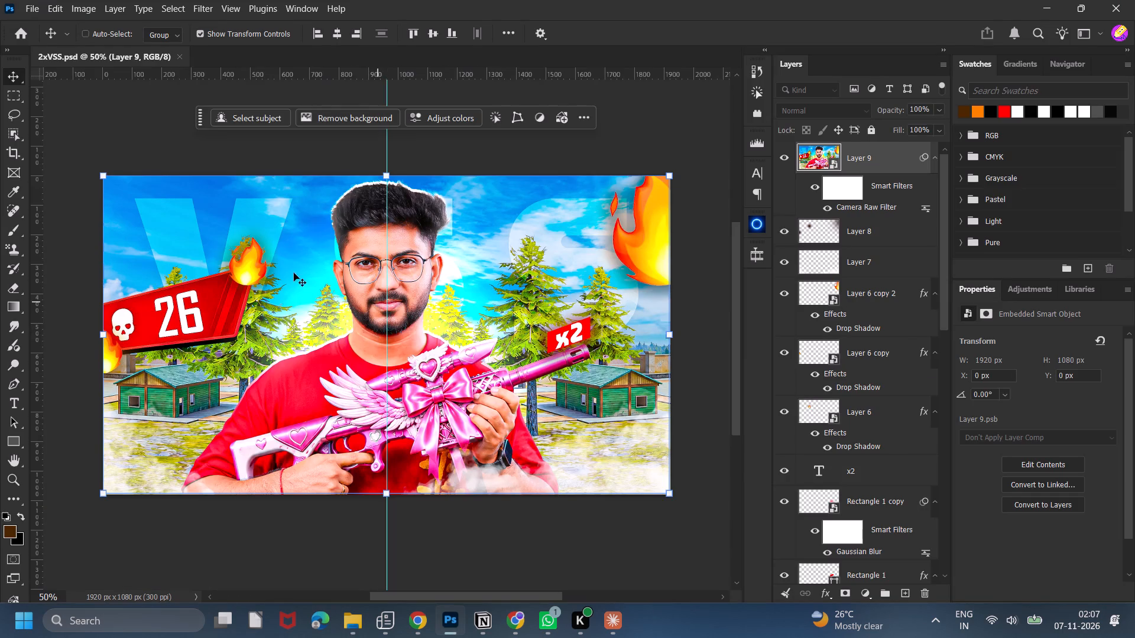
# Toggle the visibility of Layer 9 off and on to compare the thumbnail with and without its Camera Raw grading.
pyautogui.click(788, 159)
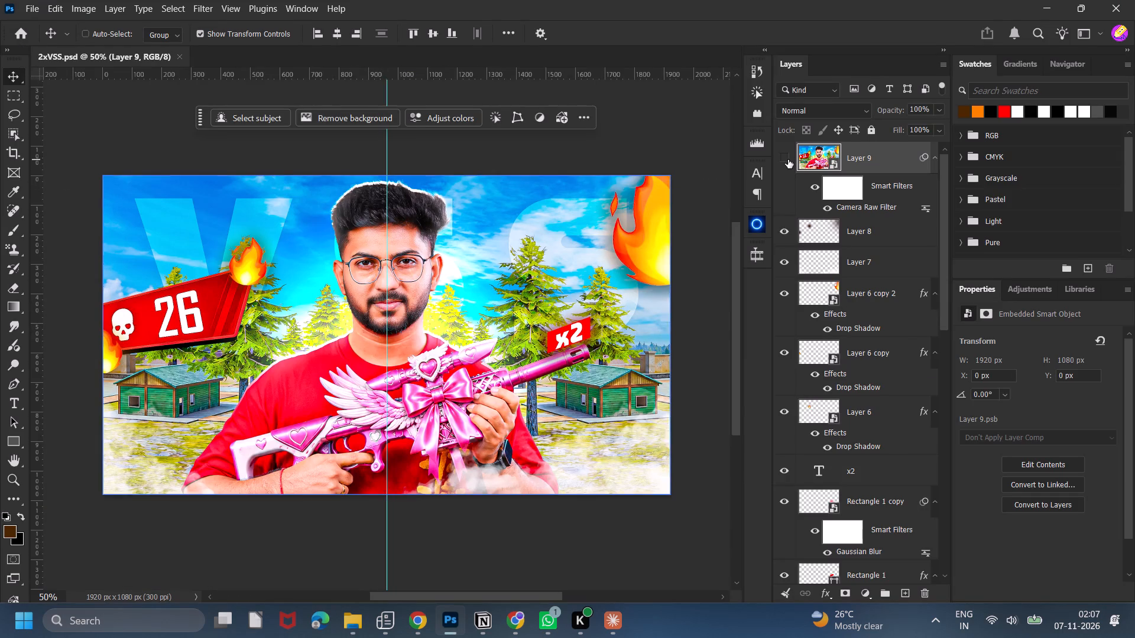
pyautogui.click(788, 159)
pyautogui.doubleClick(787, 158)
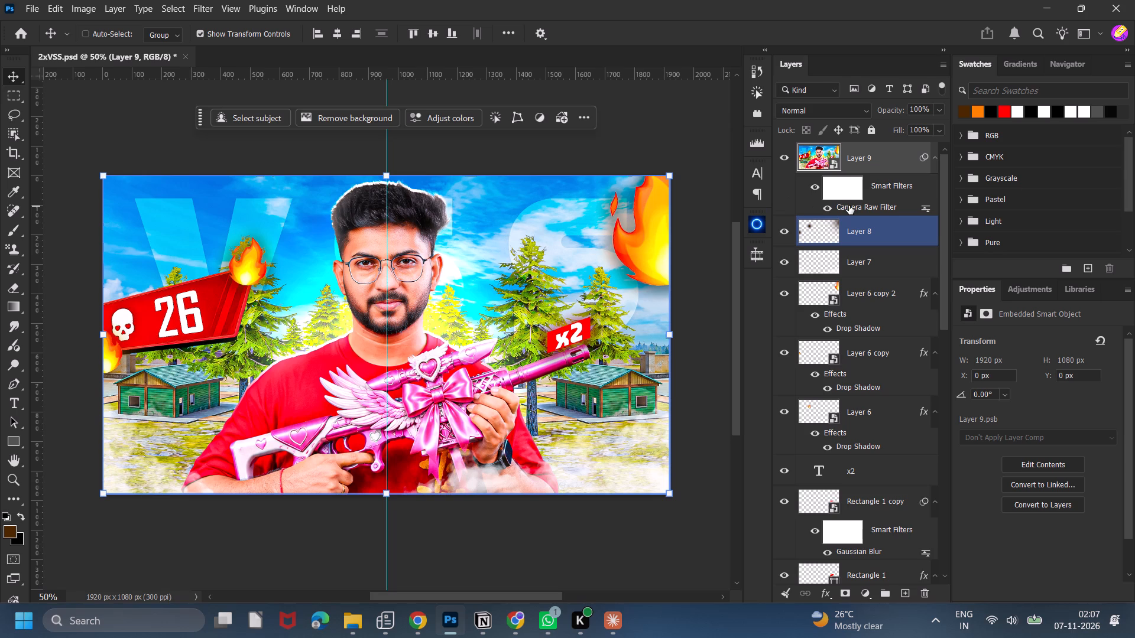
# Export the thumbnail as a PNG named 2xVSS into the Downloads folder.
pyautogui.click(36, 15)
pyautogui.click(218, 252)
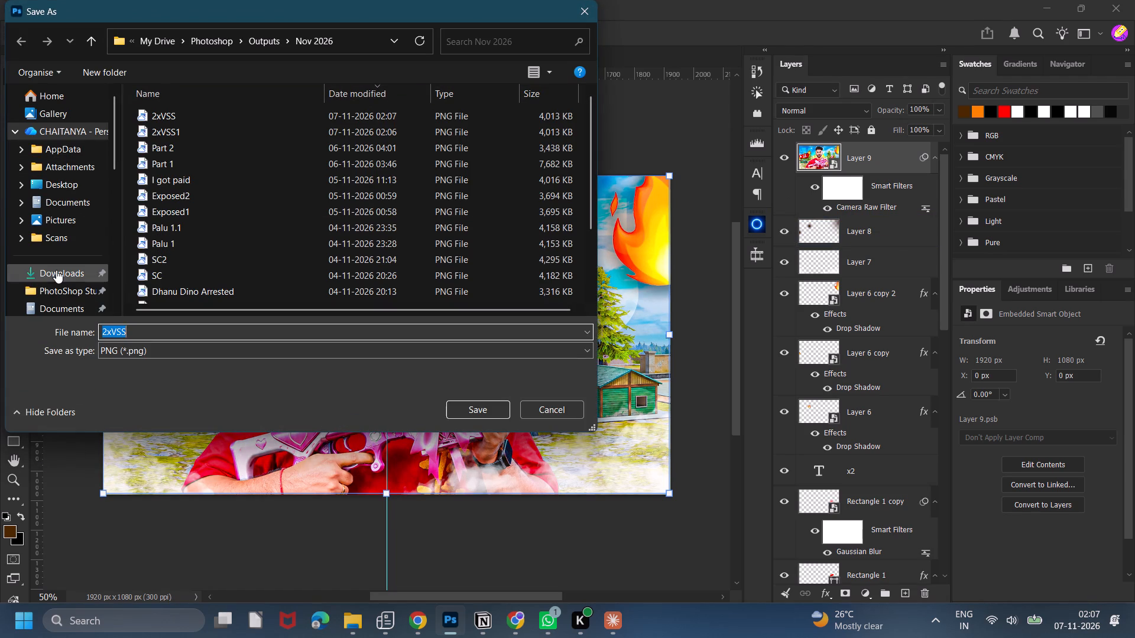